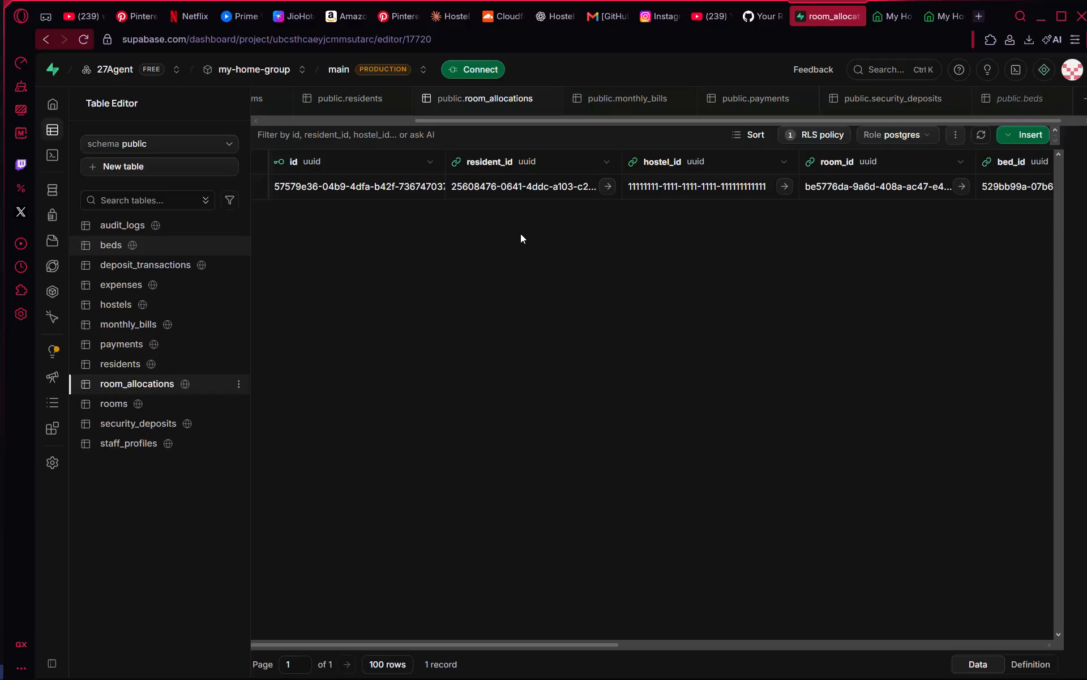
Examine the record's columns in the room_allocations table, and check the matching entry in the residents table.
scroll(510, 306, right, 5)
scroll(664, 182, left, 1)
scroll(773, 167, left, 2)
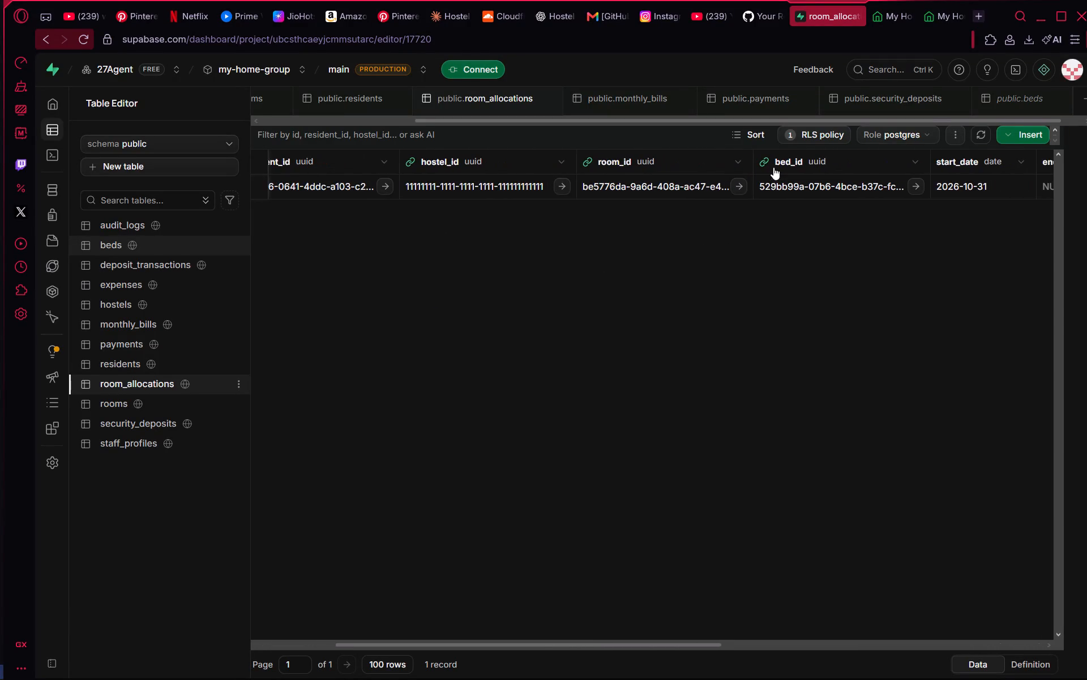
scroll(806, 169, left, 3)
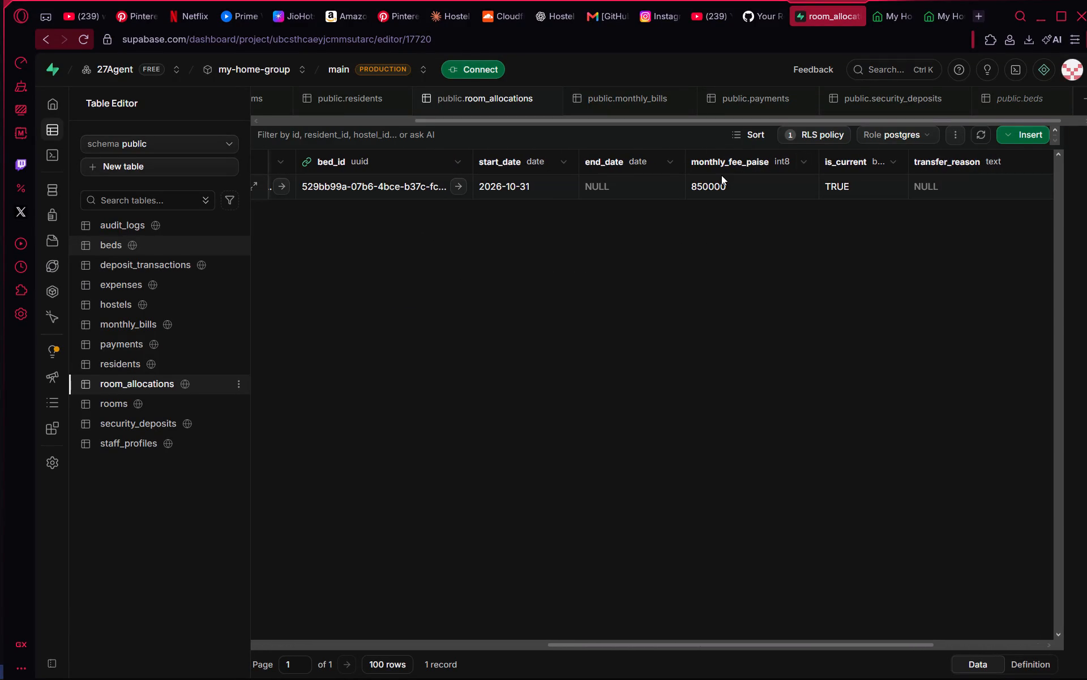
scroll(721, 175, right, 9)
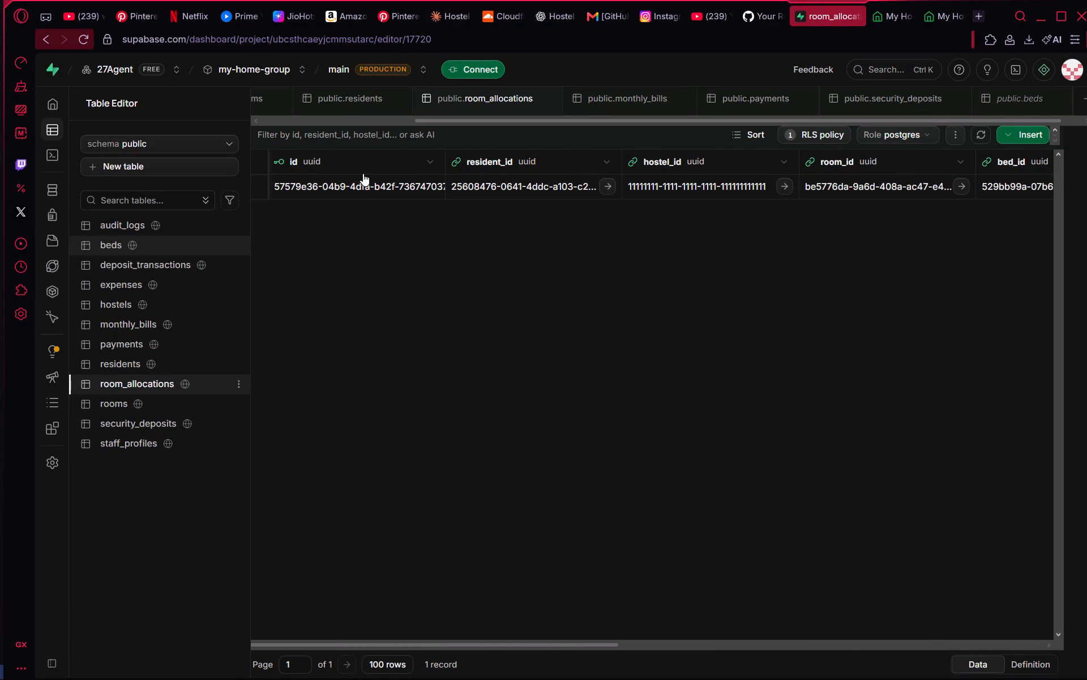
click(365, 185)
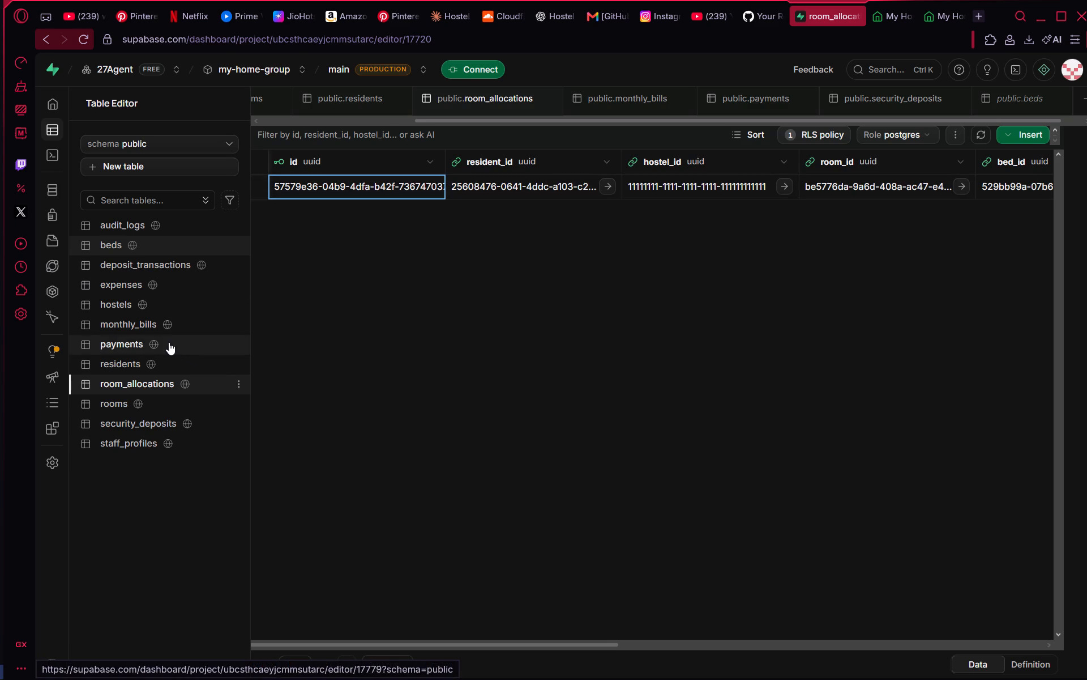
click(160, 363)
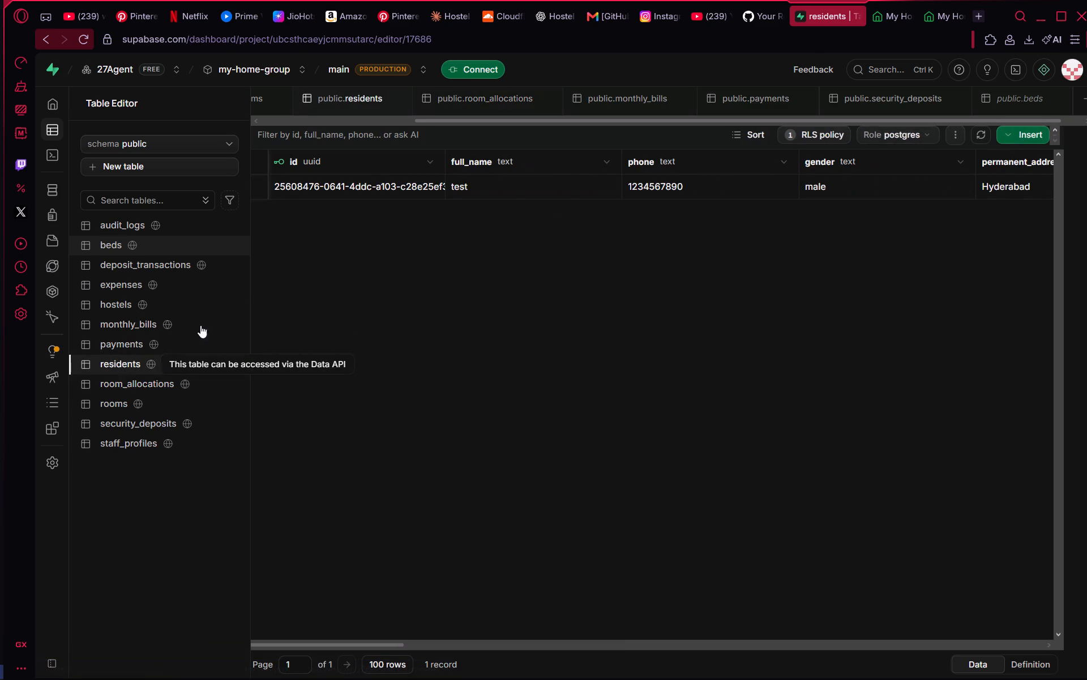
click(178, 385)
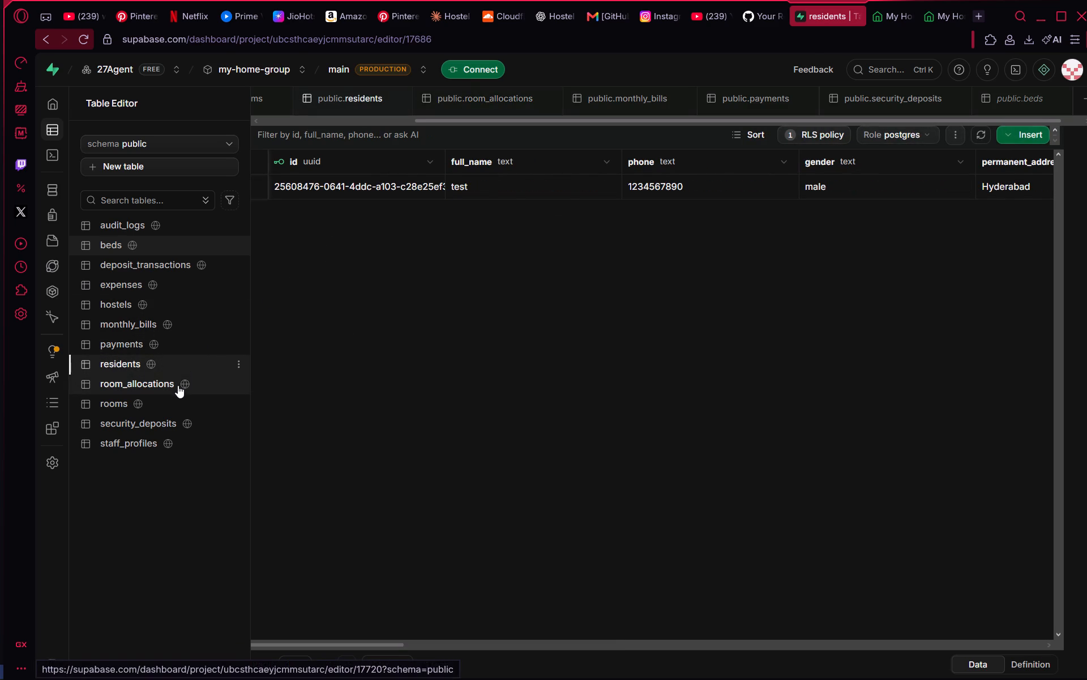
Open the monthly_bills table and examine the bill record across all its columns.
click(149, 328)
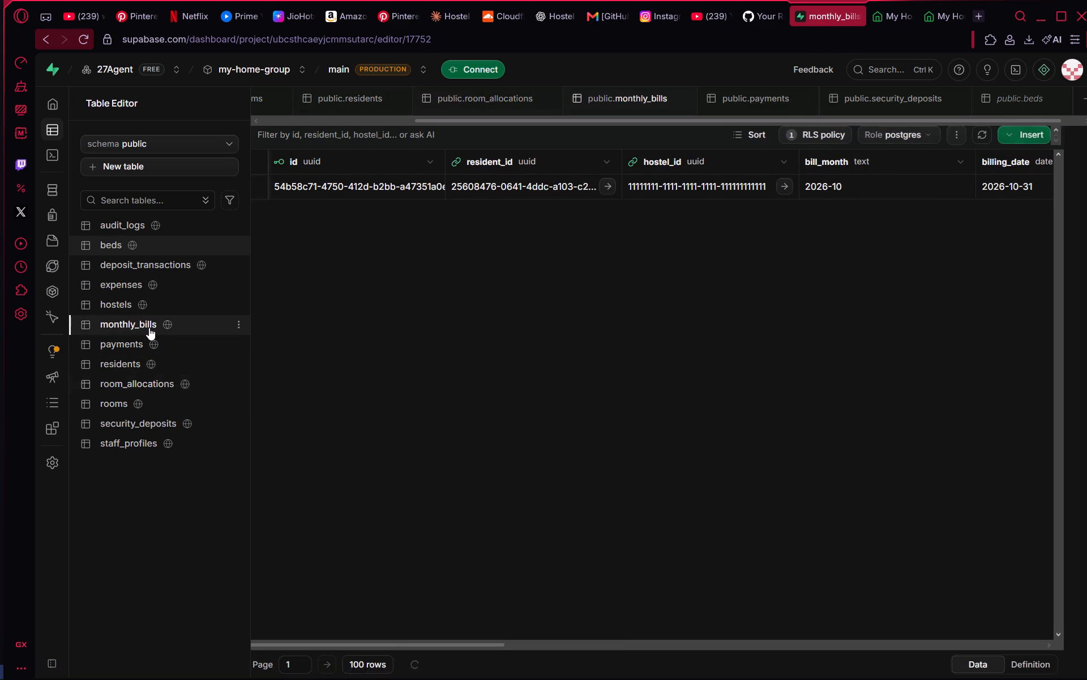
click(367, 262)
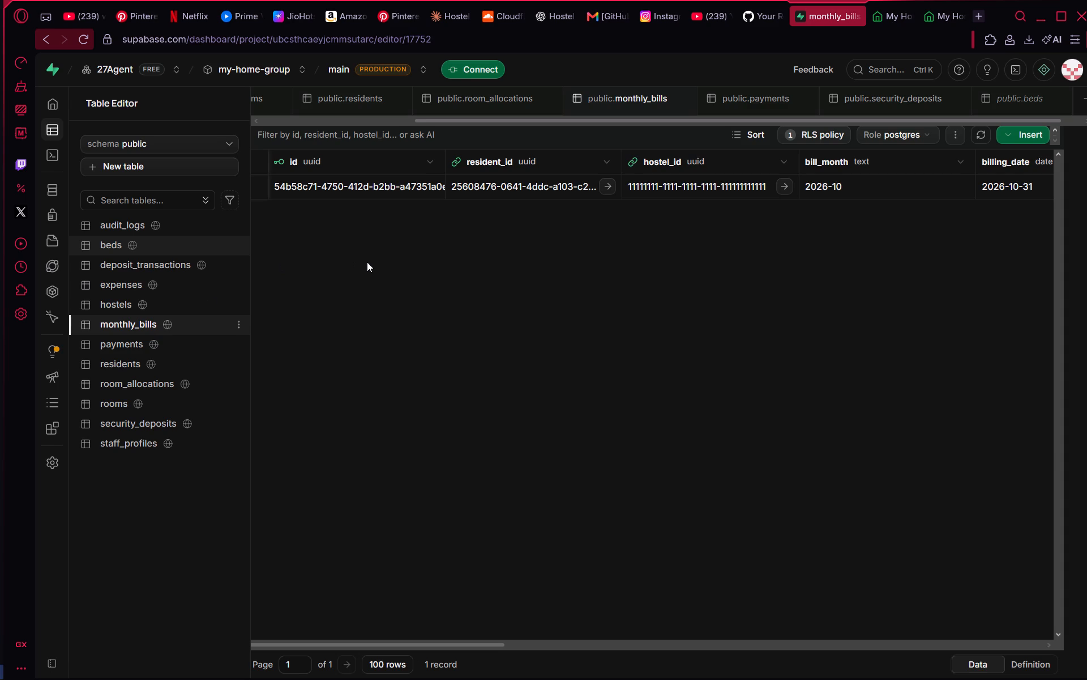
scroll(367, 262, left, 2)
scroll(641, 145, left, 3)
scroll(696, 236, left, 3)
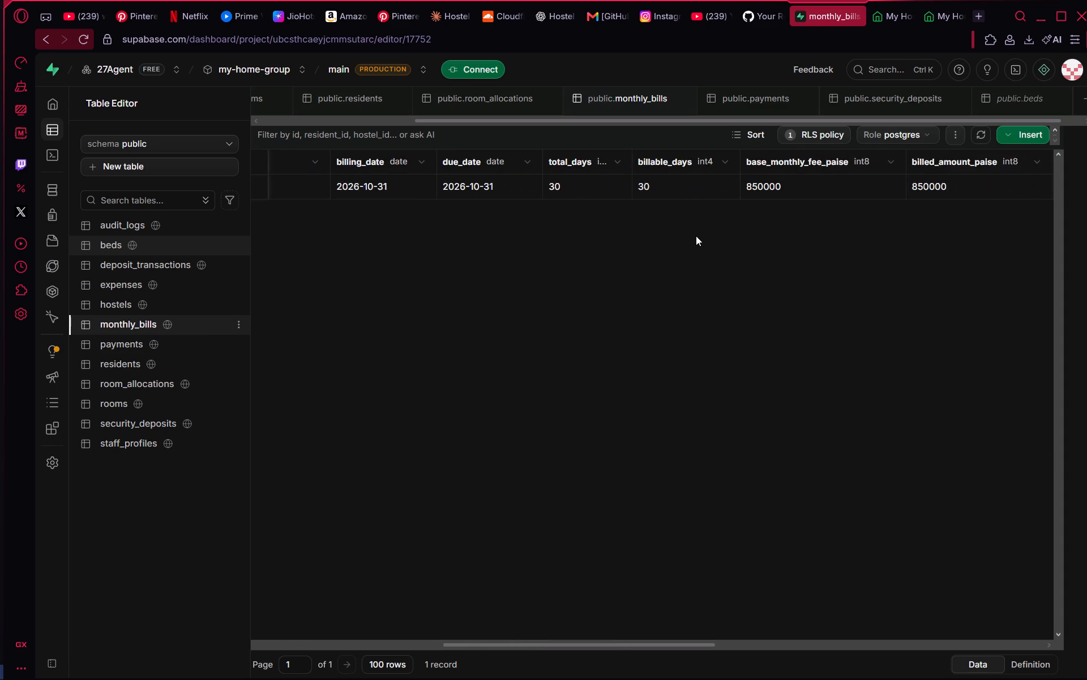
scroll(696, 236, left, 4)
scroll(696, 236, right, 1)
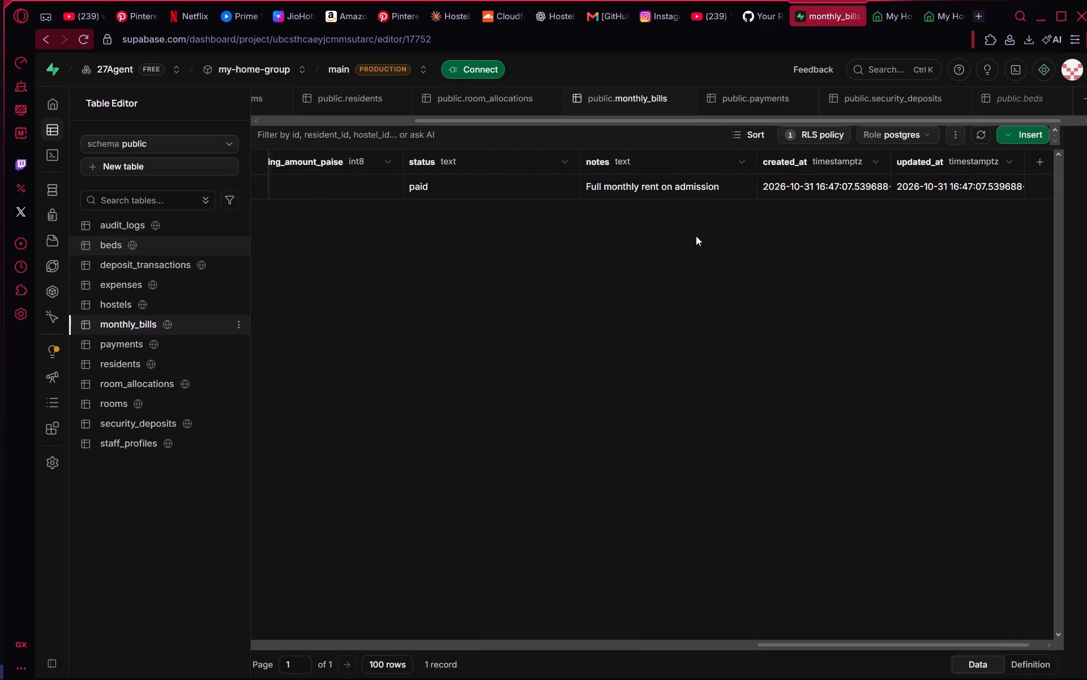
scroll(696, 236, right, 12)
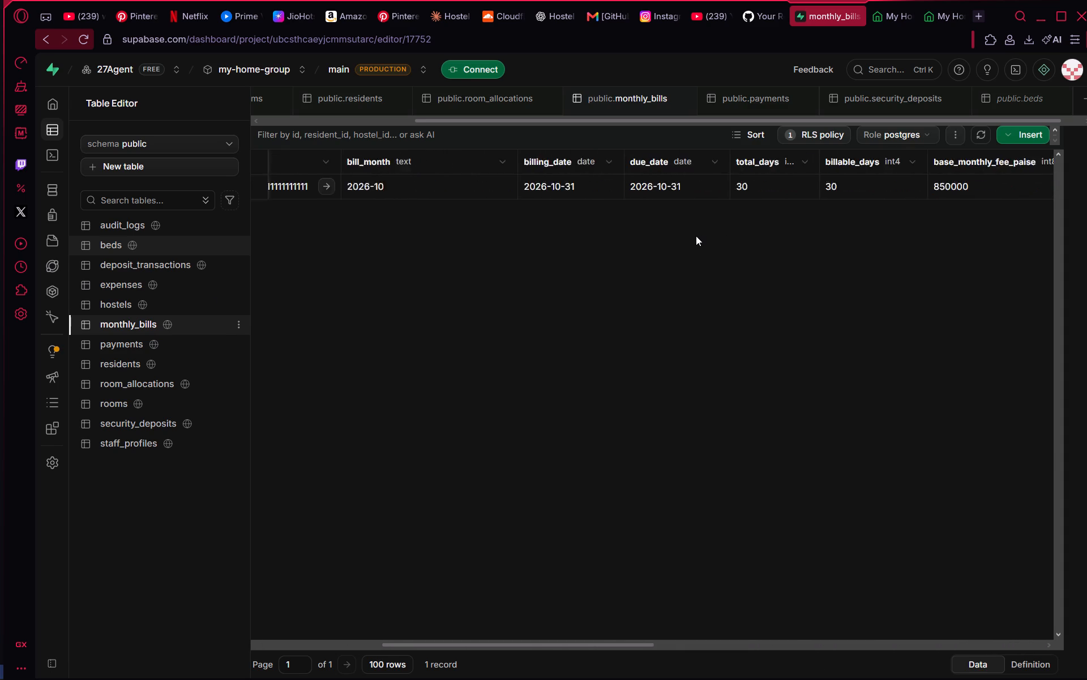
scroll(696, 236, right, 3)
Review the Home and Residents pages of the localhost My Home Group site, and switch to its trycloudflare.com copy to compare.
click(874, 18)
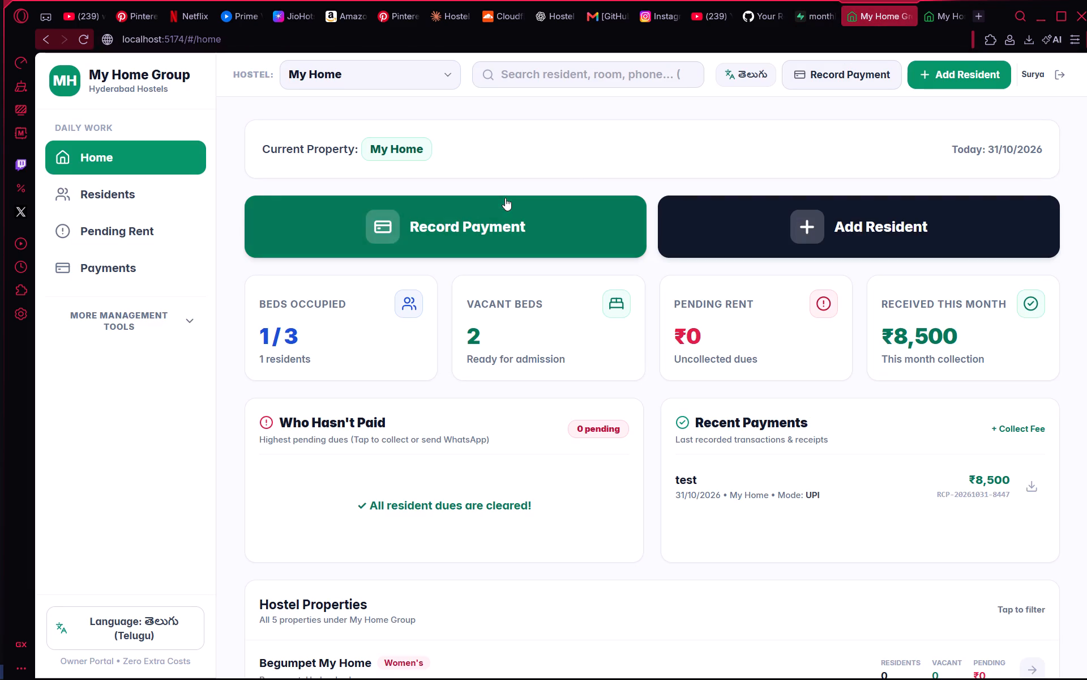
click(176, 205)
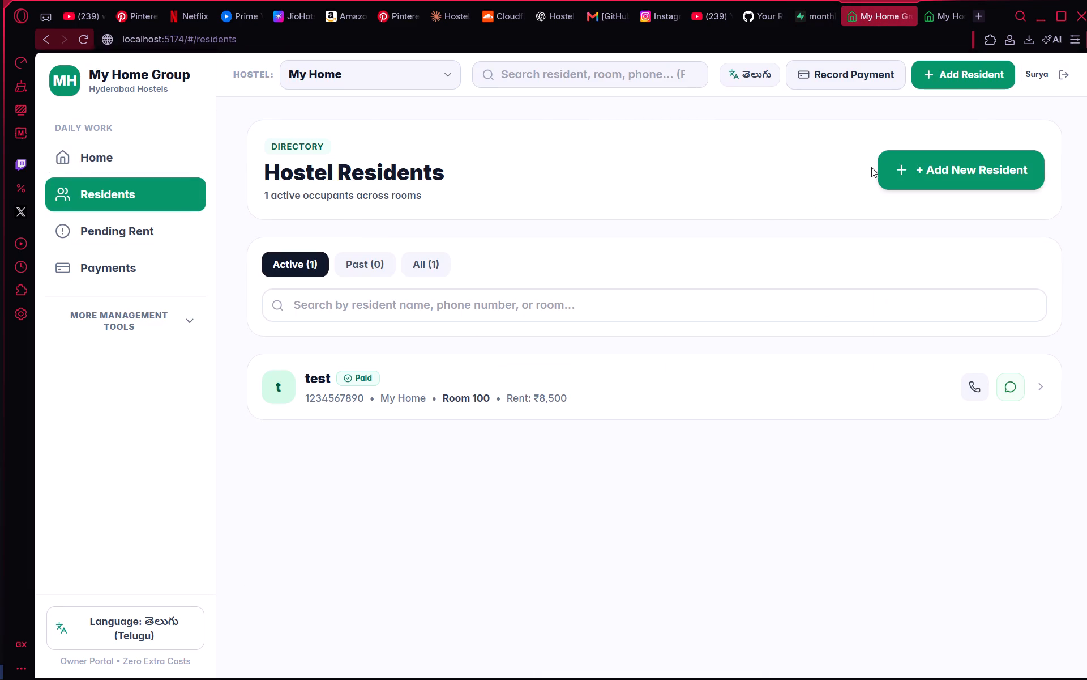
click(115, 158)
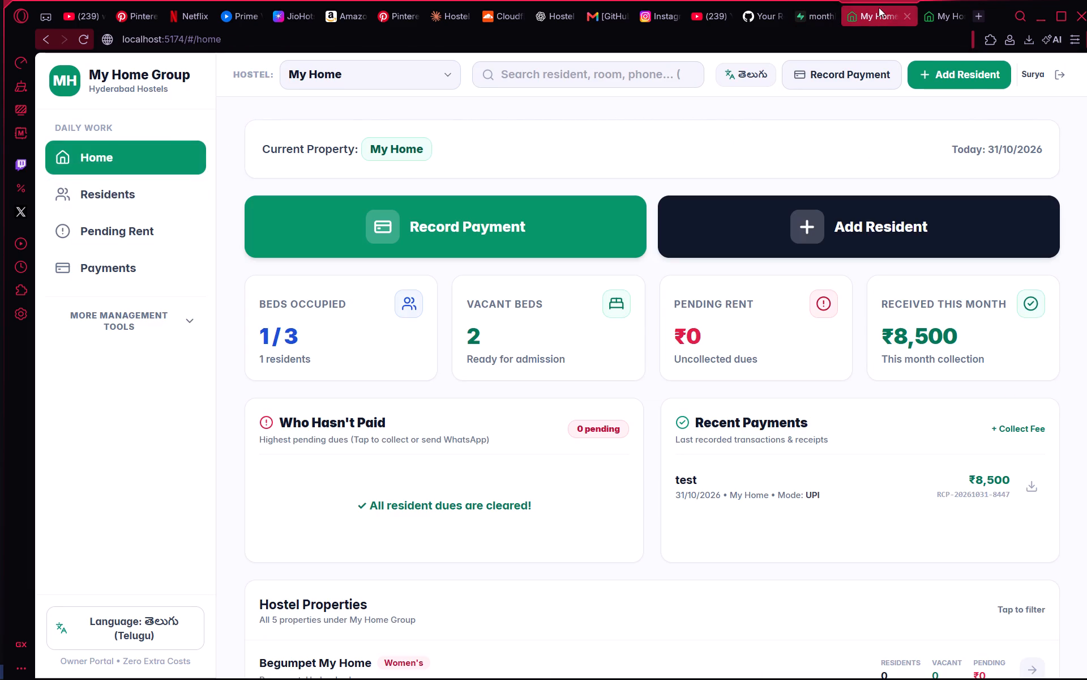
click(947, 10)
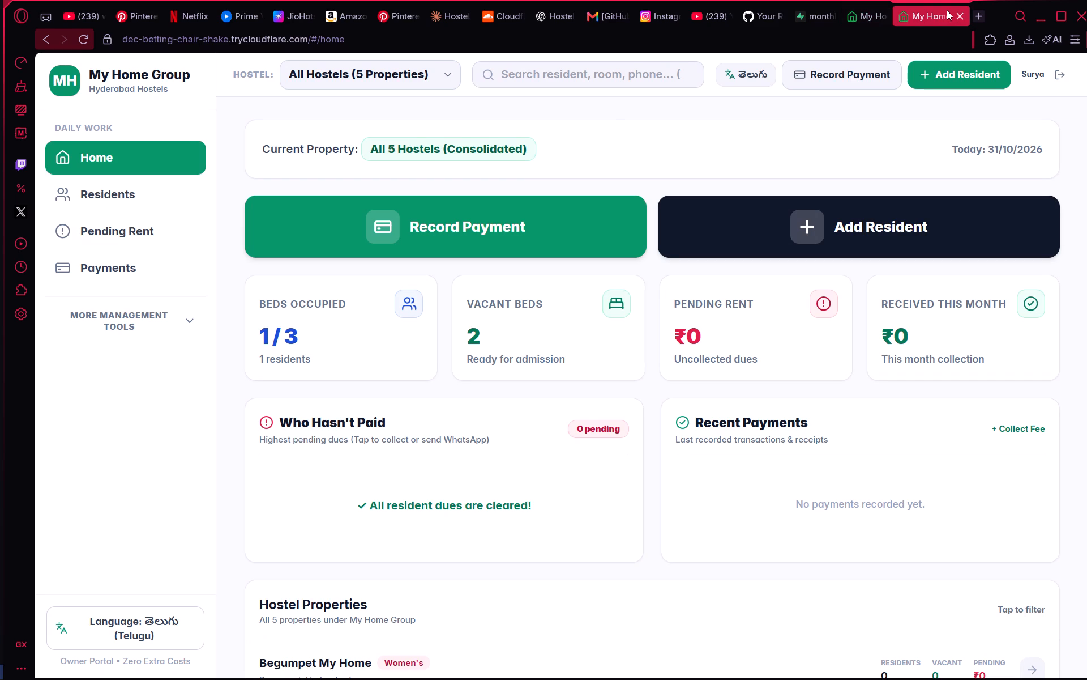
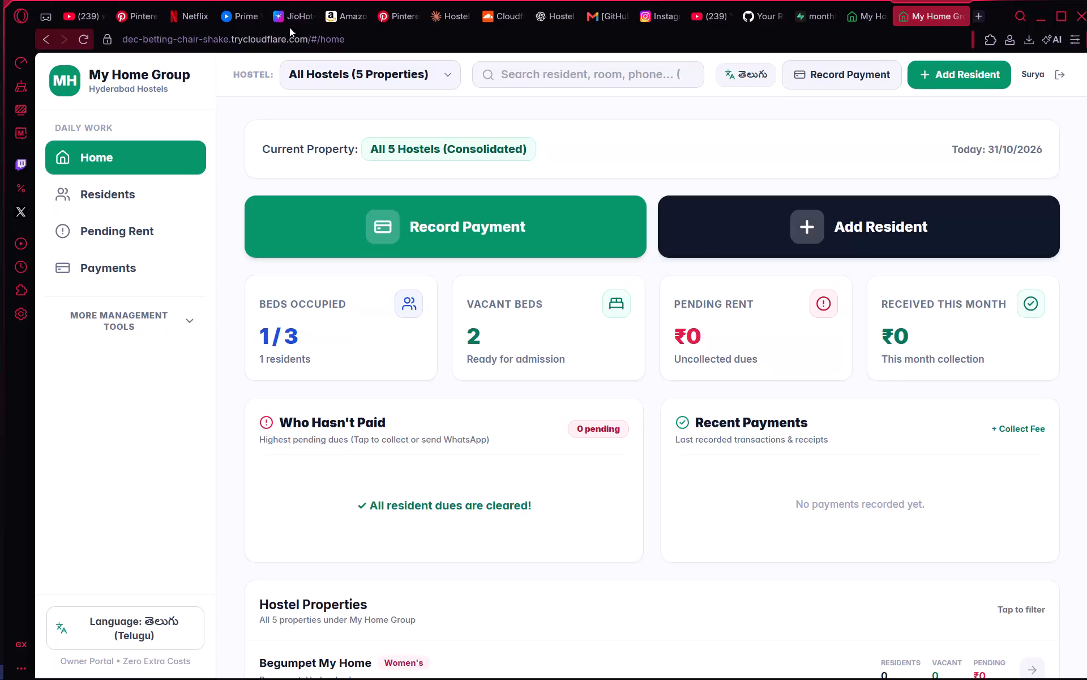
Reload the Home page of the trycloudflare.com copy to check its resident, rent and payment summary.
click(80, 42)
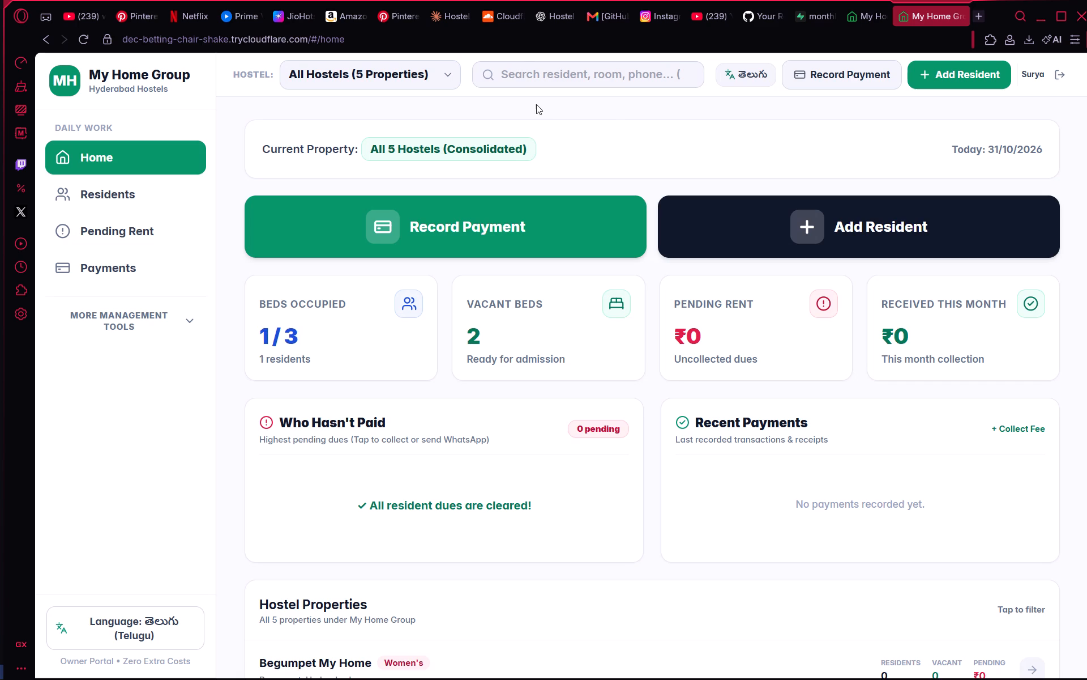
click(615, 123)
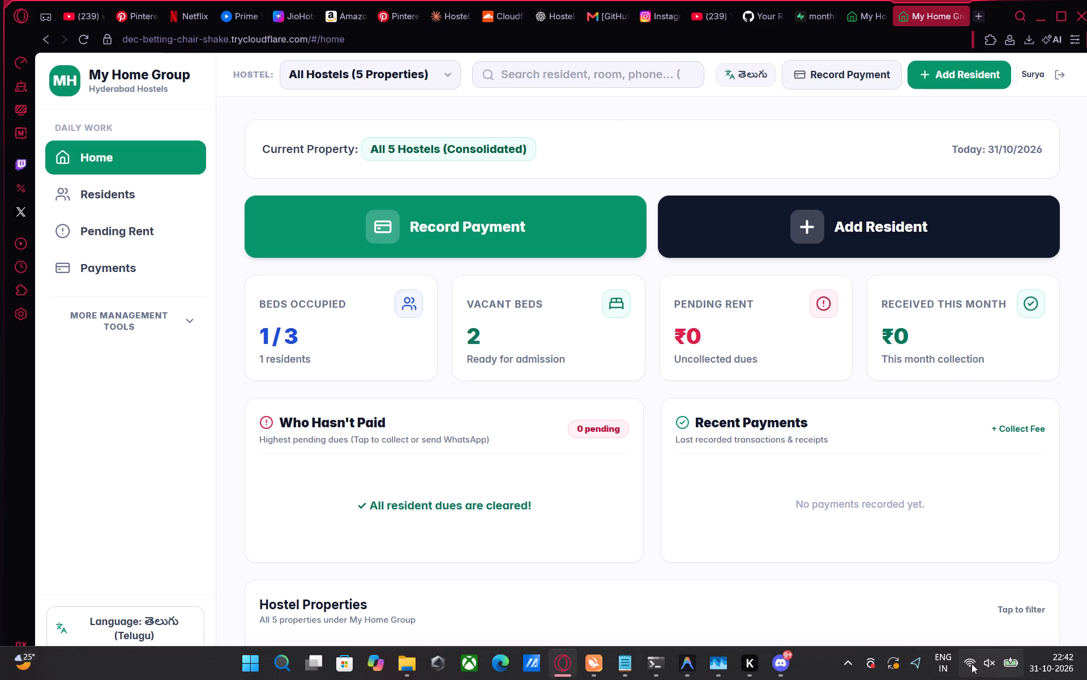
Open the list of available Wi-Fi networks to check the current connection.
click(972, 664)
click(898, 392)
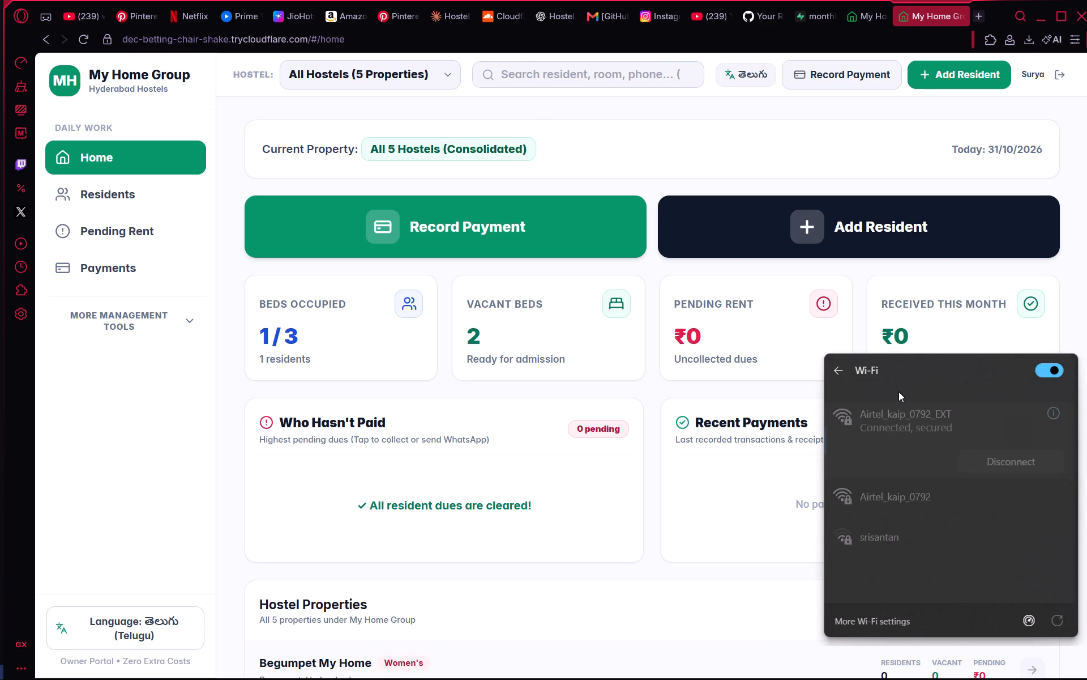
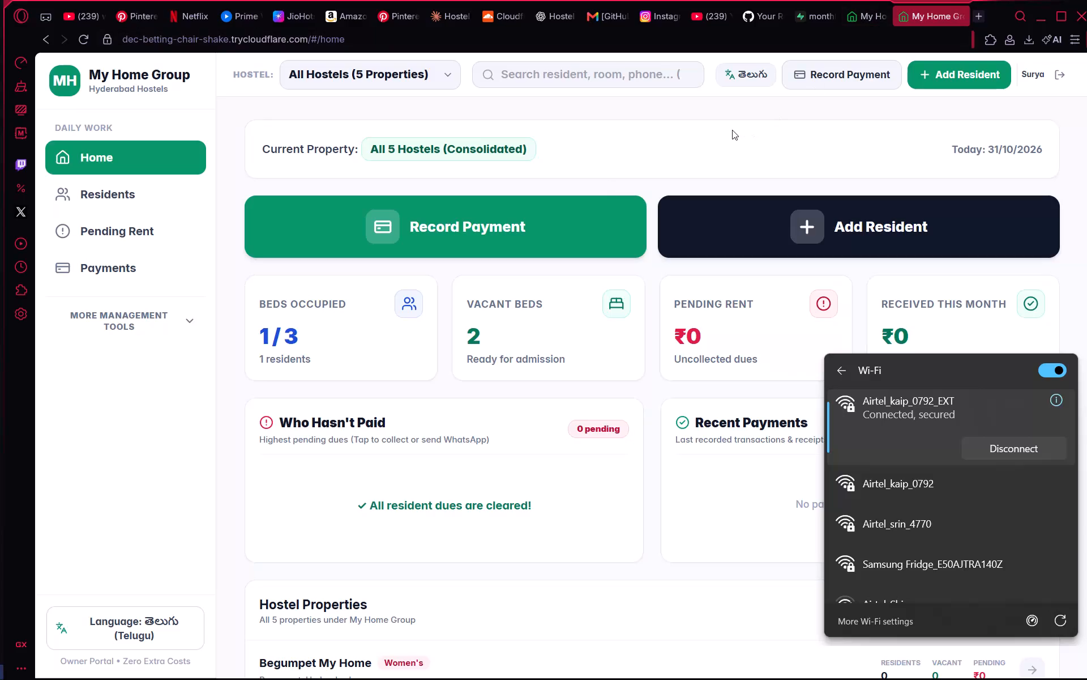
Review the Residents and Pending Rent pages on the trycloudflare.com copy, and return to its Home page.
click(135, 189)
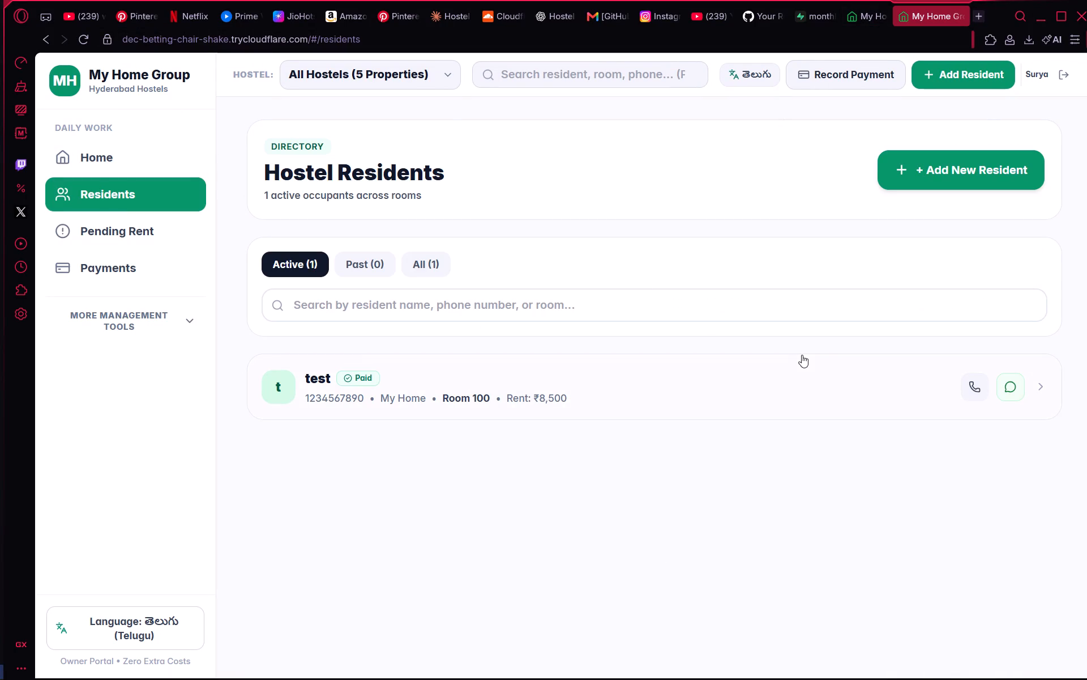
click(106, 223)
click(113, 192)
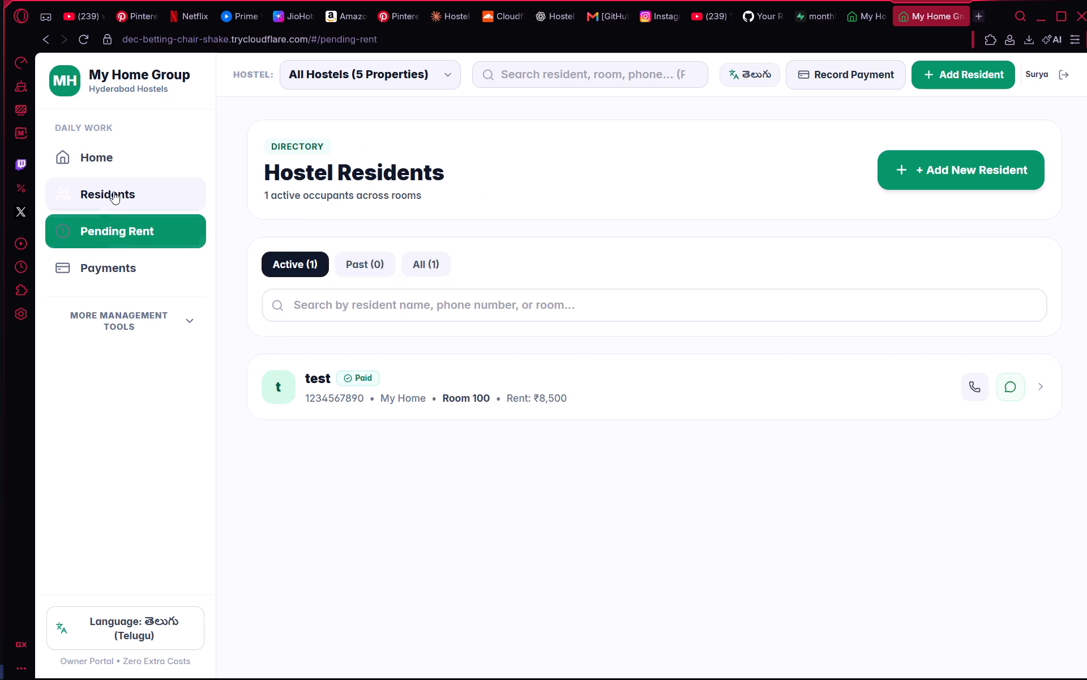
click(124, 169)
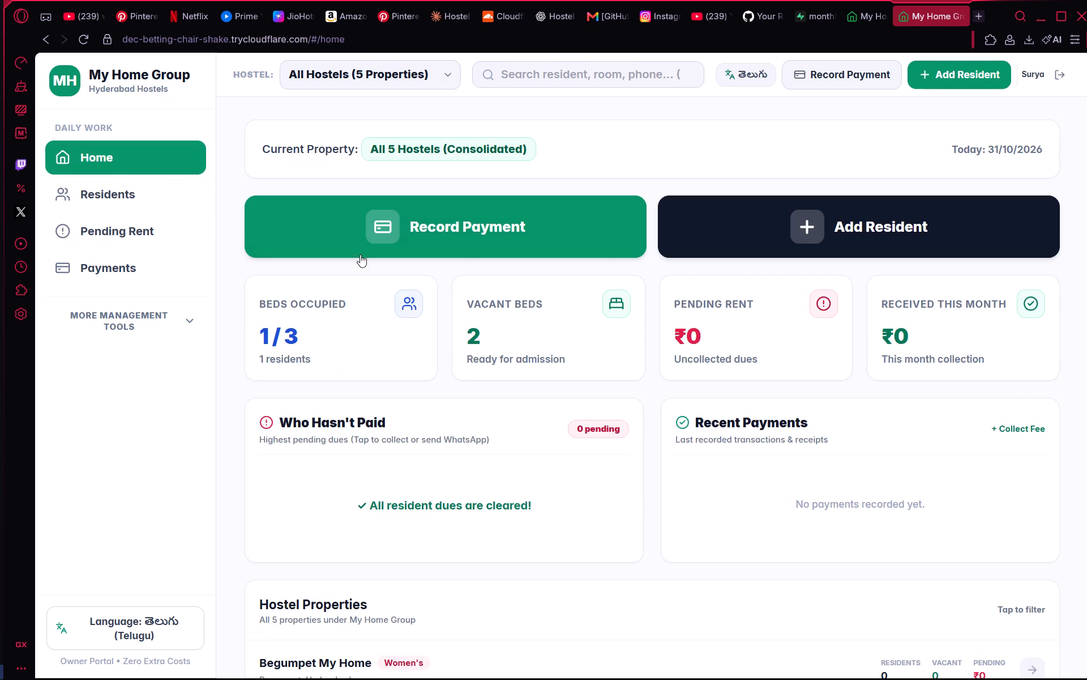
Switch back to the Supabase table editor and delete the 2026-10 bill row from the monthly_bills table.
click(808, 11)
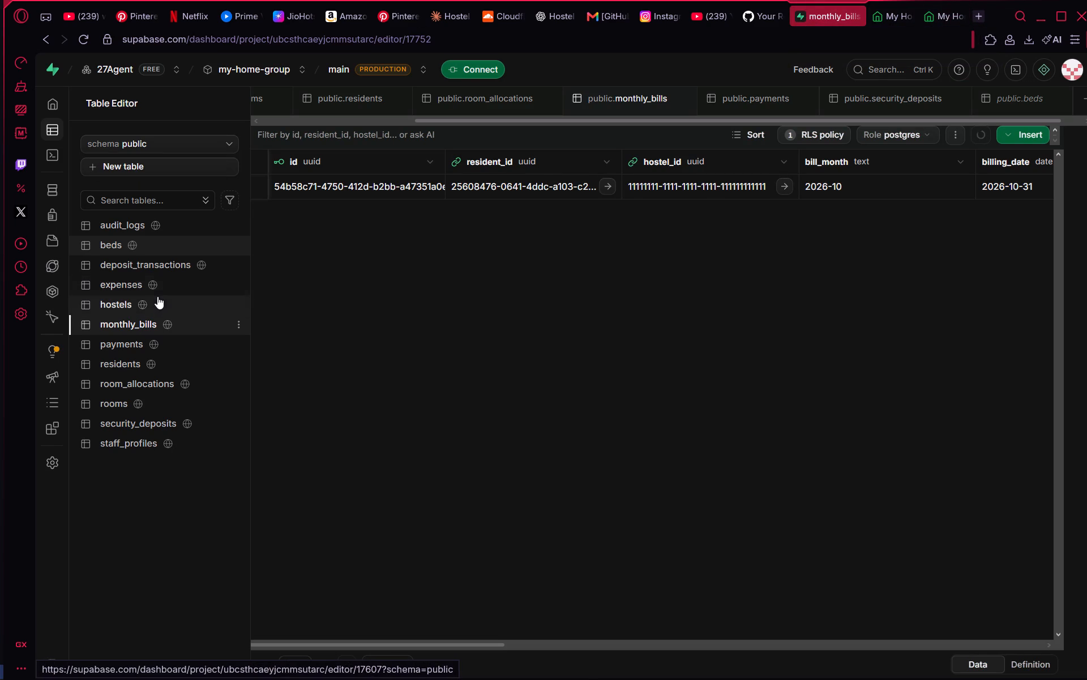
click(160, 297)
click(181, 322)
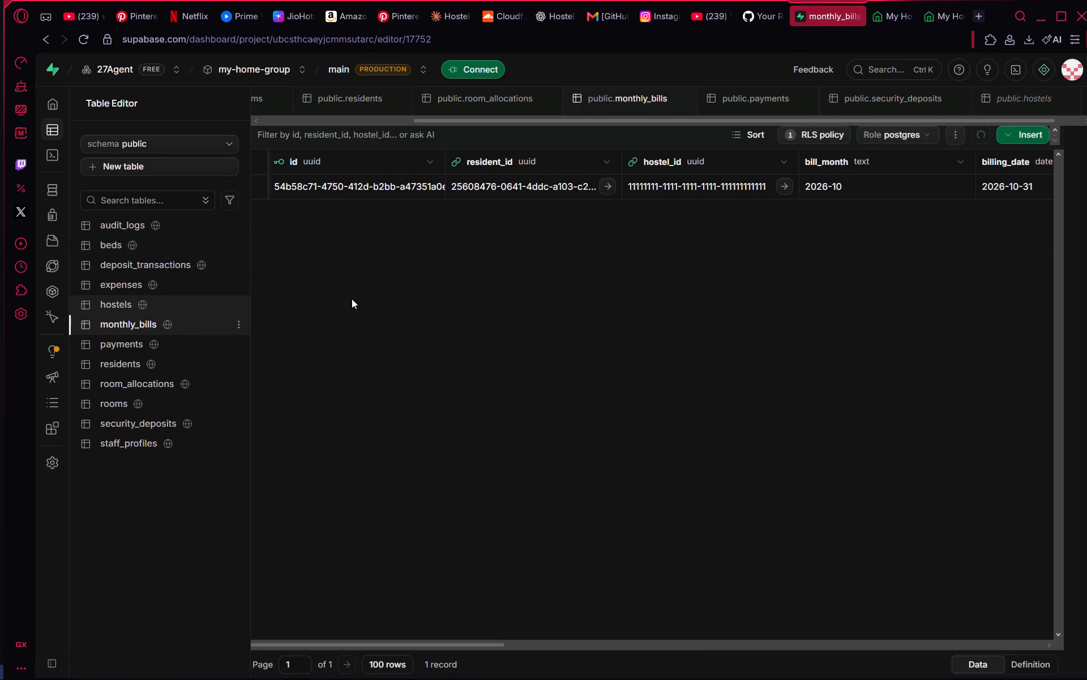
right_click(397, 186)
click(461, 296)
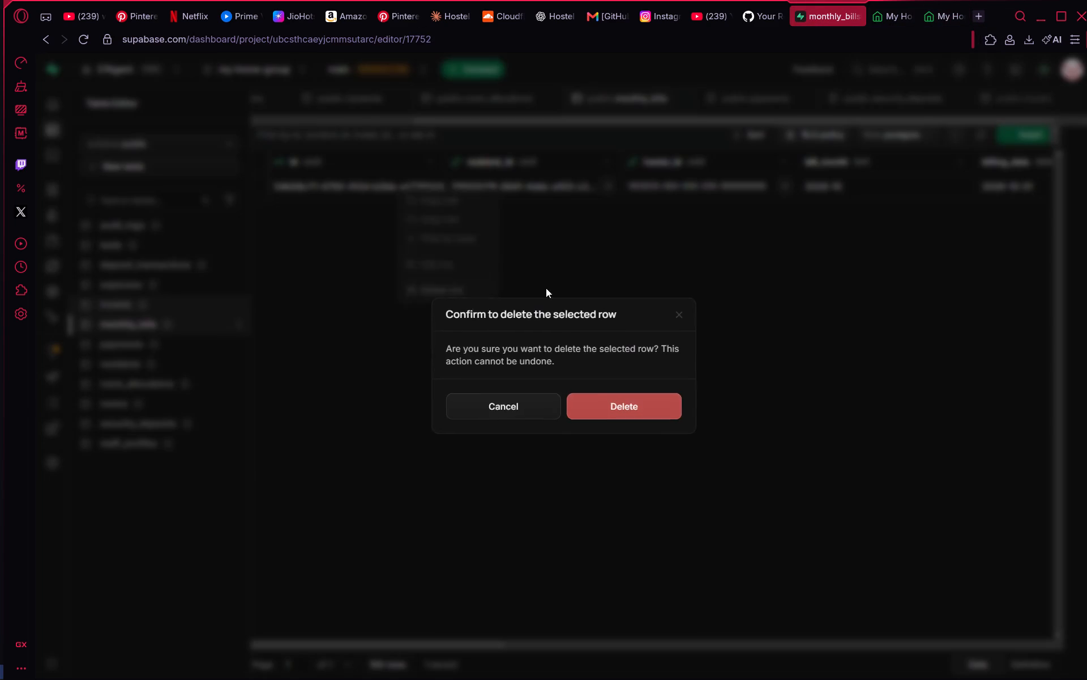
click(626, 410)
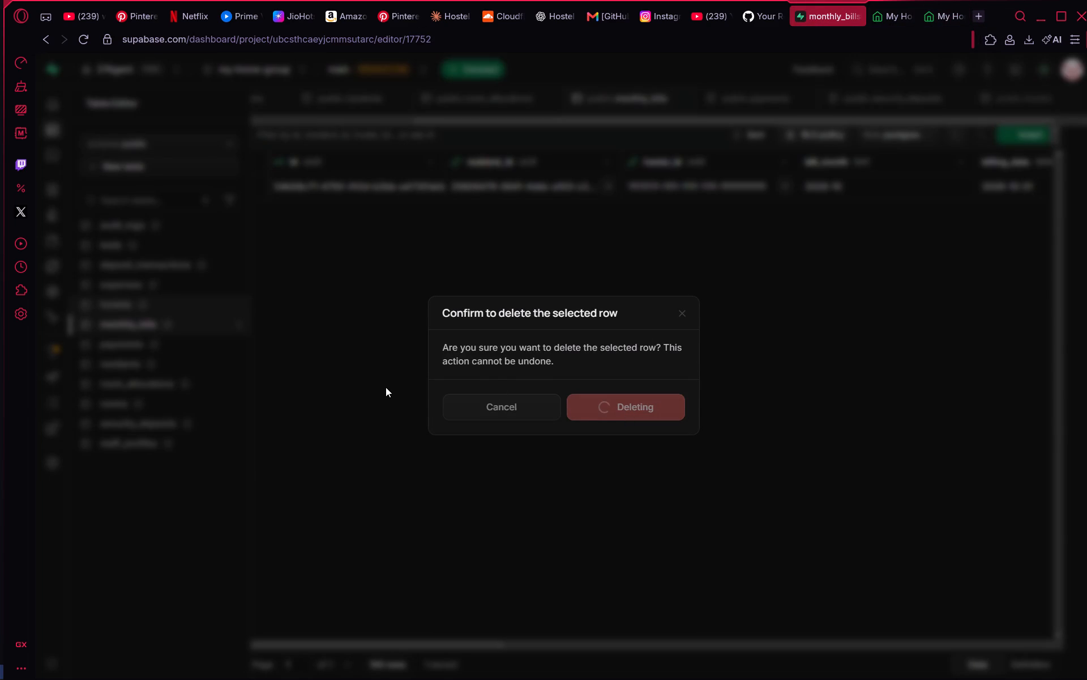
Open the payments table to check its records.
click(160, 343)
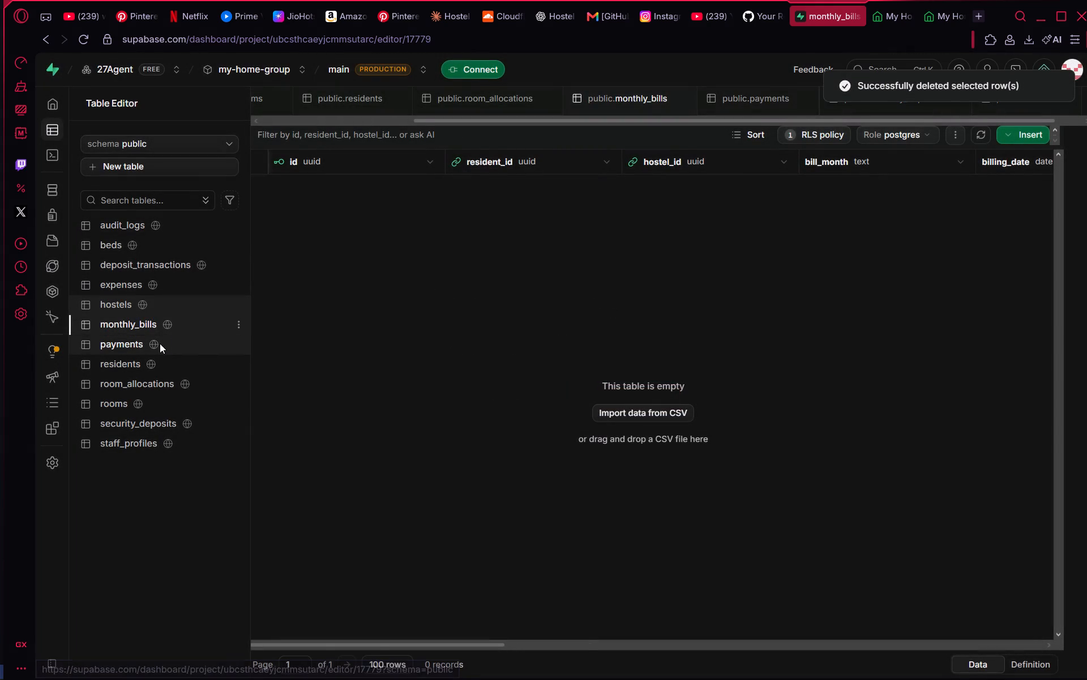
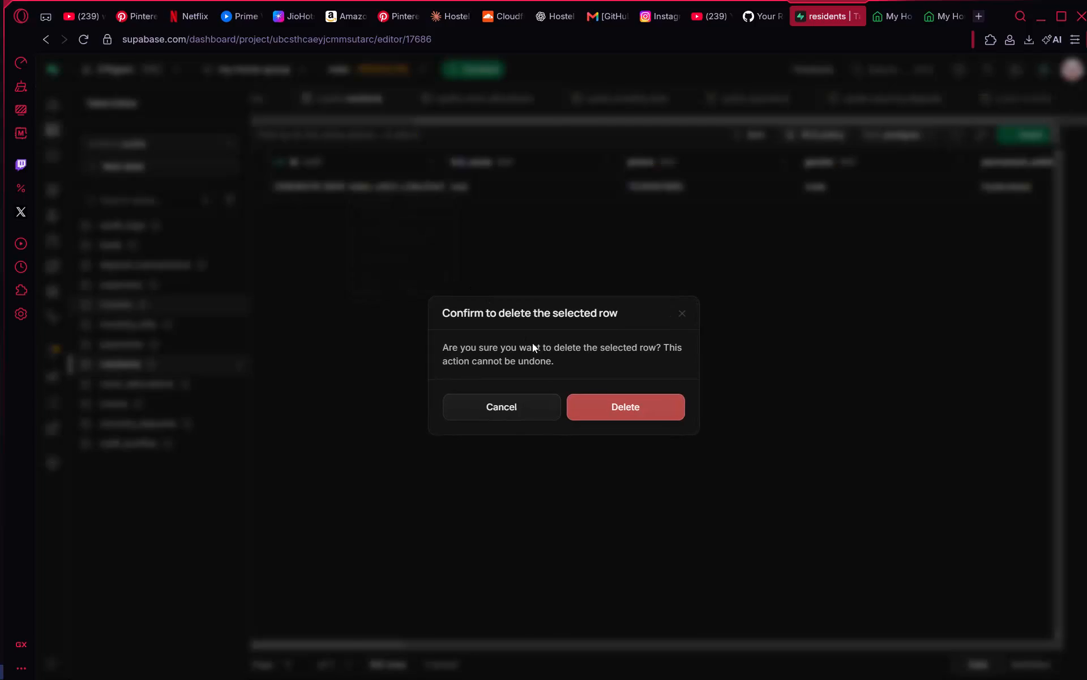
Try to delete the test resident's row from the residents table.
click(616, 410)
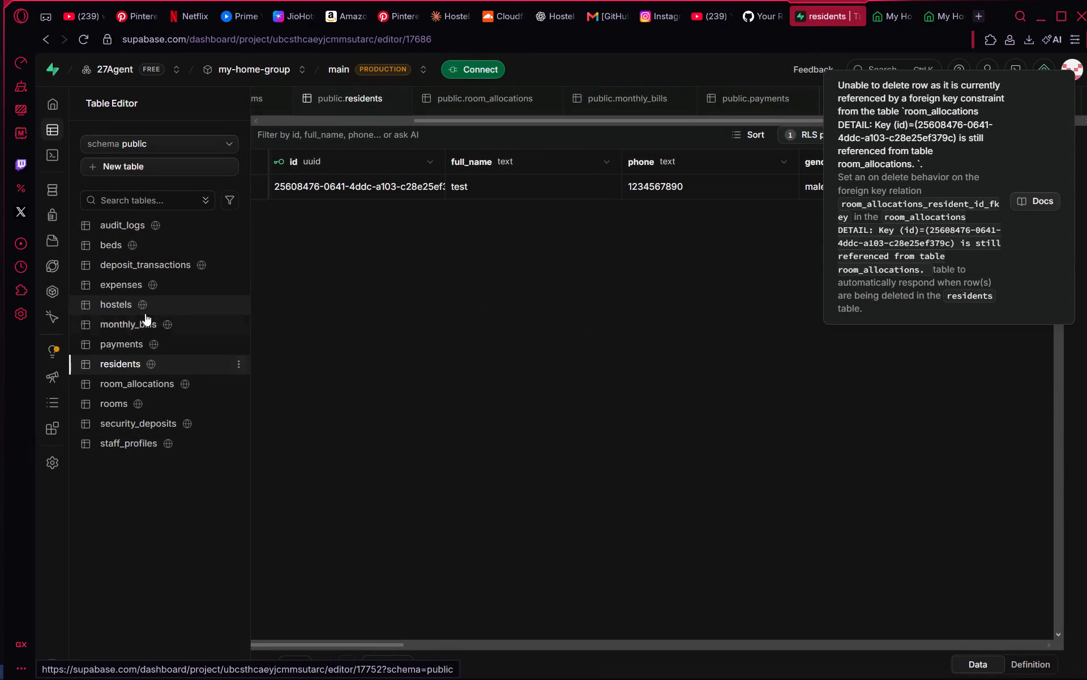
Open the room_allocations table and delete the test resident's allocation row.
click(179, 375)
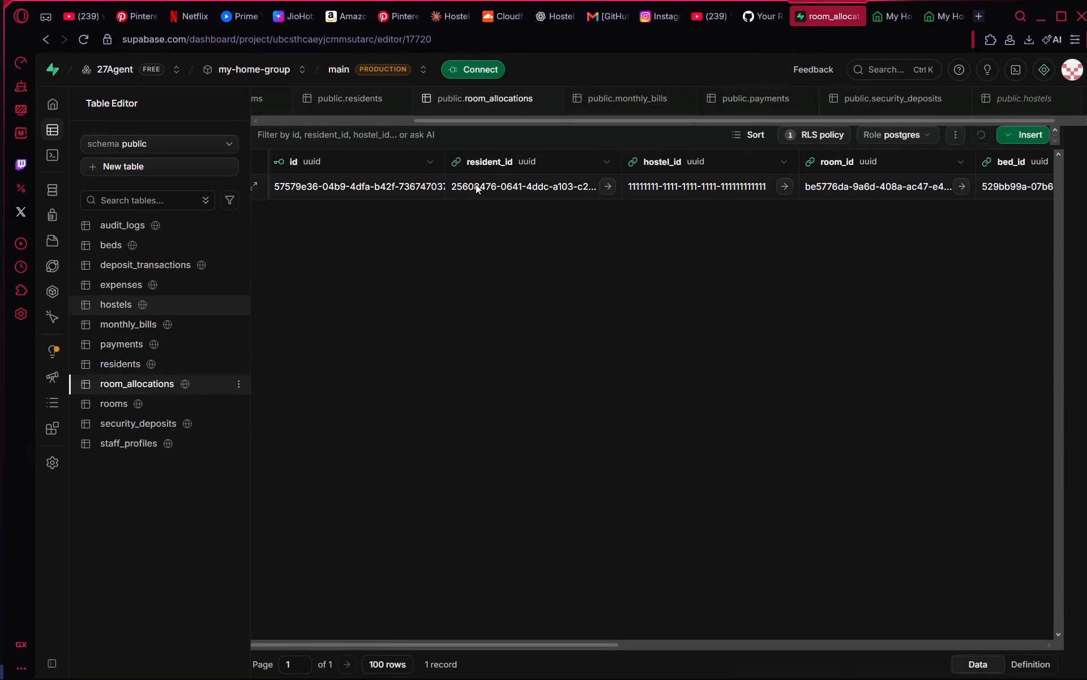
right_click(472, 184)
click(511, 285)
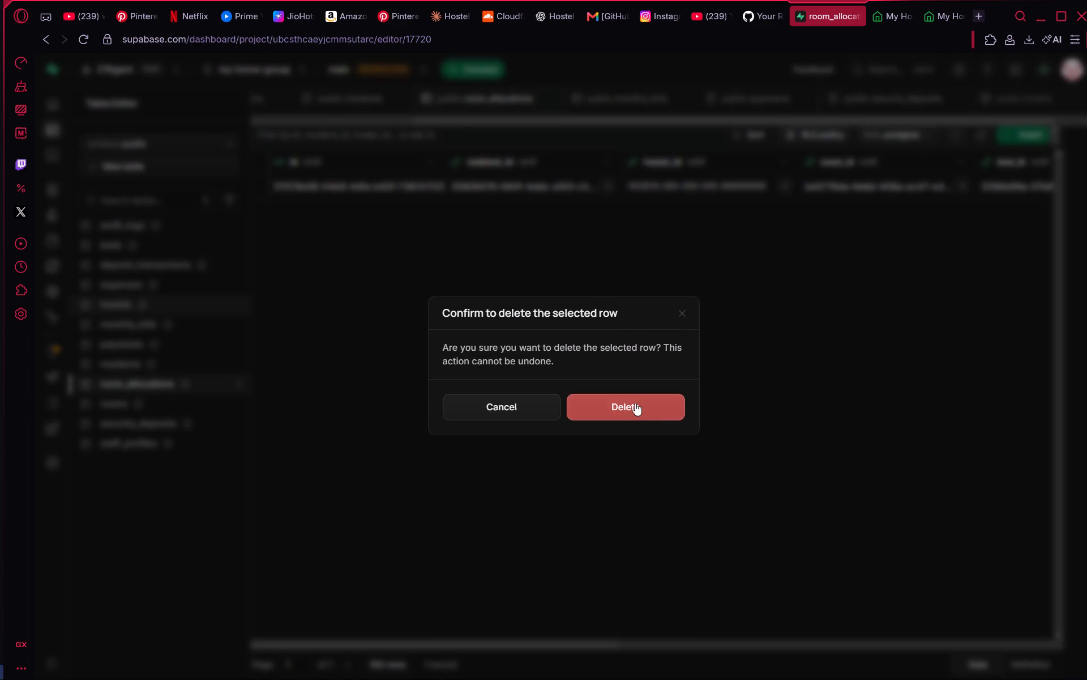
click(631, 414)
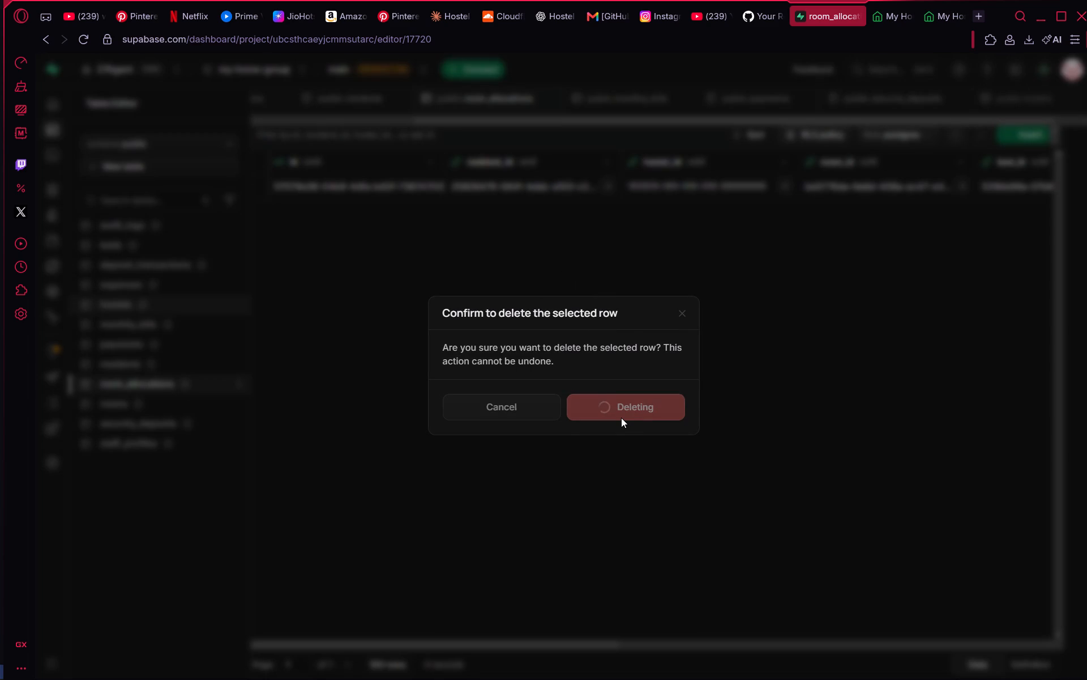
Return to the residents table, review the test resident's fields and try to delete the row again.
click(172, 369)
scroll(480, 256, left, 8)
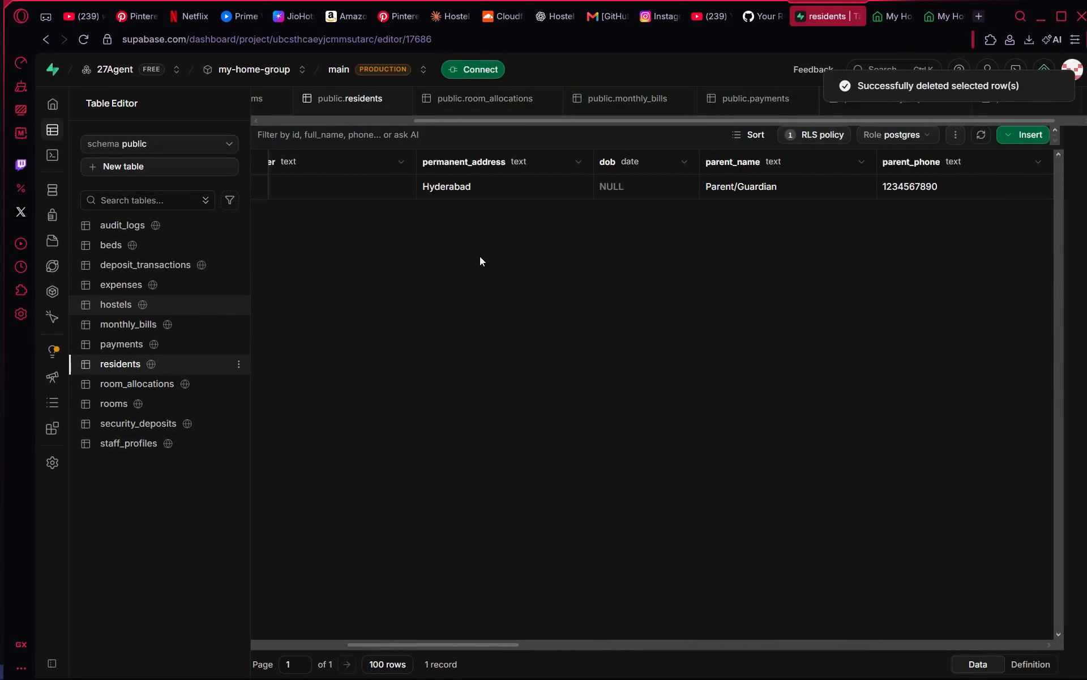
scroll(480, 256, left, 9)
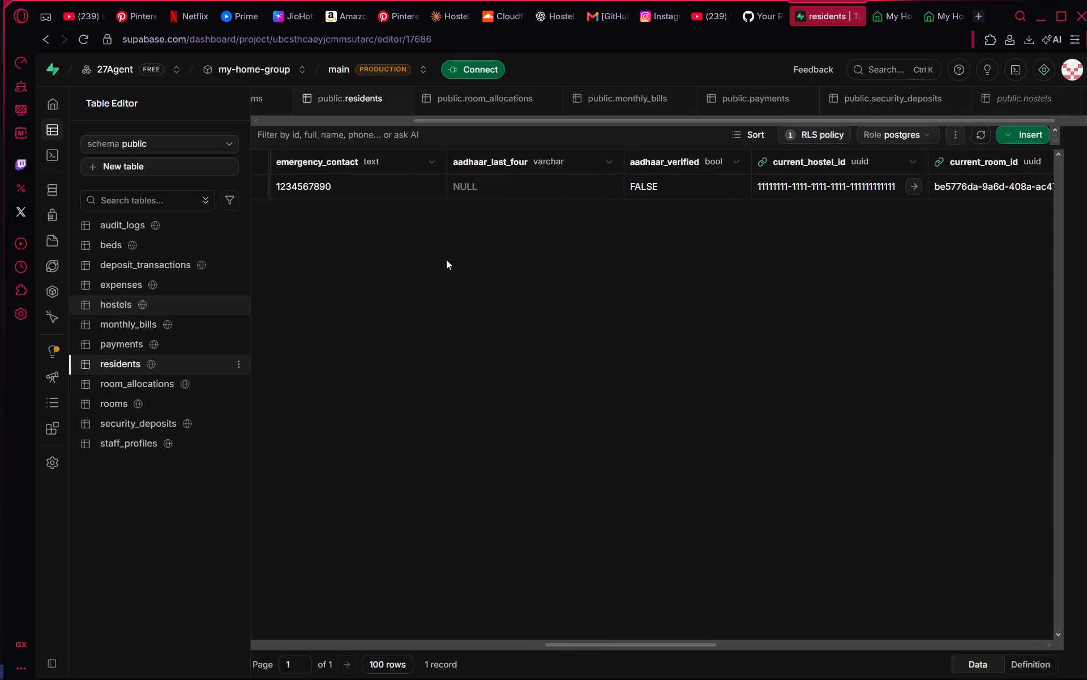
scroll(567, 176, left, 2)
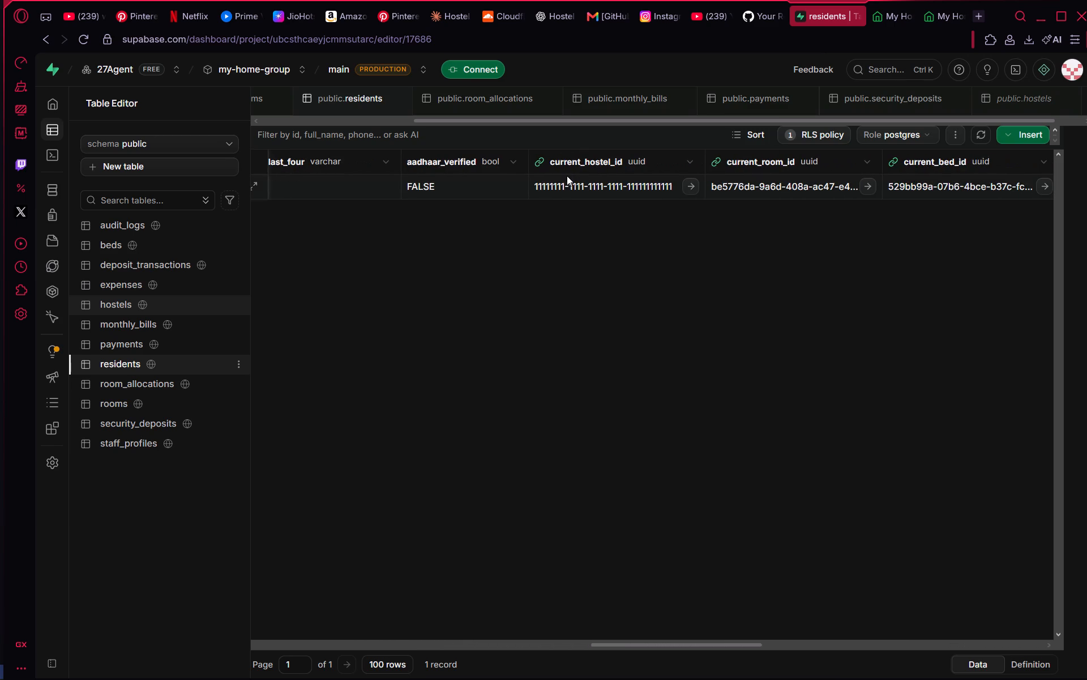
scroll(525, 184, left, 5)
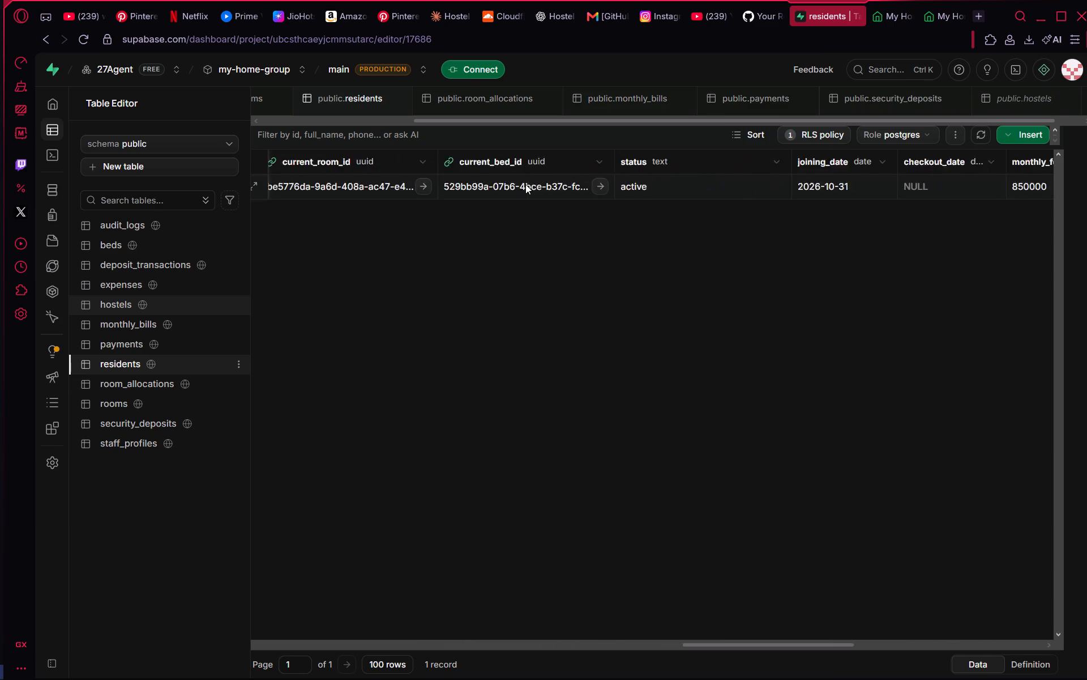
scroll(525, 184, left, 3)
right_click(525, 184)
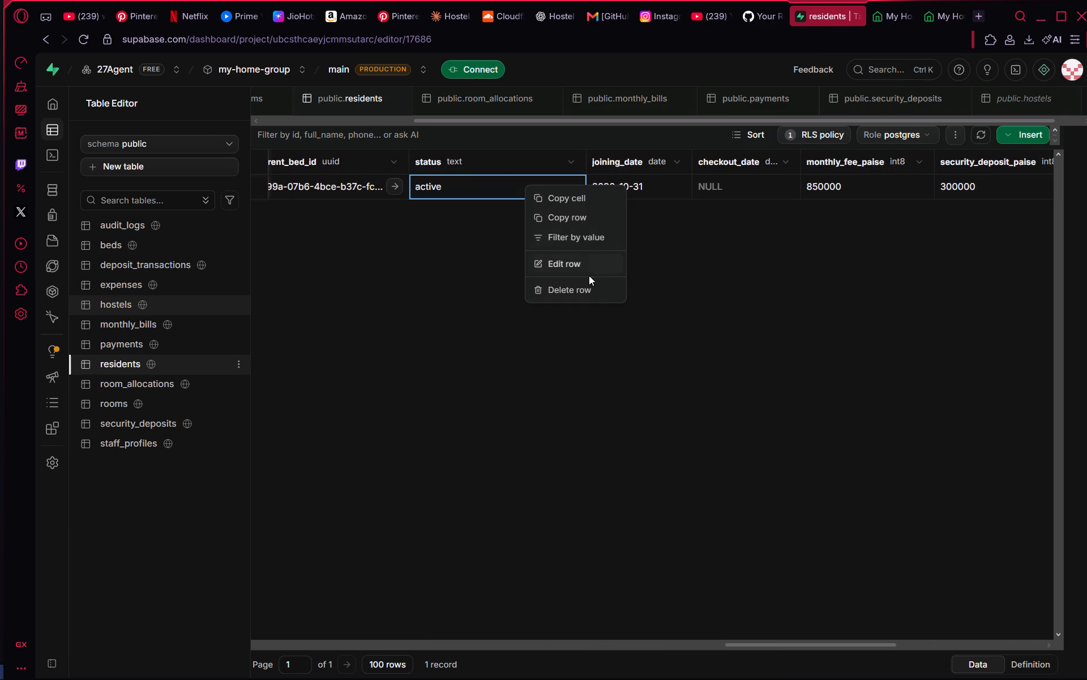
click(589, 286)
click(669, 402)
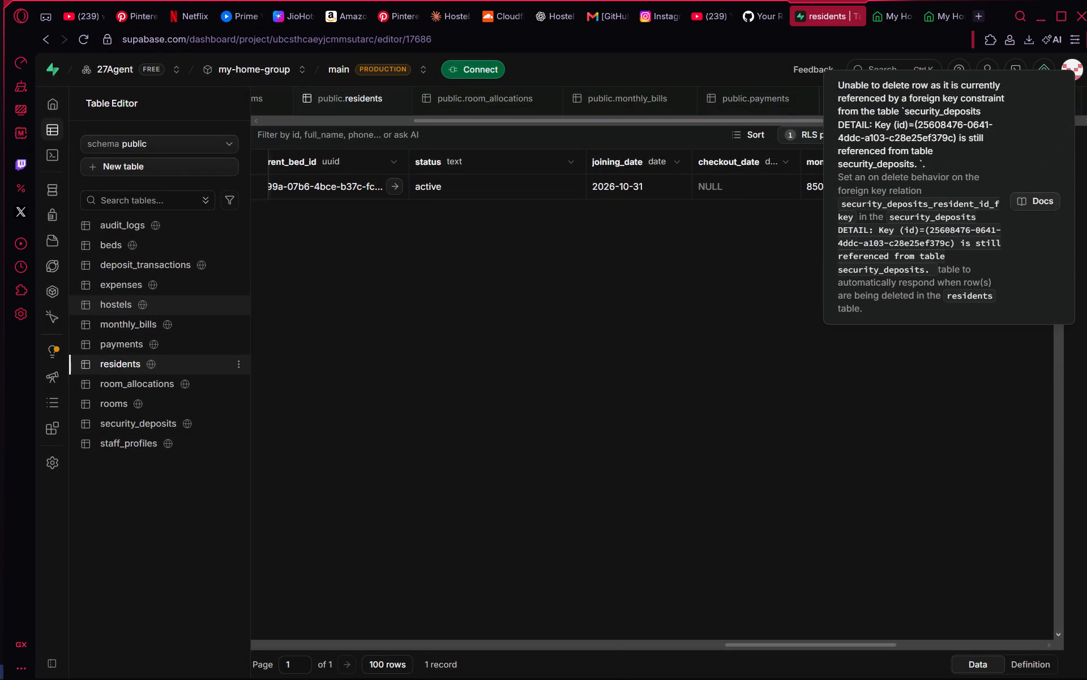
Open the security_deposits table and delete the test resident's deposit row.
click(136, 417)
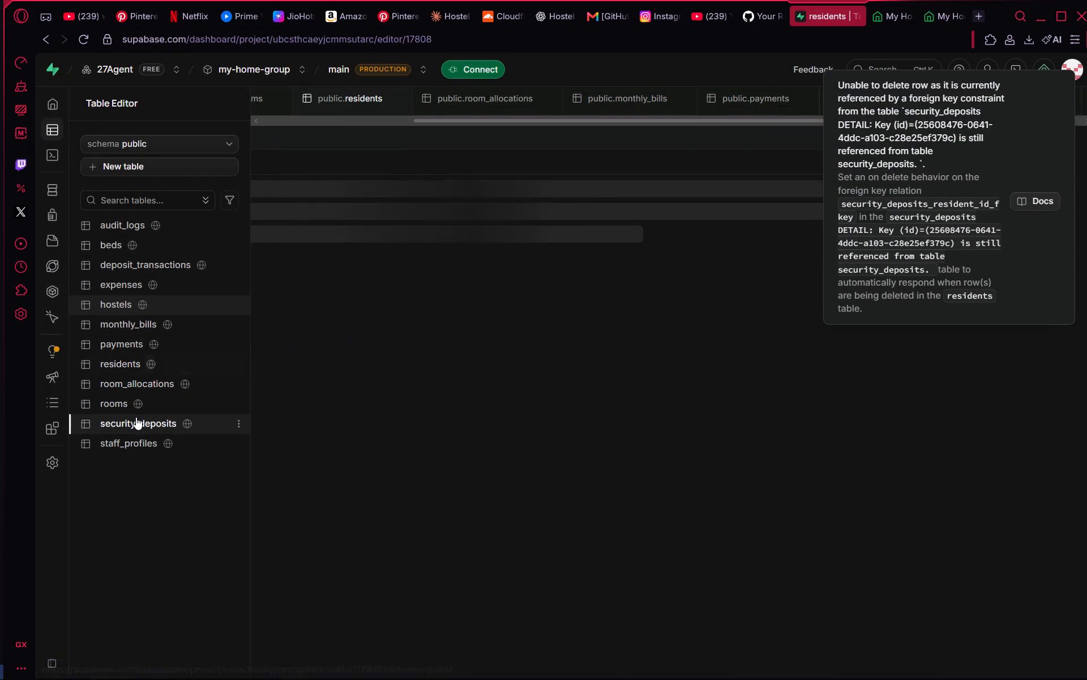
right_click(486, 190)
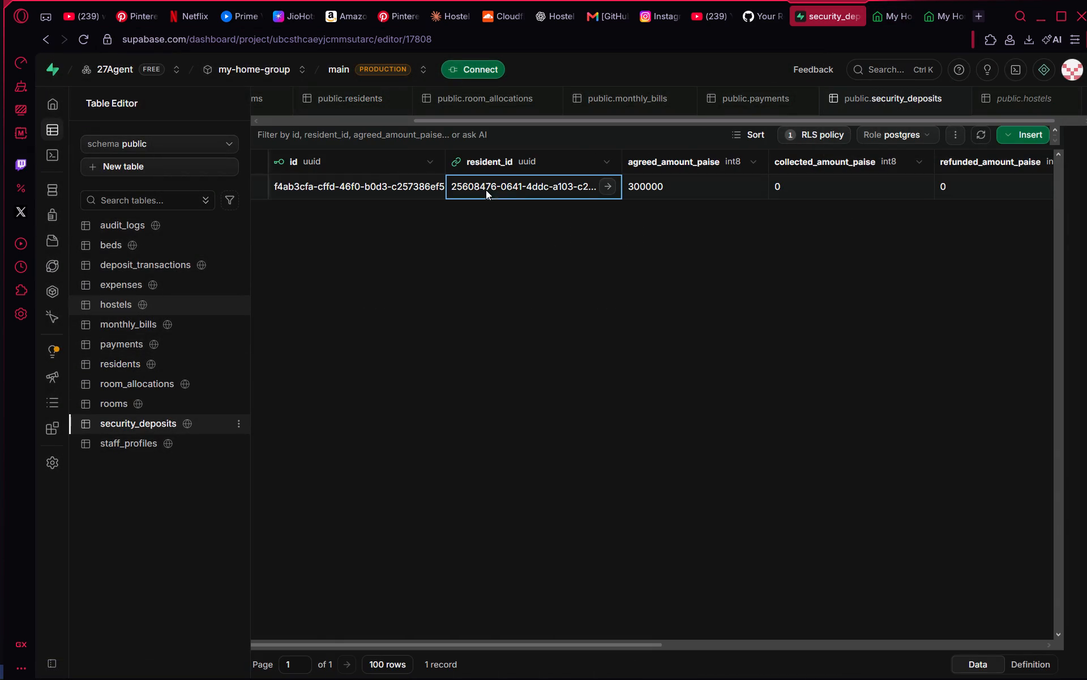
click(513, 294)
click(626, 400)
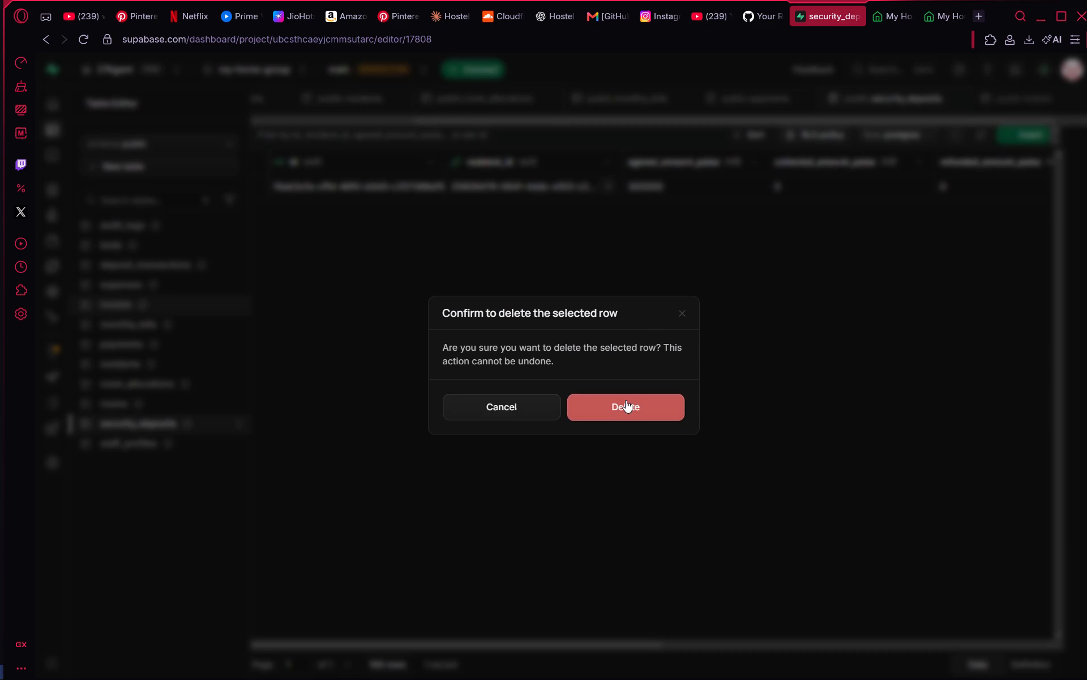
click(898, 18)
click(829, 19)
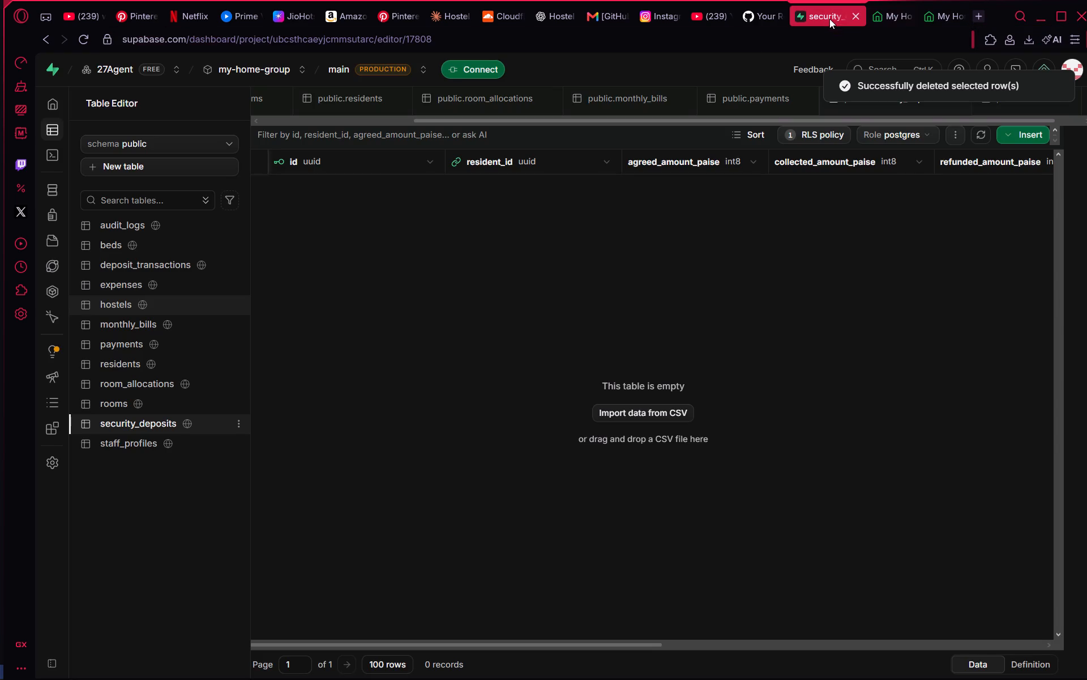
Return to the residents table and delete the row of the resident named test.
click(175, 361)
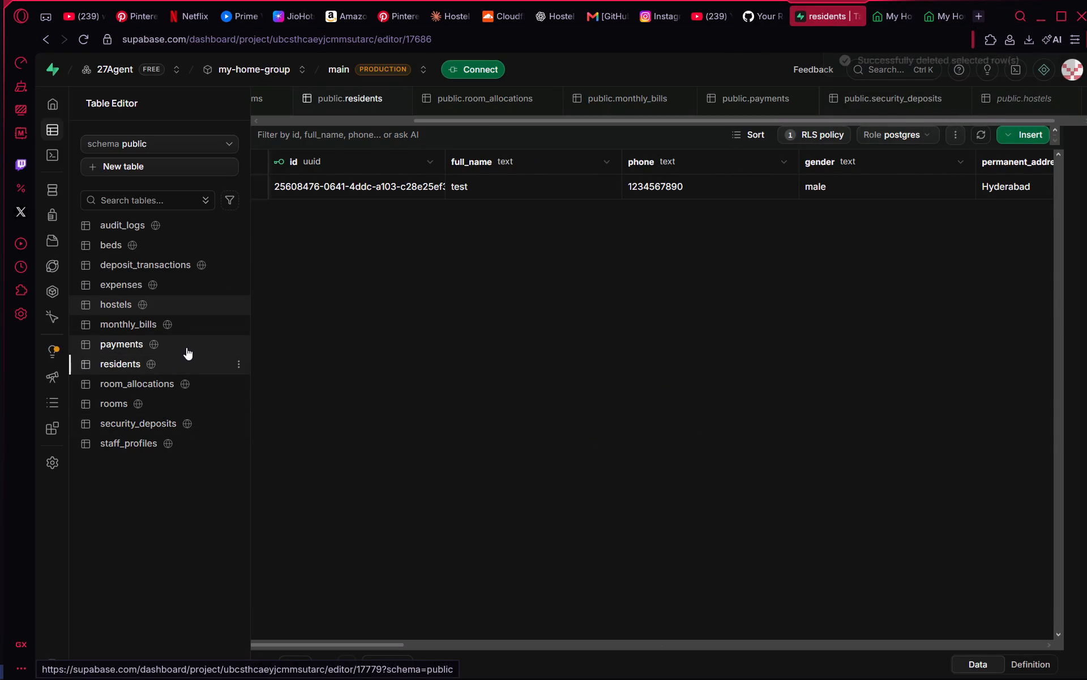
right_click(525, 185)
click(571, 282)
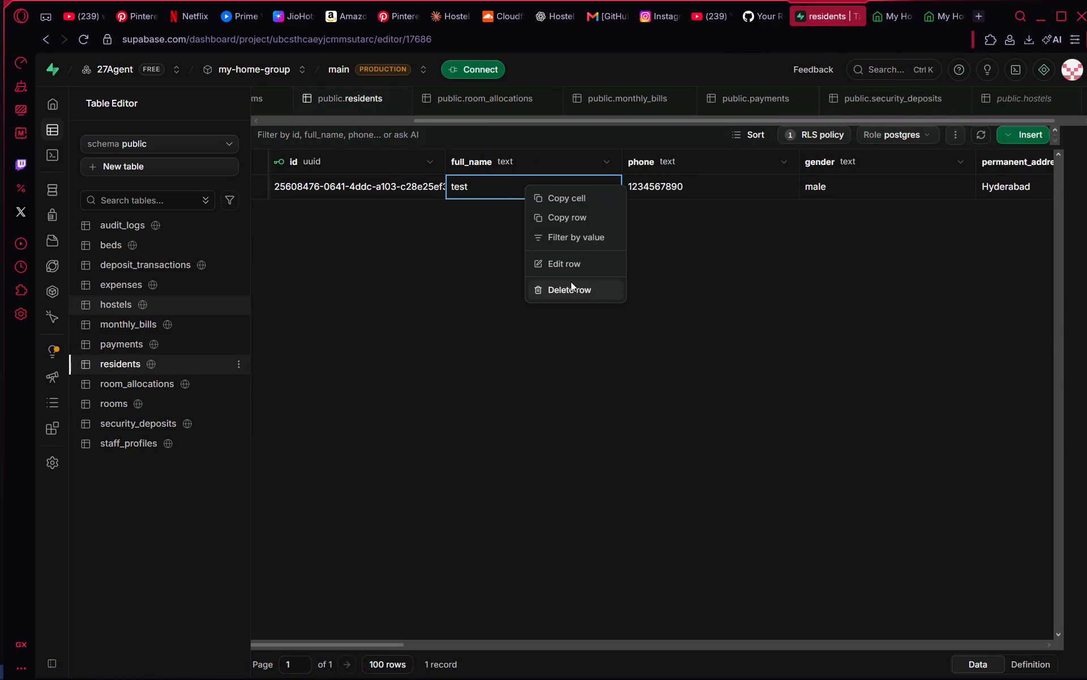
click(666, 410)
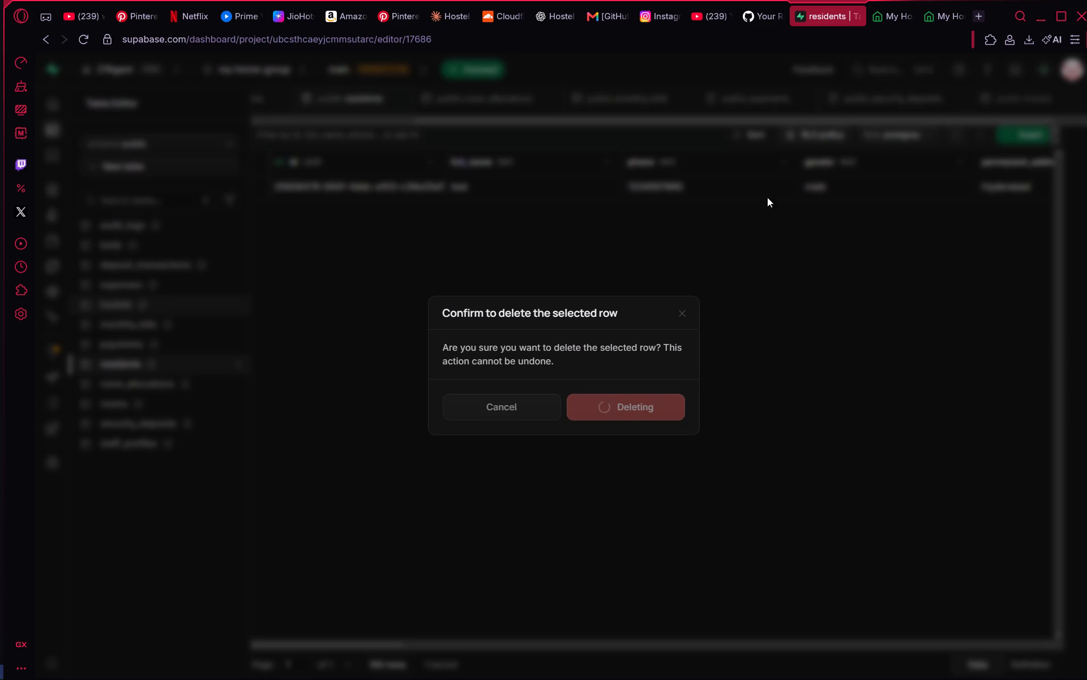
Switch to the localhost My Home Group site, reload it and check the Home and Residents pages against the deletions.
click(895, 16)
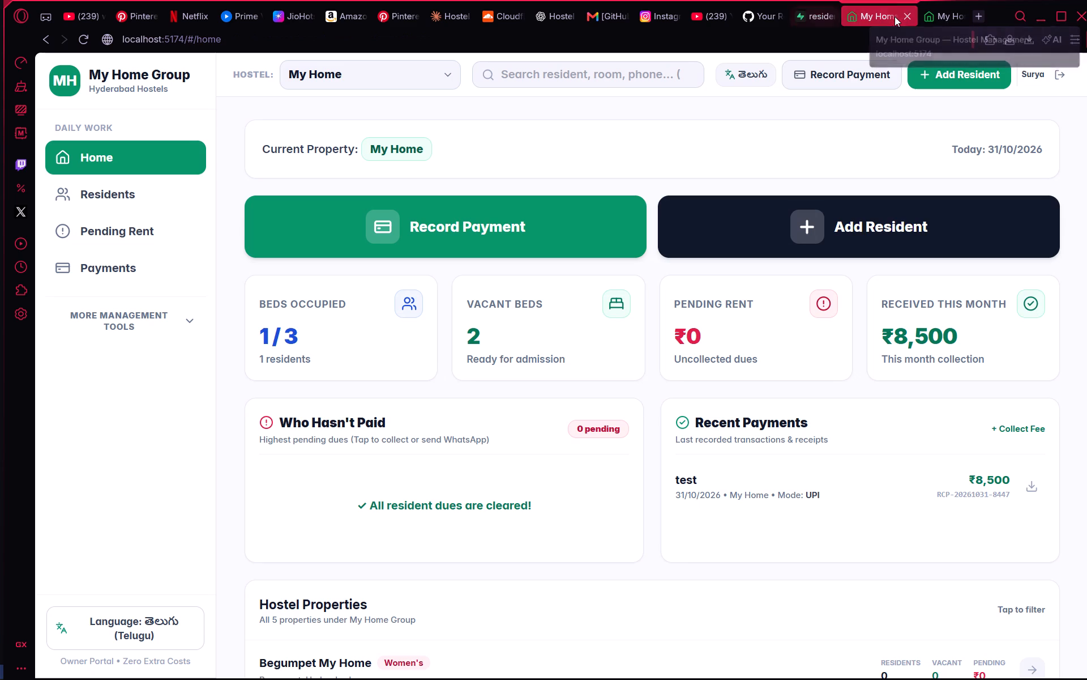
click(78, 35)
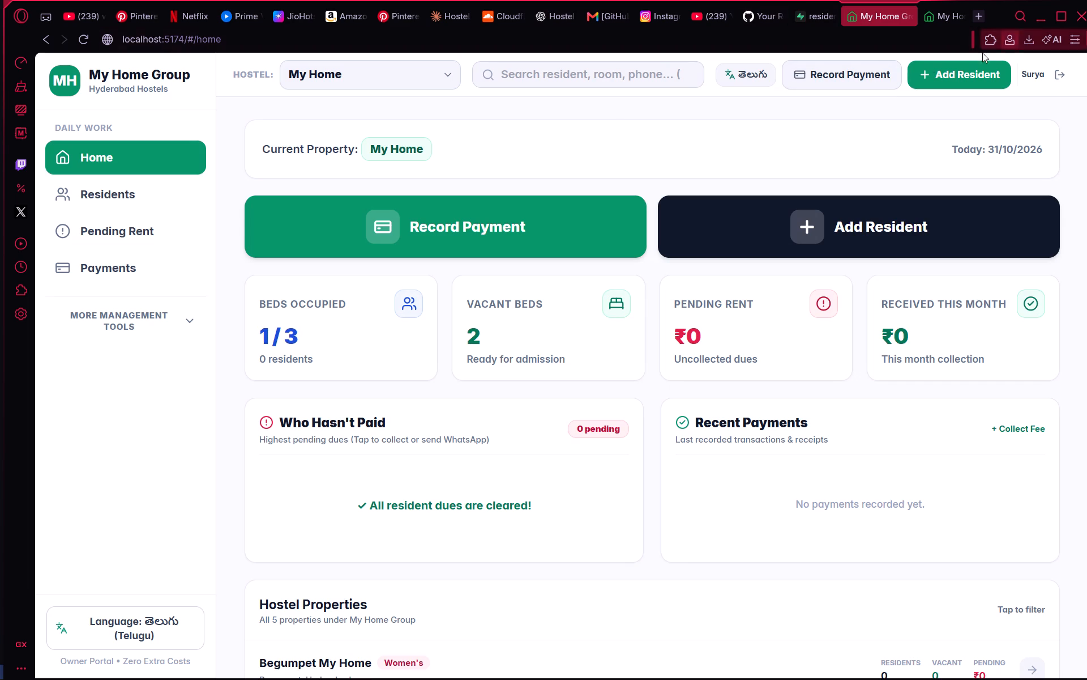
click(156, 207)
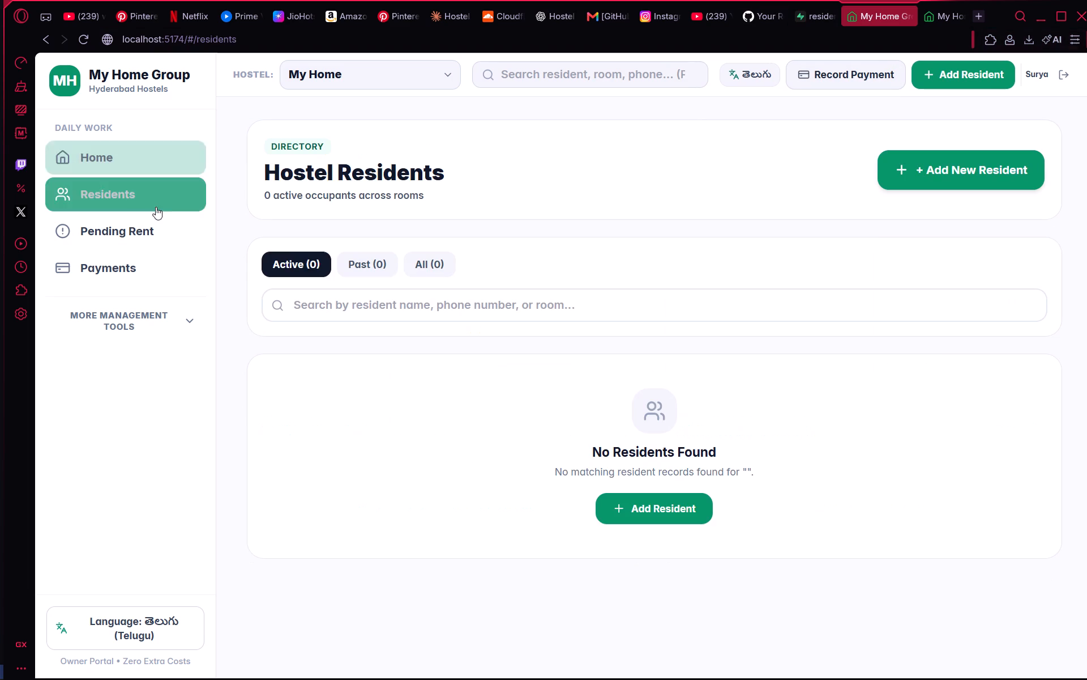
click(149, 163)
click(299, 321)
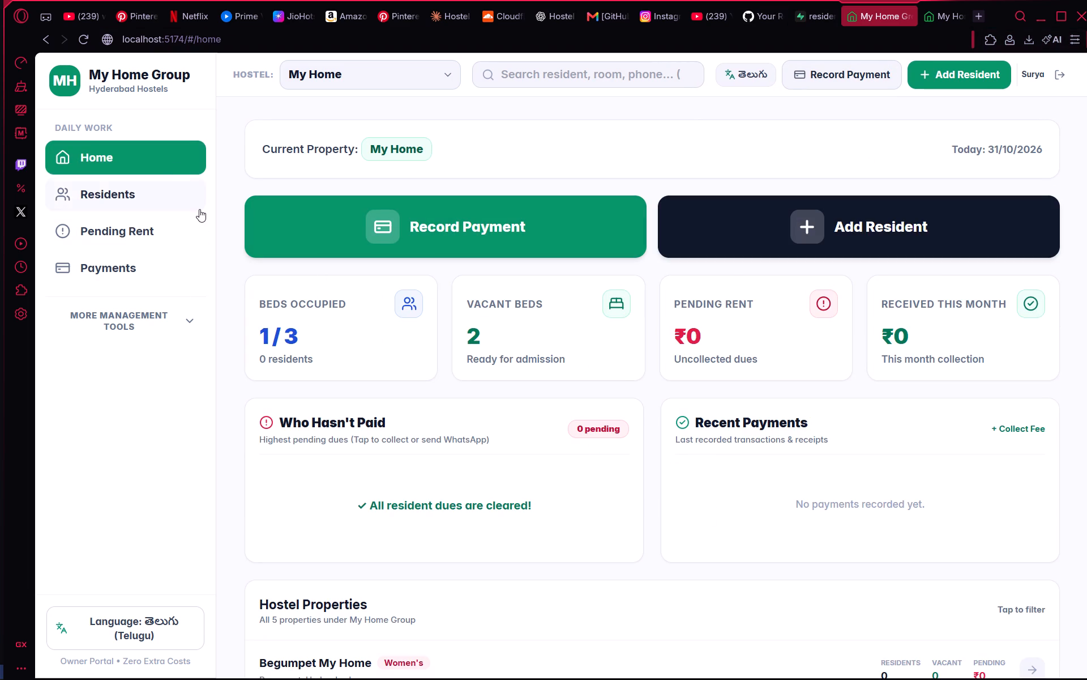
Switch back to the Supabase table editor and check the room_allocations table for remaining records.
click(820, 11)
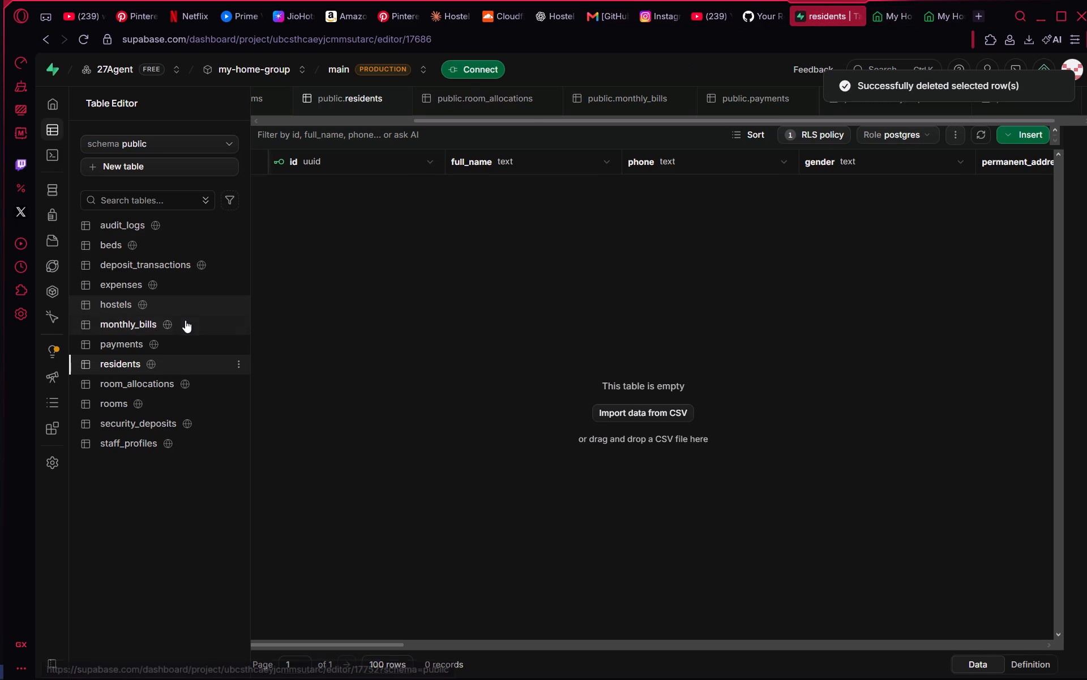
click(170, 384)
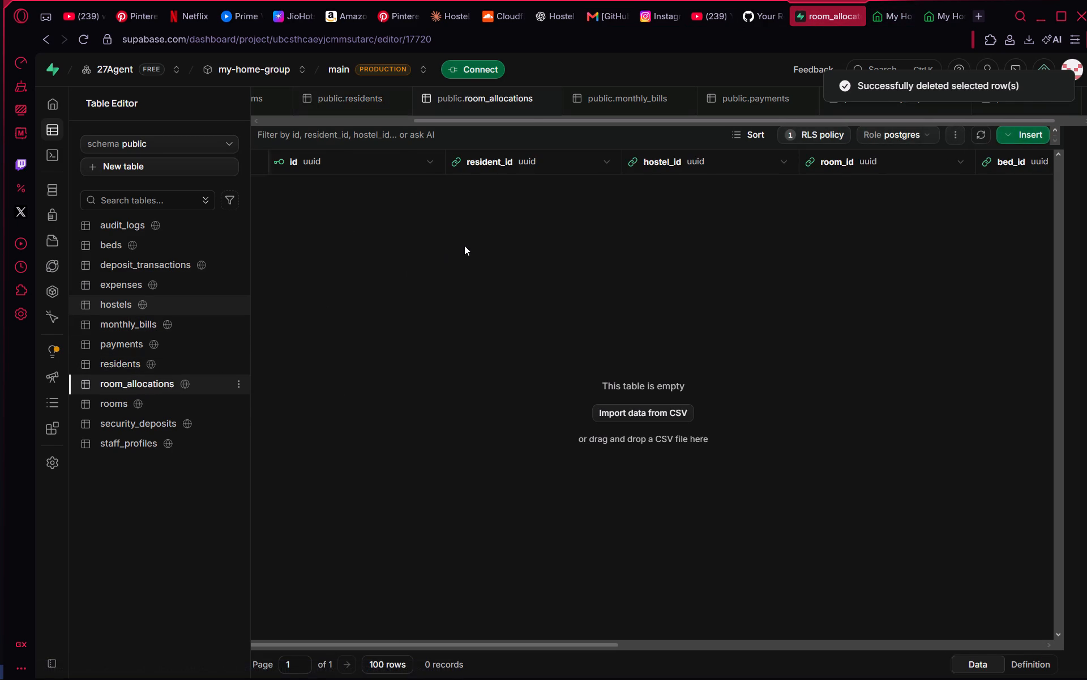
Switch to the trycloudflare My Home Group site, reload it and check its Home, Residents and Pending Rent pages.
click(898, 11)
click(923, 15)
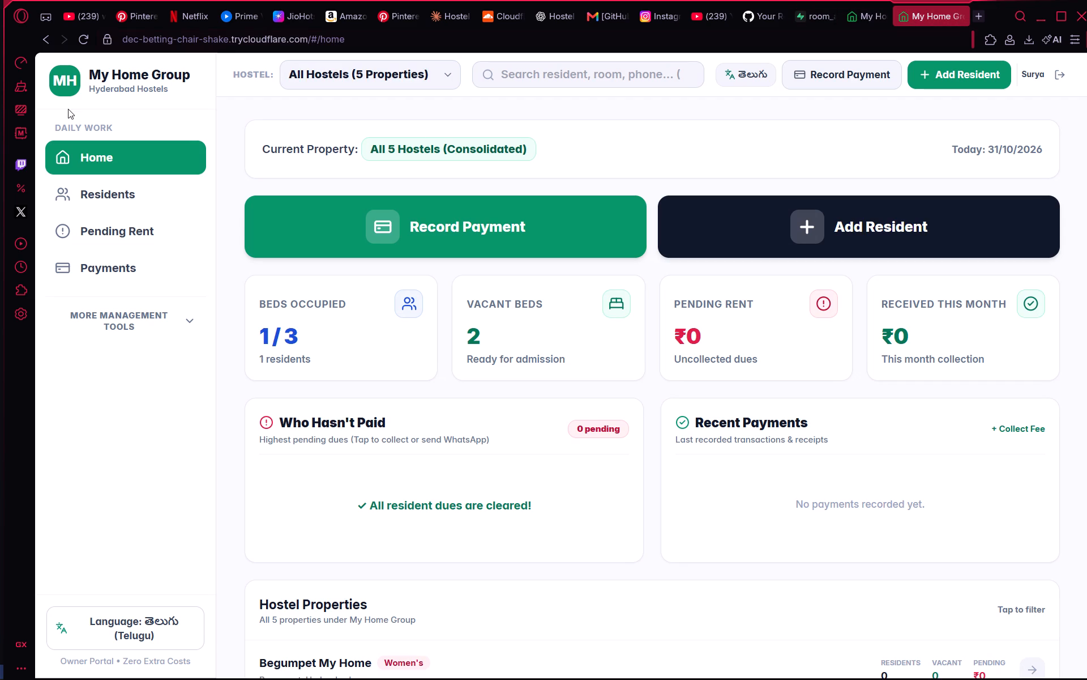
click(79, 35)
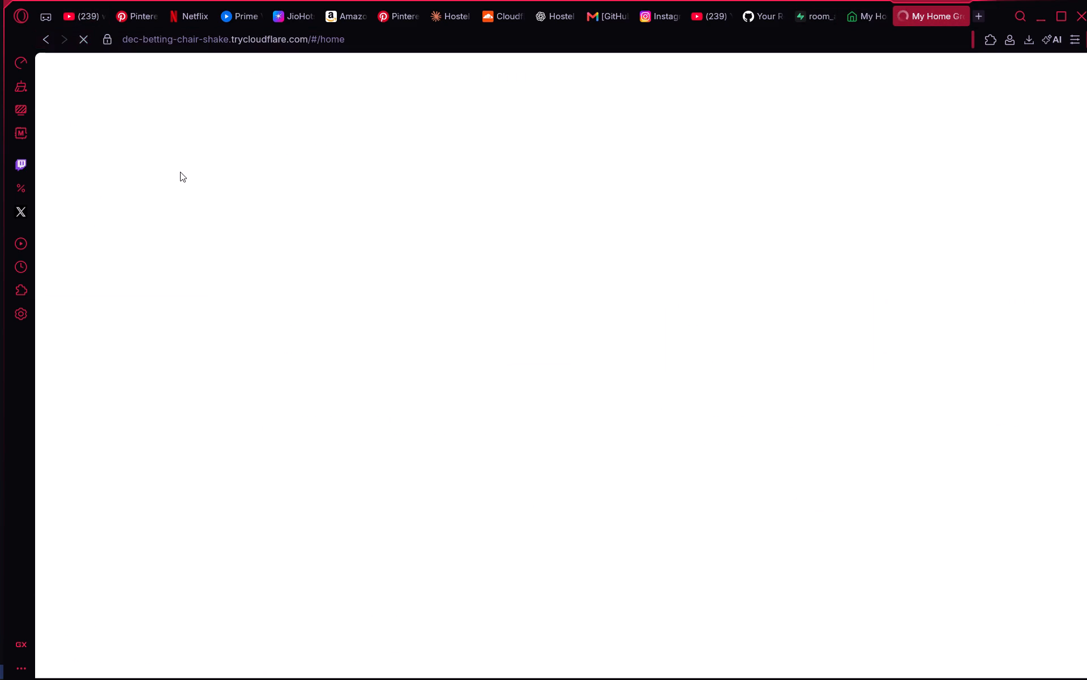
click(142, 154)
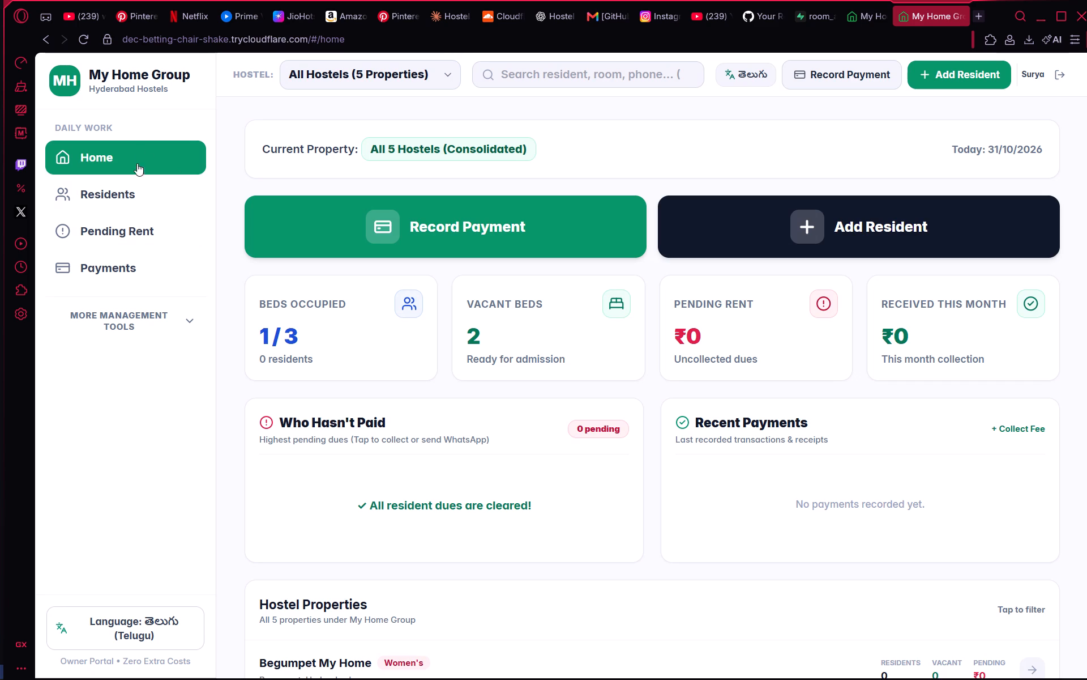
click(142, 183)
click(144, 235)
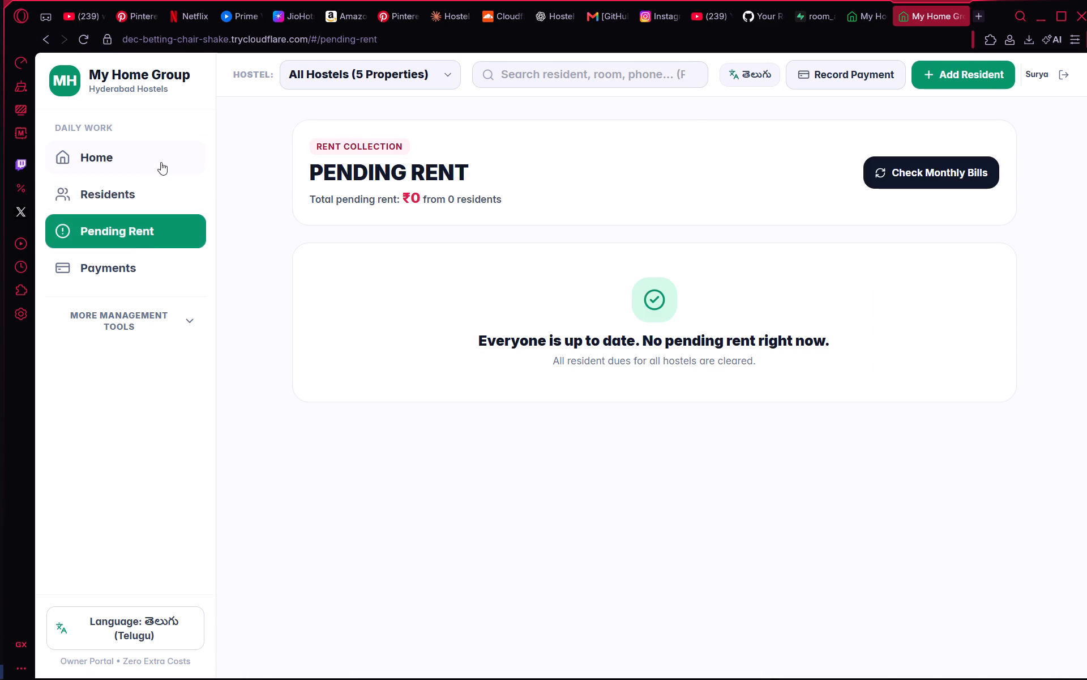
click(155, 171)
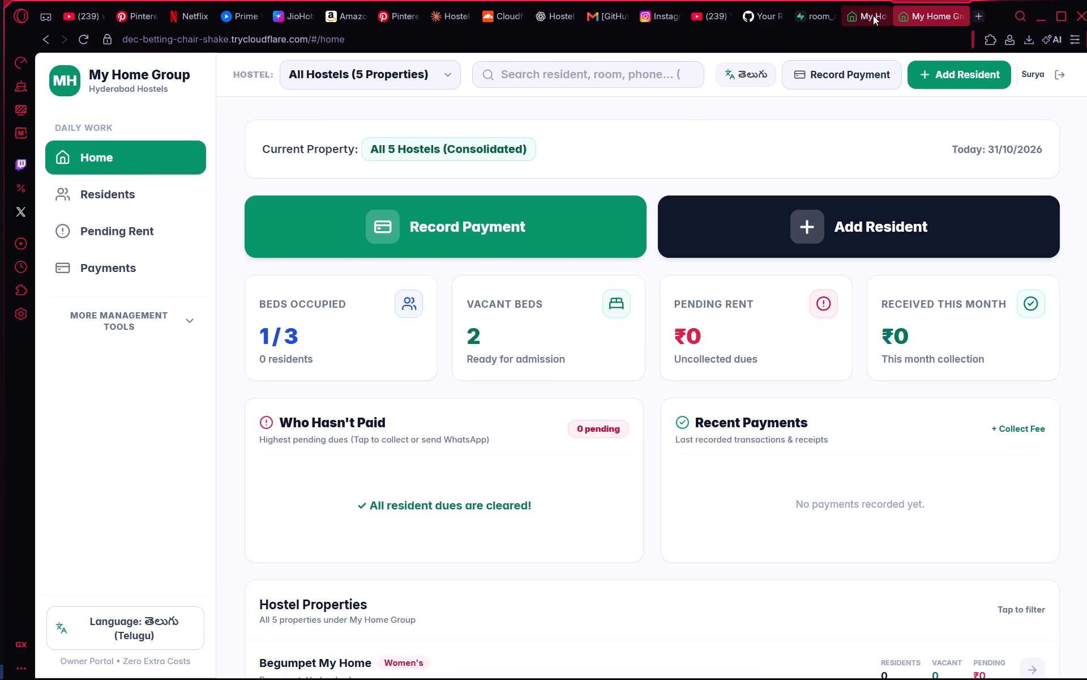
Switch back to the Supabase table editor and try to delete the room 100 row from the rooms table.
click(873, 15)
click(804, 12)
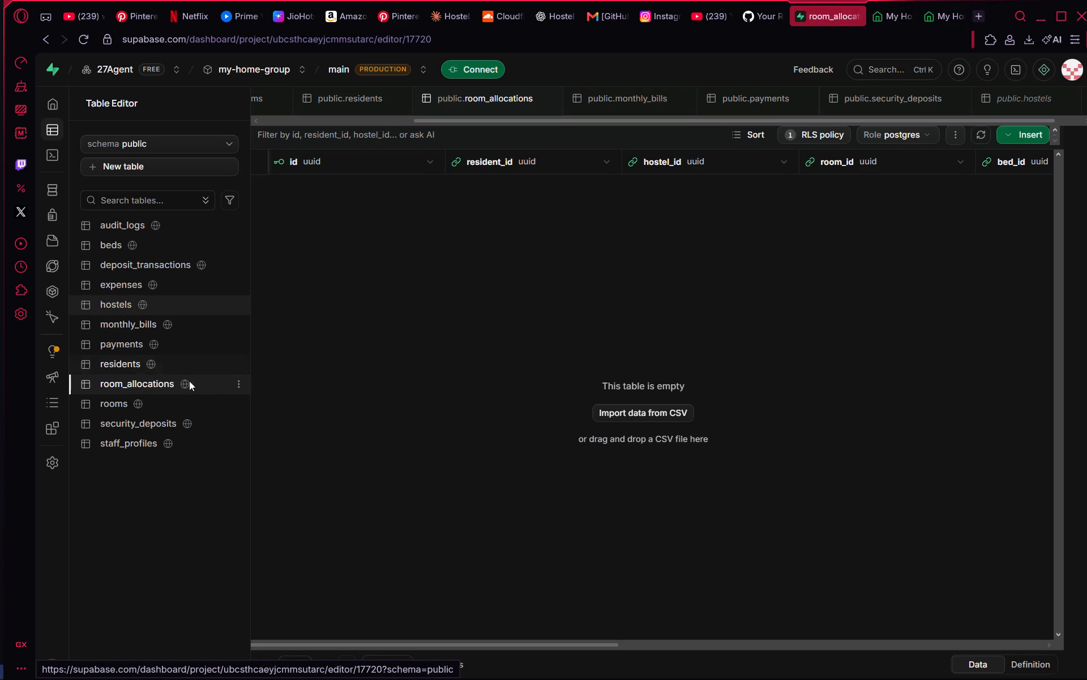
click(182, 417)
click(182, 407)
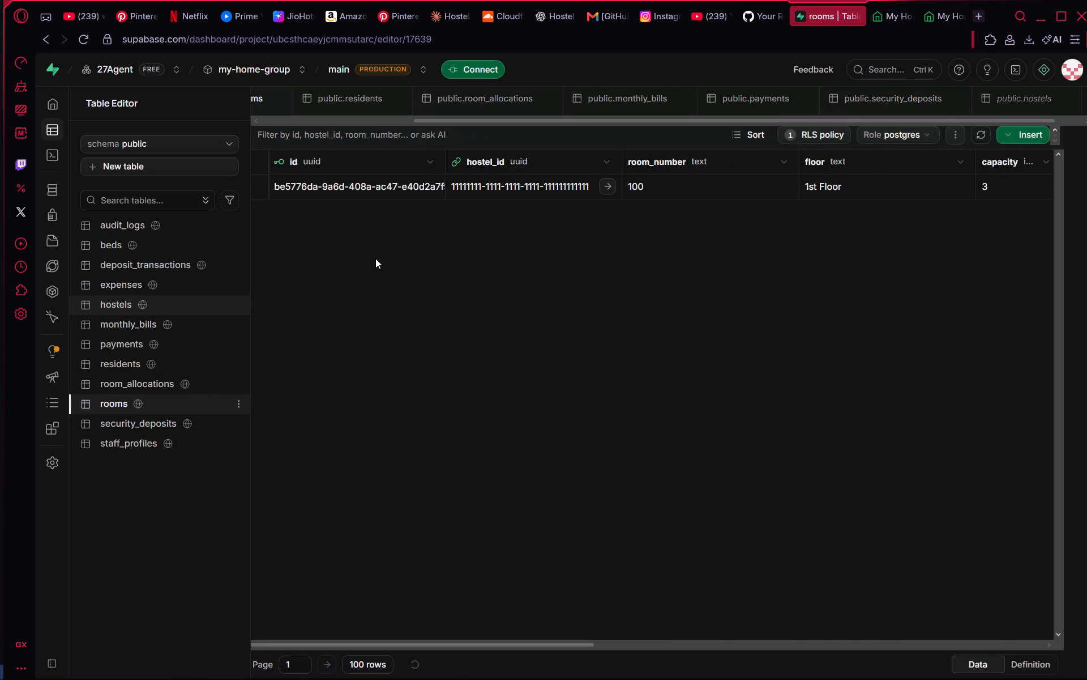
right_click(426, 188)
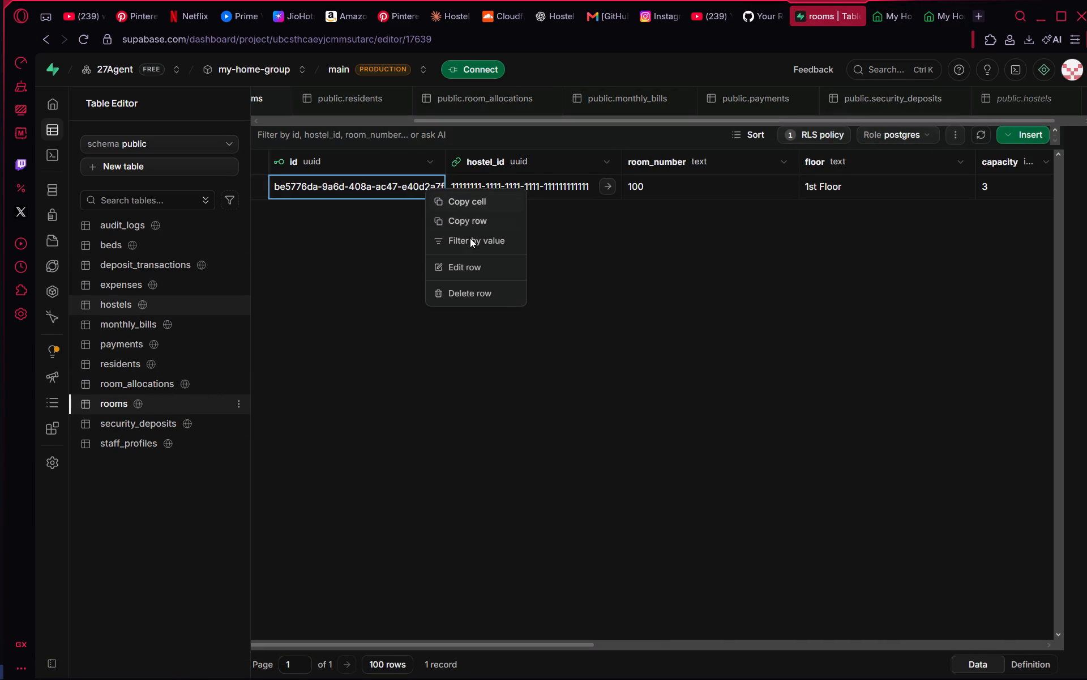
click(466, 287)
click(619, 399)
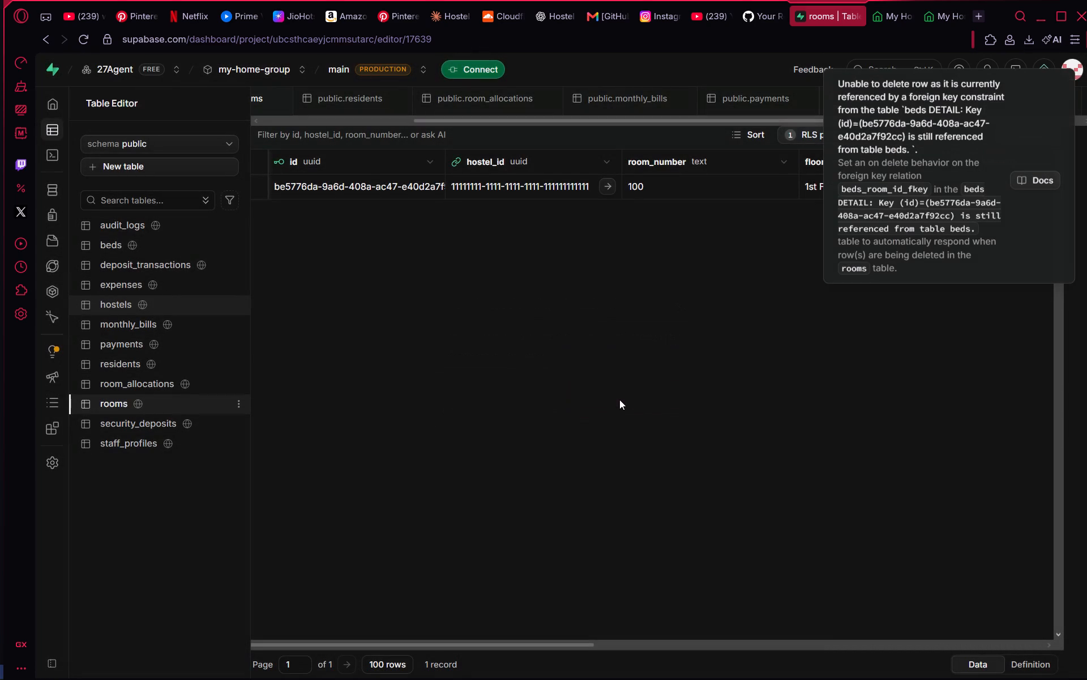
Check the bed statuses in the beds table against the bed occupancy on the localhost My Home Group home page.
click(178, 246)
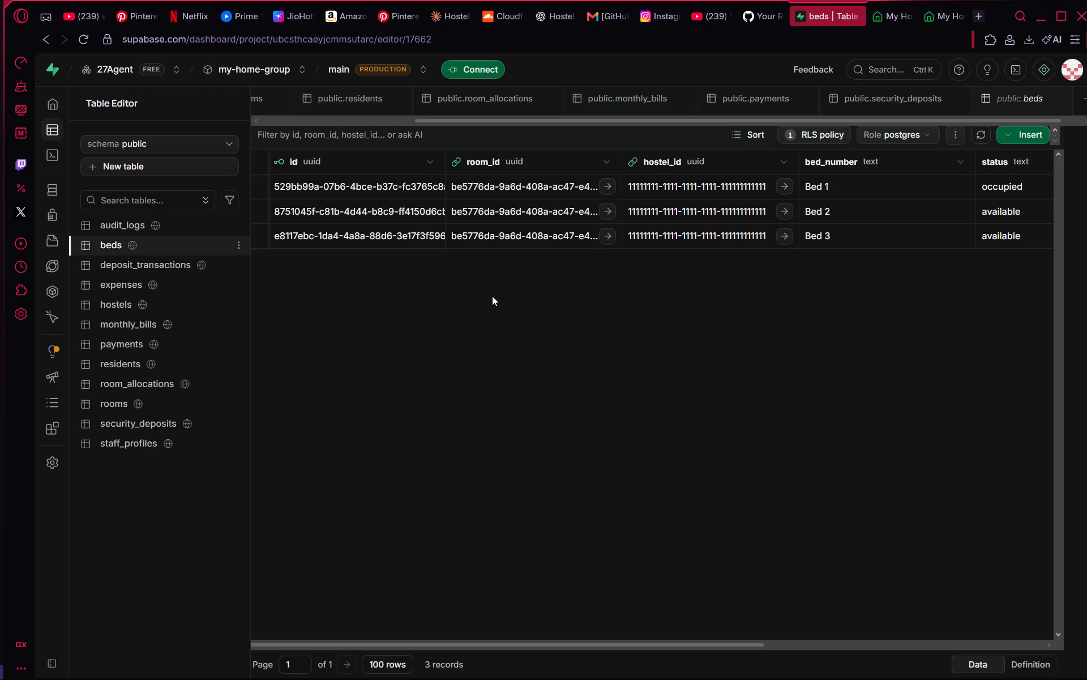
scroll(405, 289, right, 5)
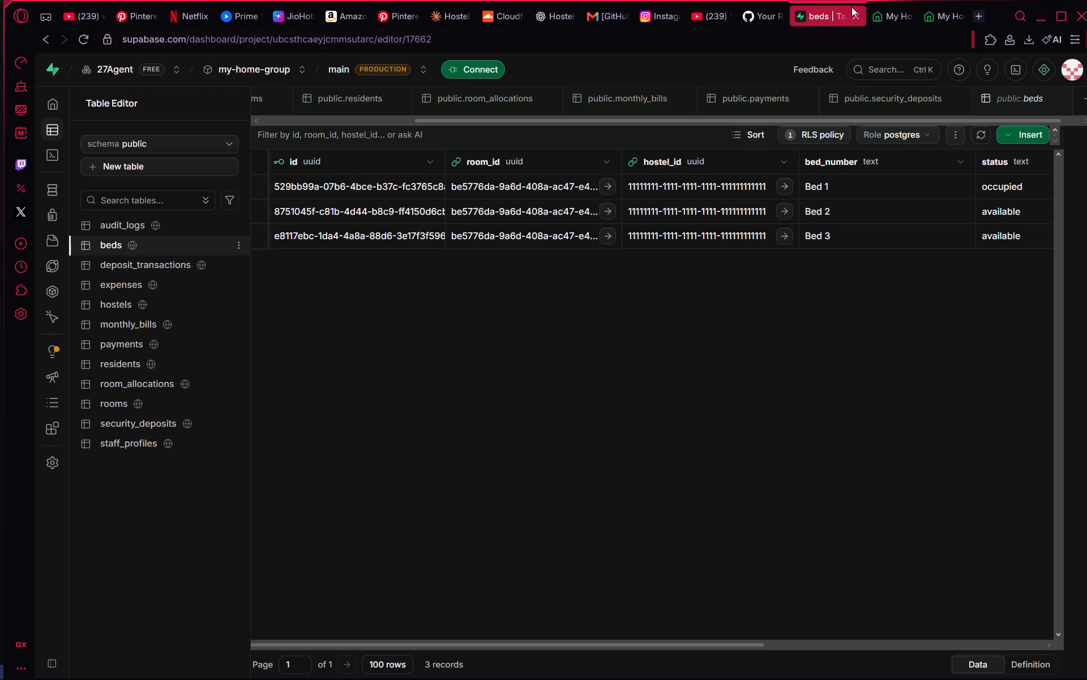
click(889, 8)
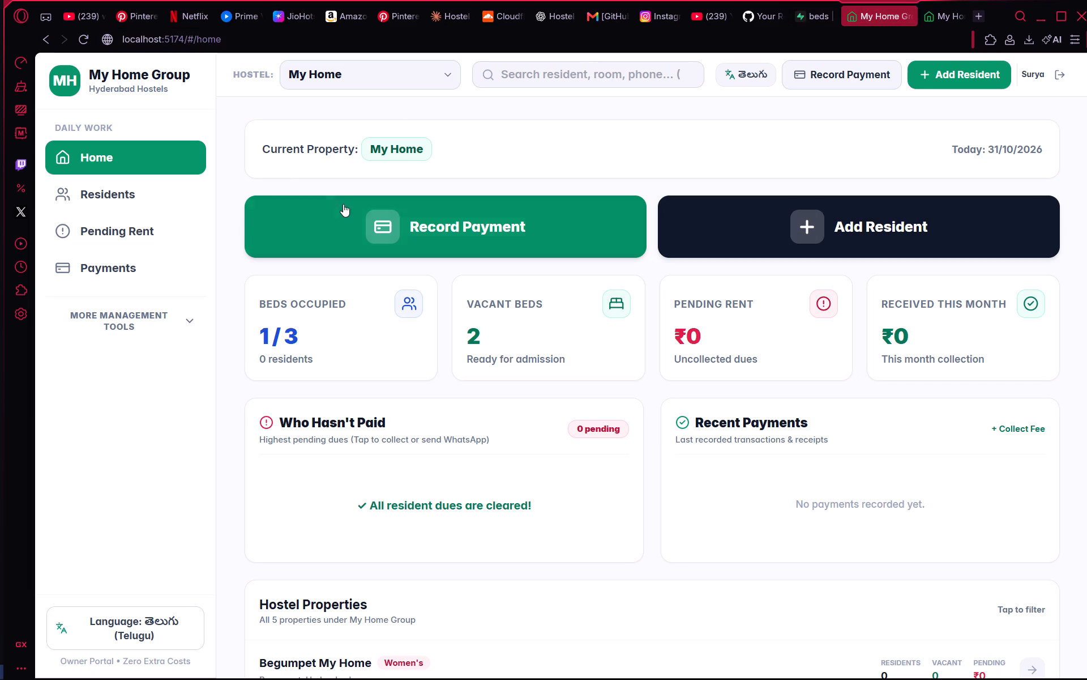
Examine the Rooms pages of Begumpet My Home and My Home on the localhost site, including Room 100's beds, and return to Home.
scroll(327, 220, down, 3)
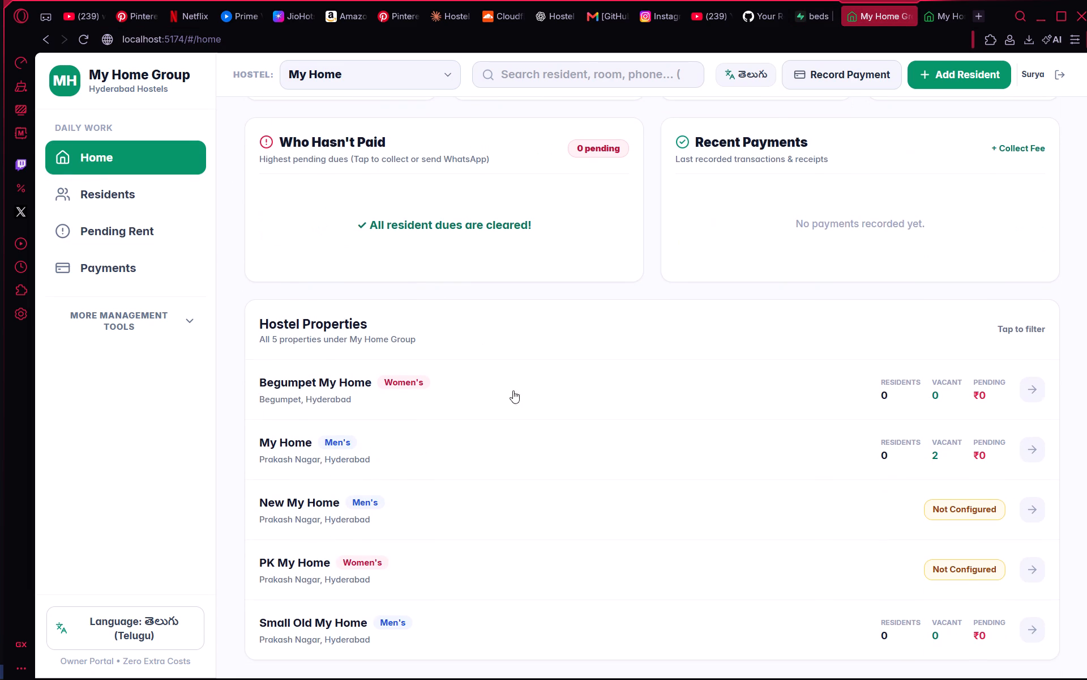
drag(516, 396, 532, 391)
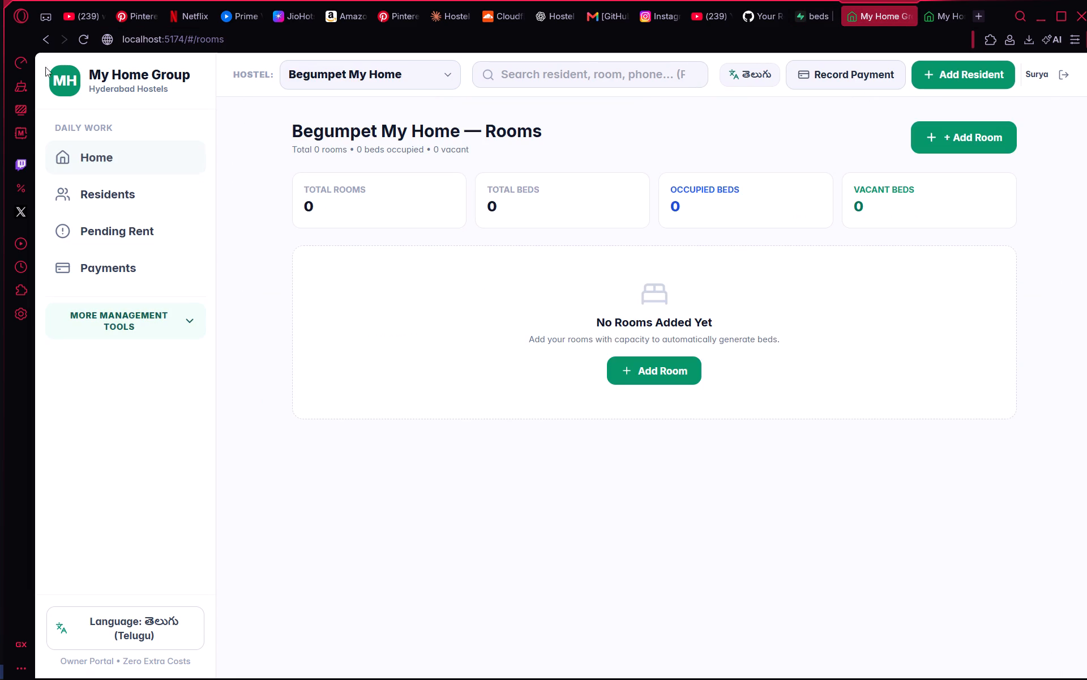
click(44, 35)
scroll(319, 178, down, 1)
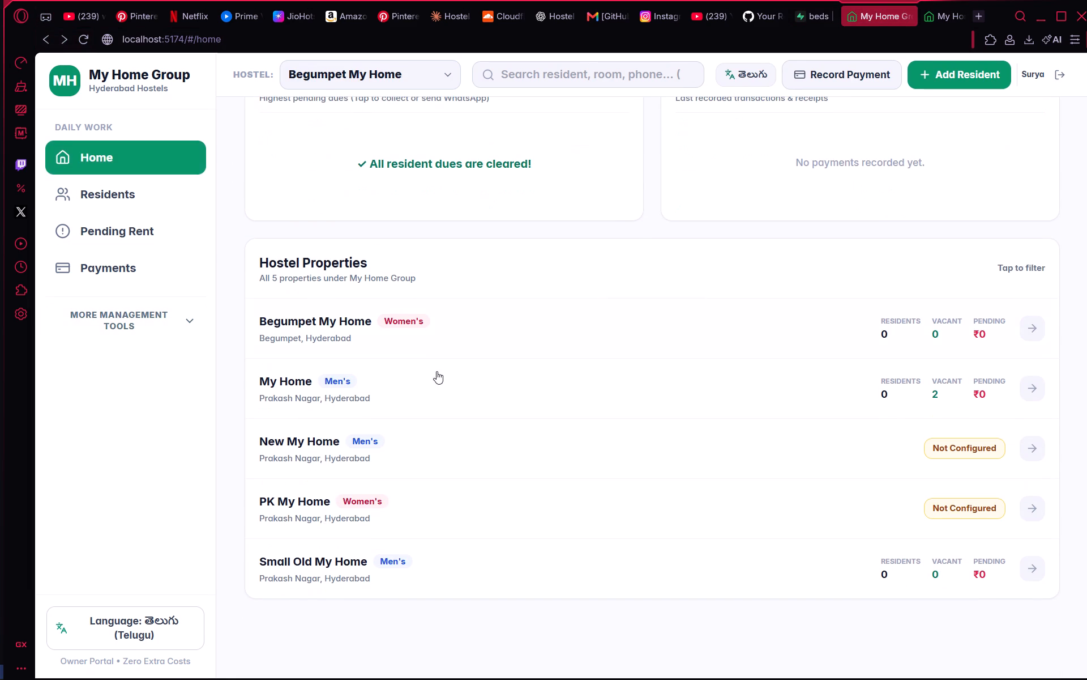
click(494, 373)
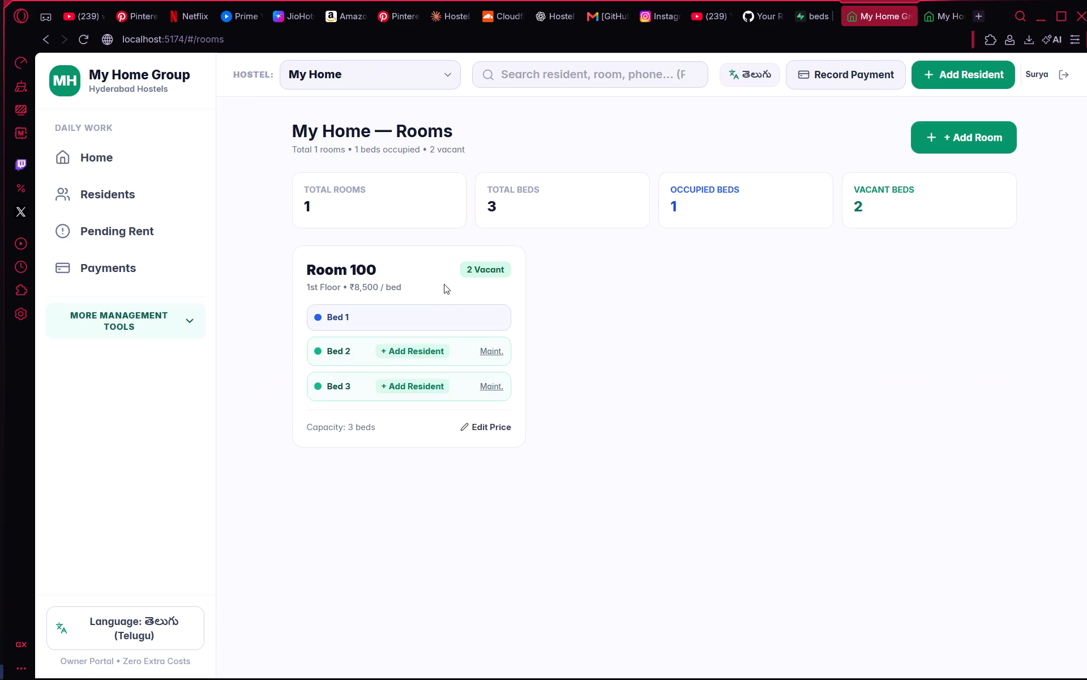
click(473, 327)
right_click(473, 327)
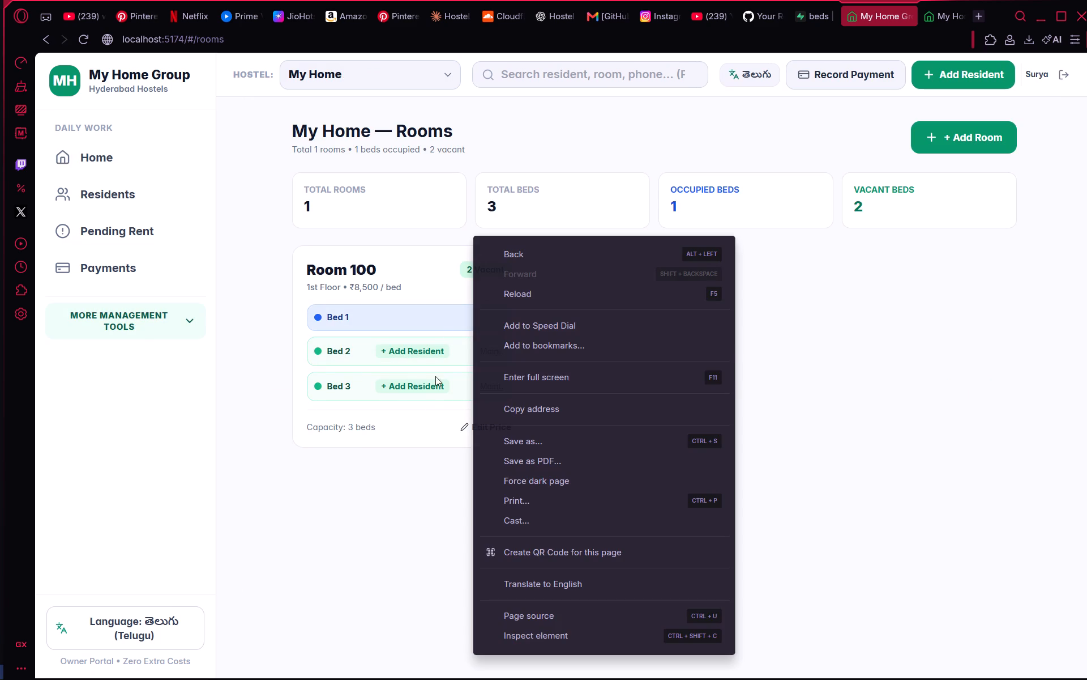
click(424, 406)
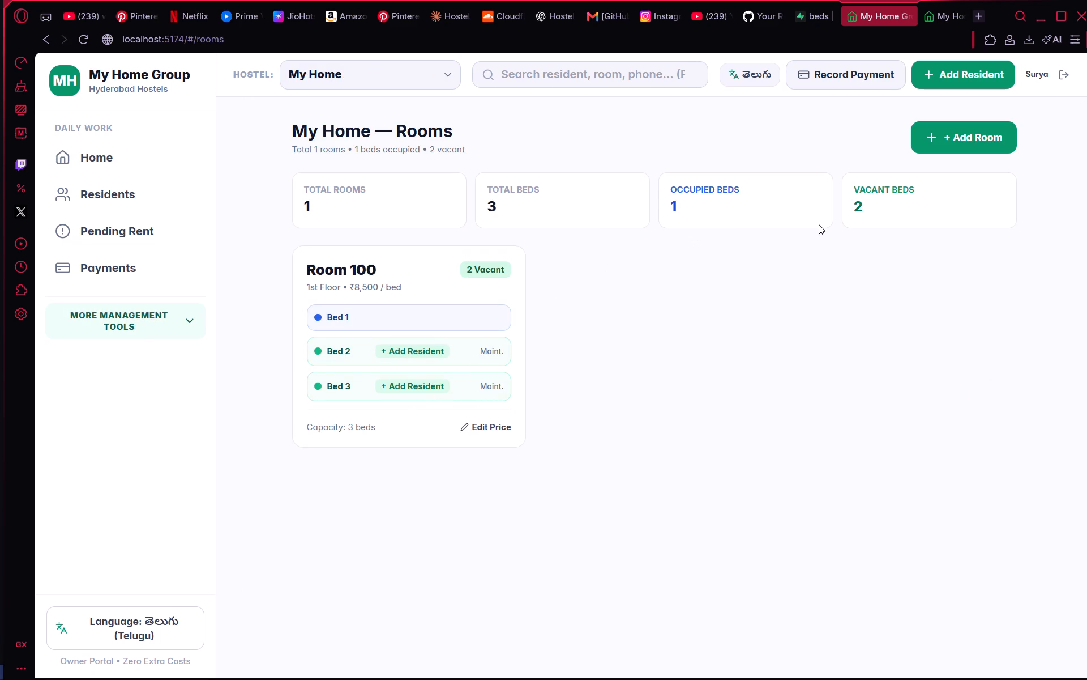
scroll(819, 224, down, 1)
scroll(819, 224, up, 2)
click(167, 148)
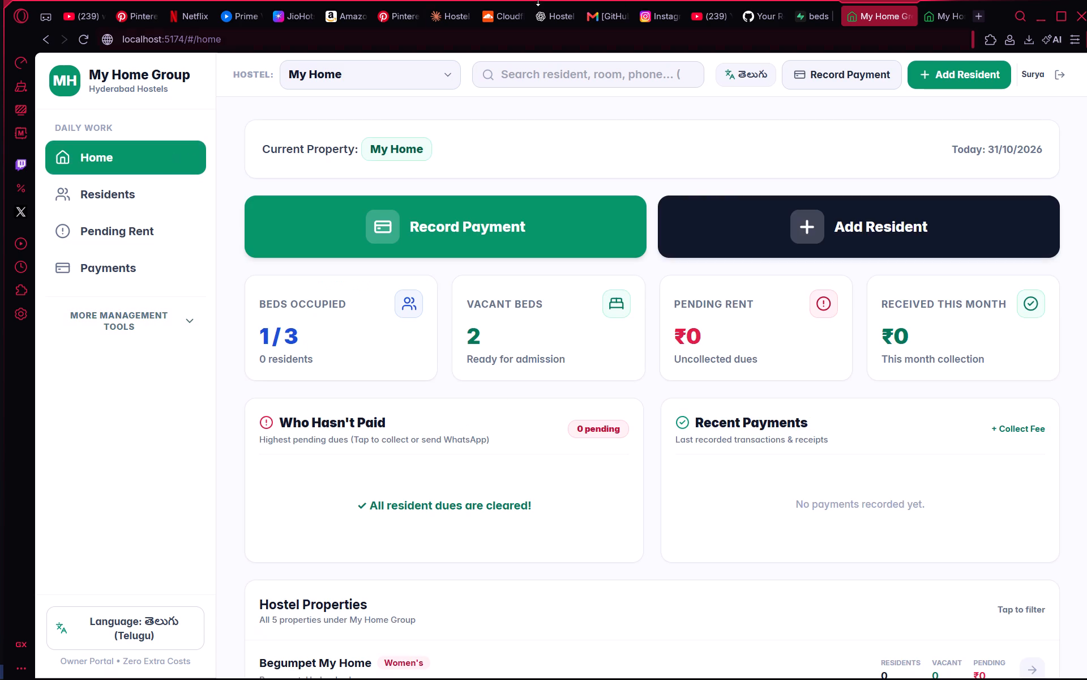
Switch to the Supabase table editor and delete the Bed 1, Bed 2 and Bed 3 rows from the beds table.
click(815, 11)
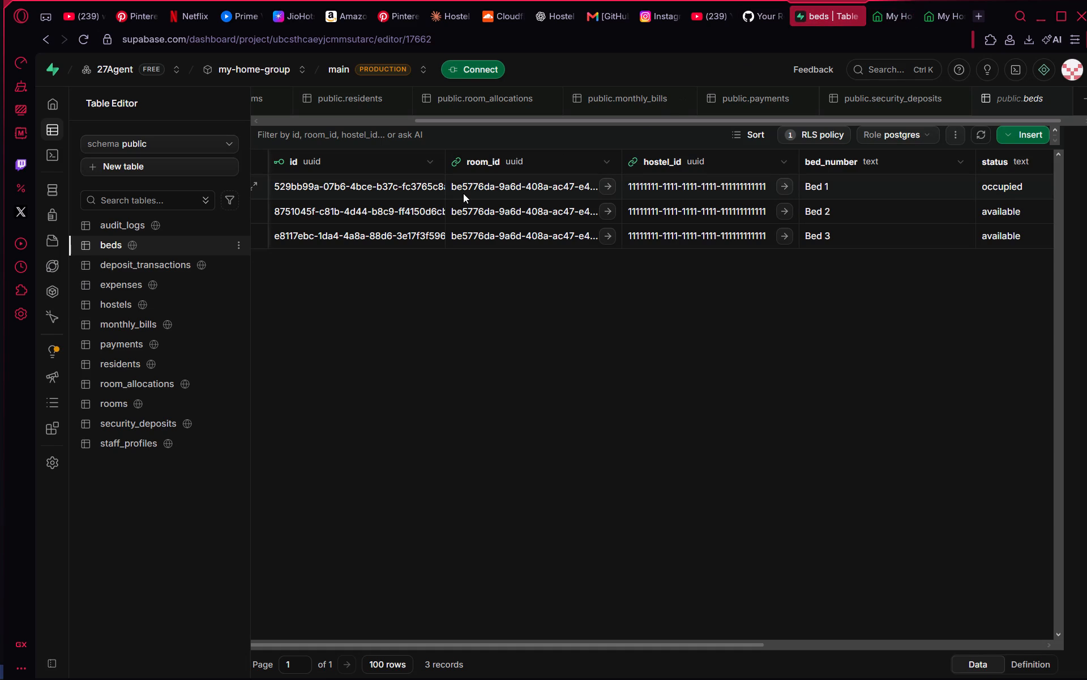
scroll(463, 193, right, 3)
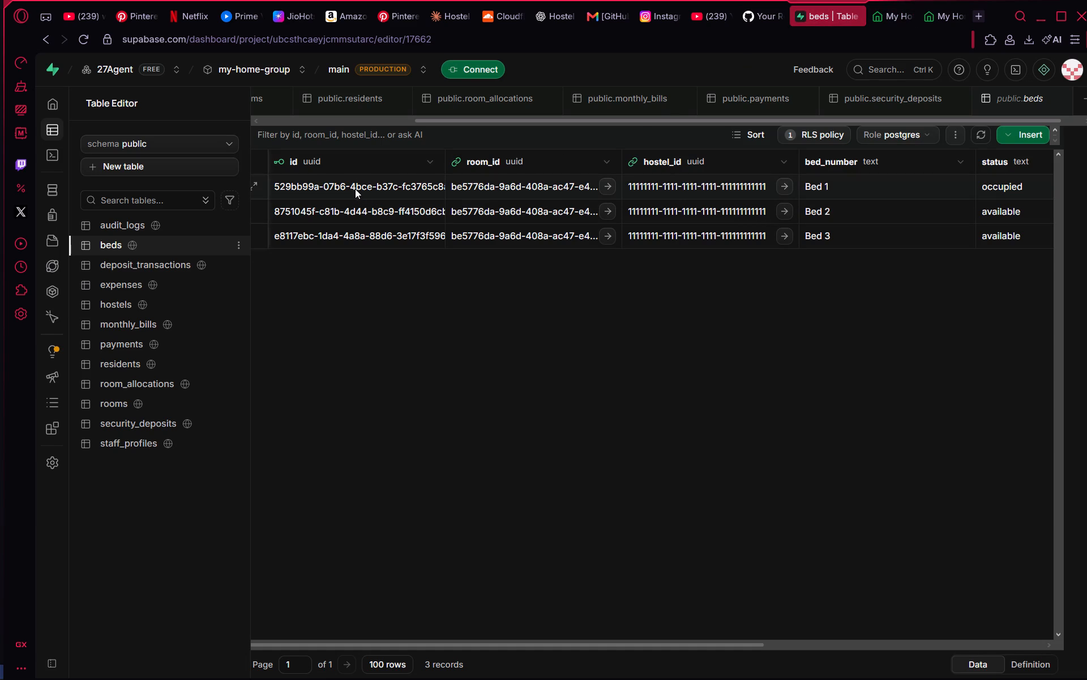
right_click(355, 189)
click(403, 292)
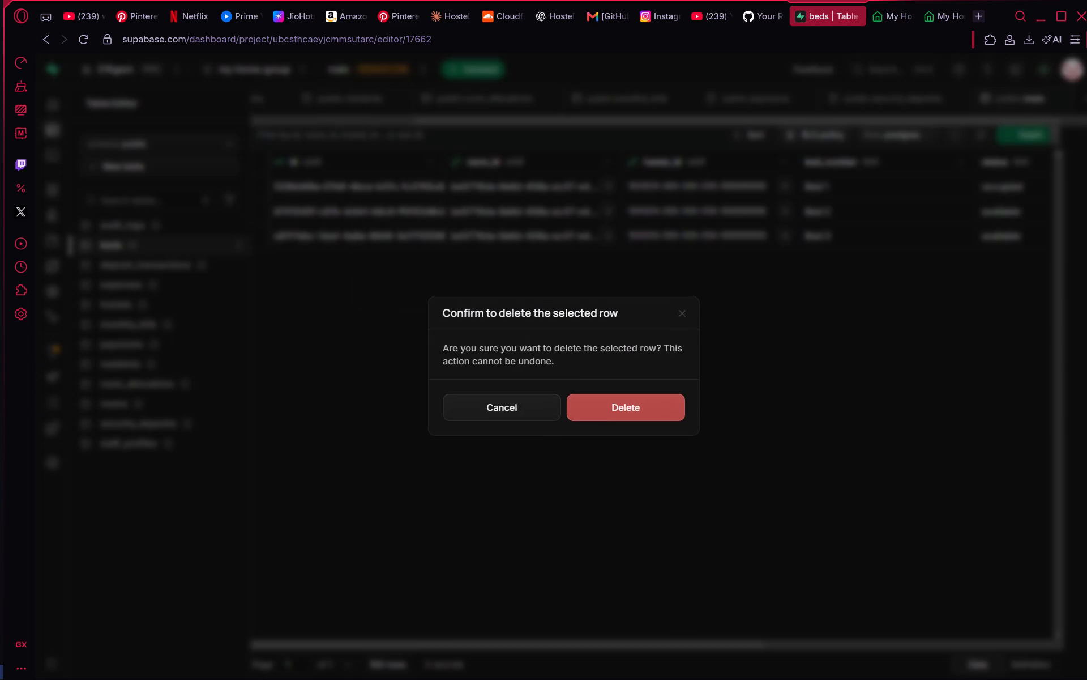
click(606, 410)
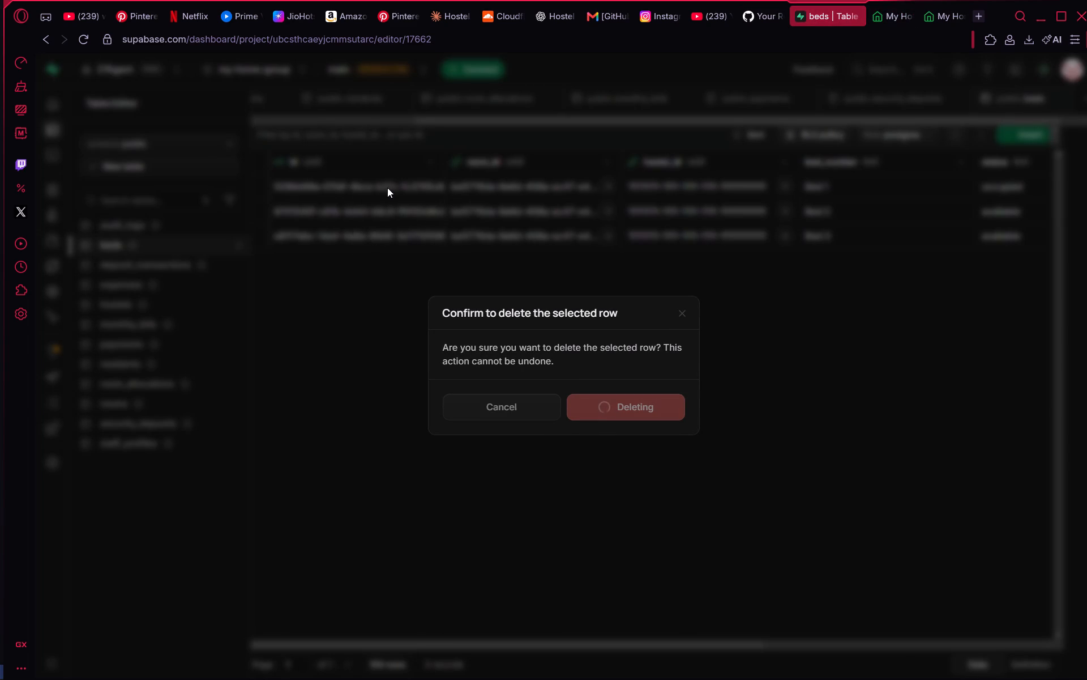
right_click(385, 185)
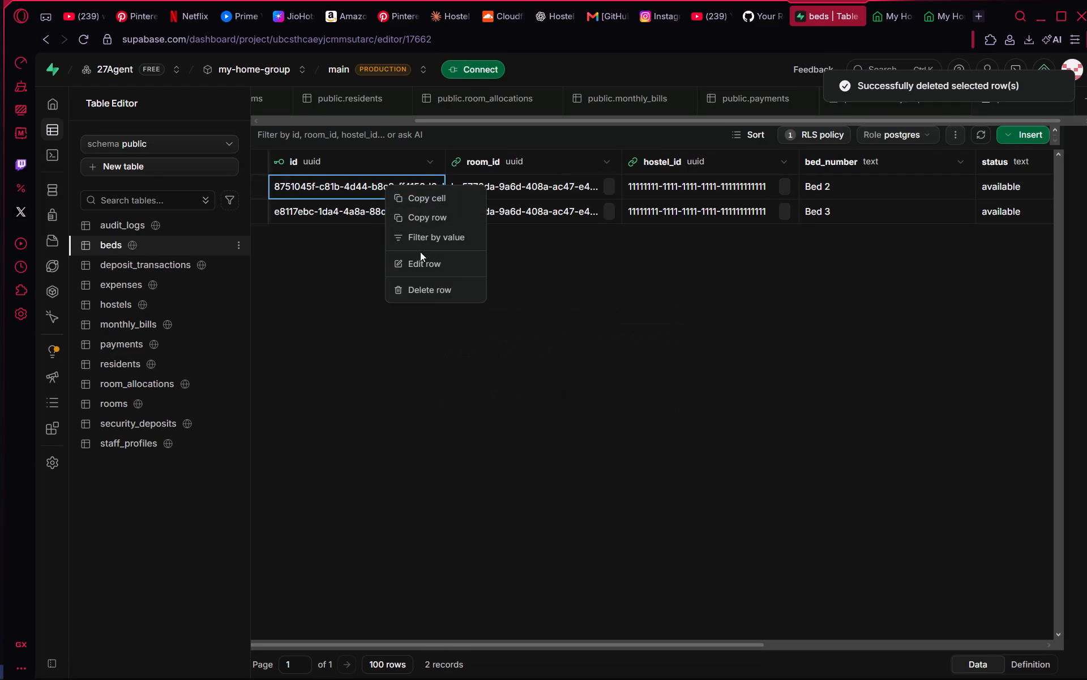
click(438, 282)
click(629, 410)
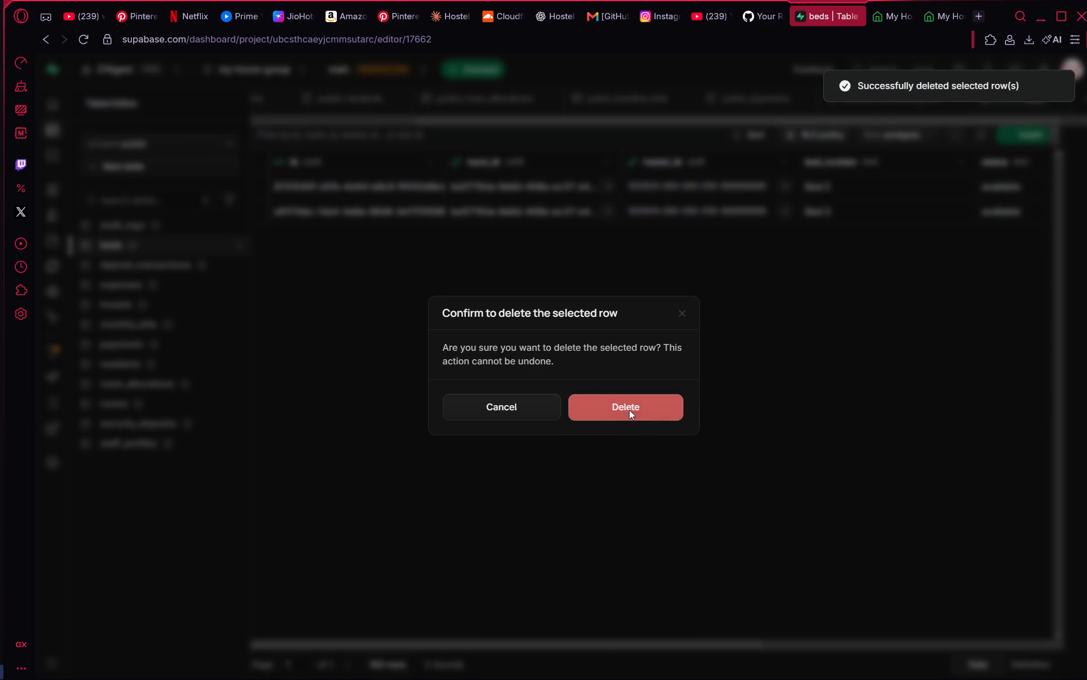
right_click(365, 183)
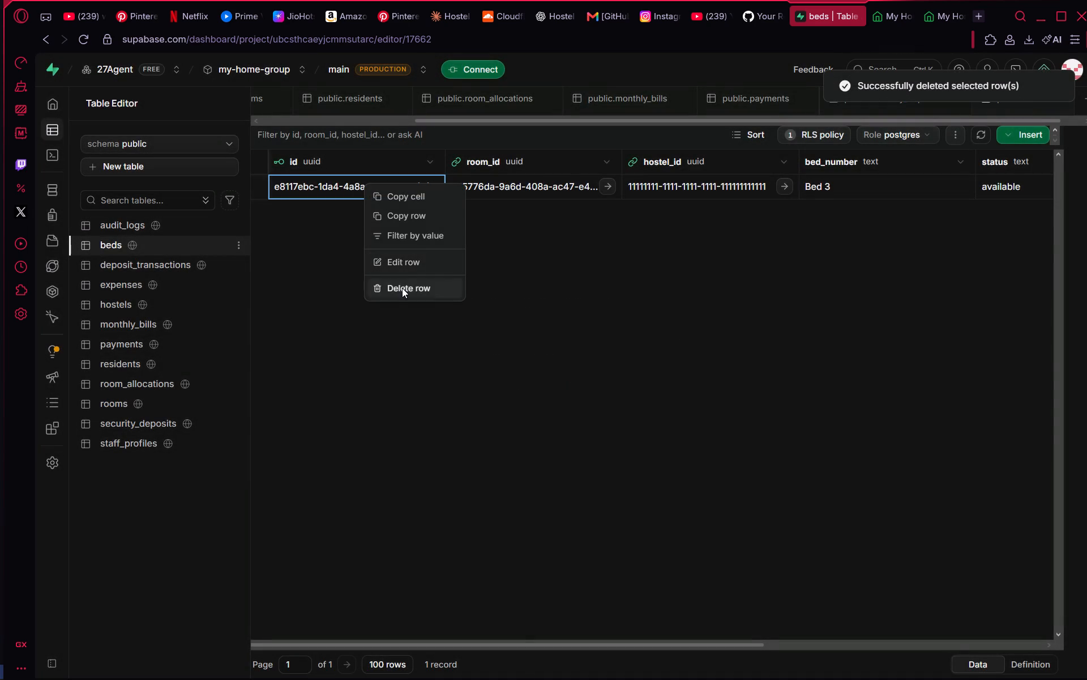
click(402, 288)
click(608, 405)
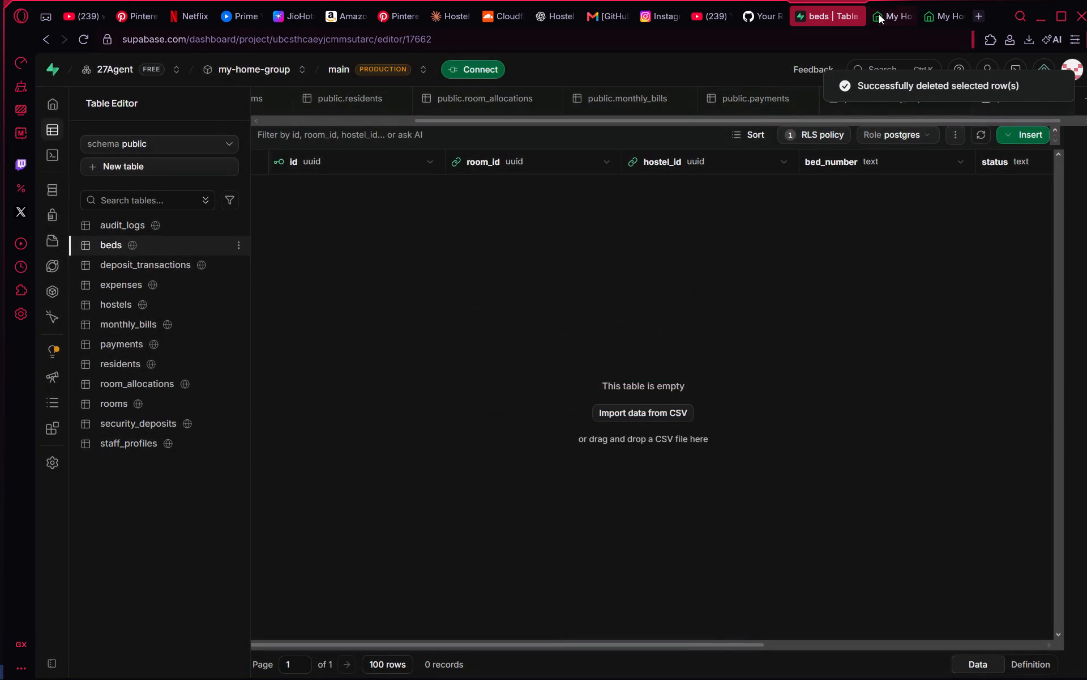
Switch to the localhost My Home Group site, reload it and check its Home, Residents and Pending Rent pages and hostel properties list.
click(901, 0)
click(893, 10)
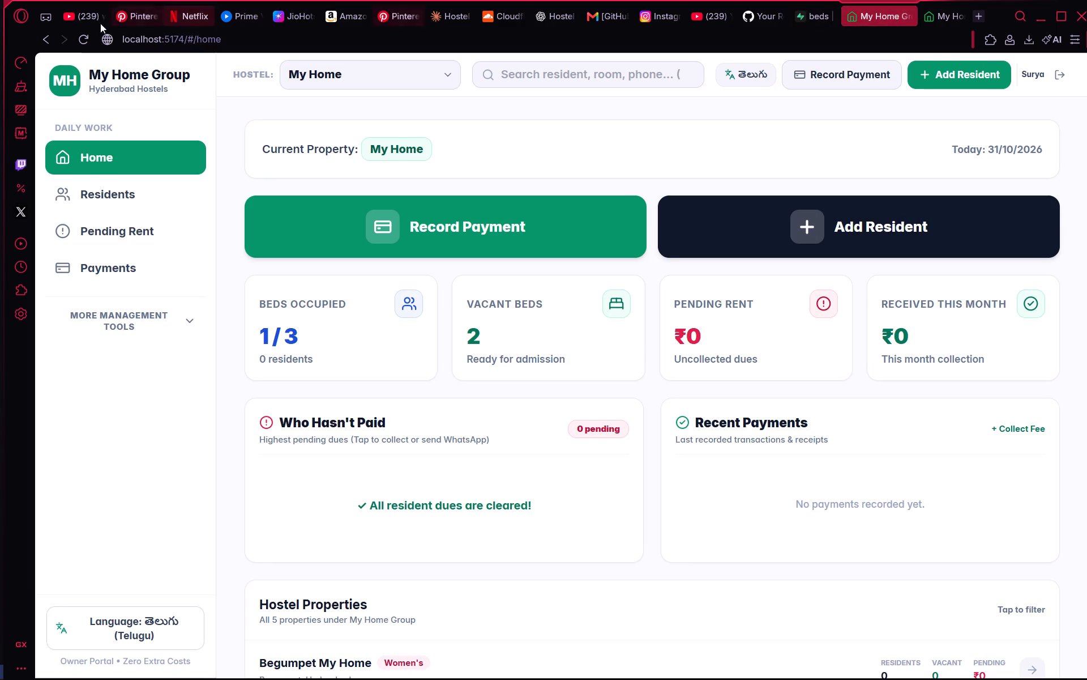
click(83, 40)
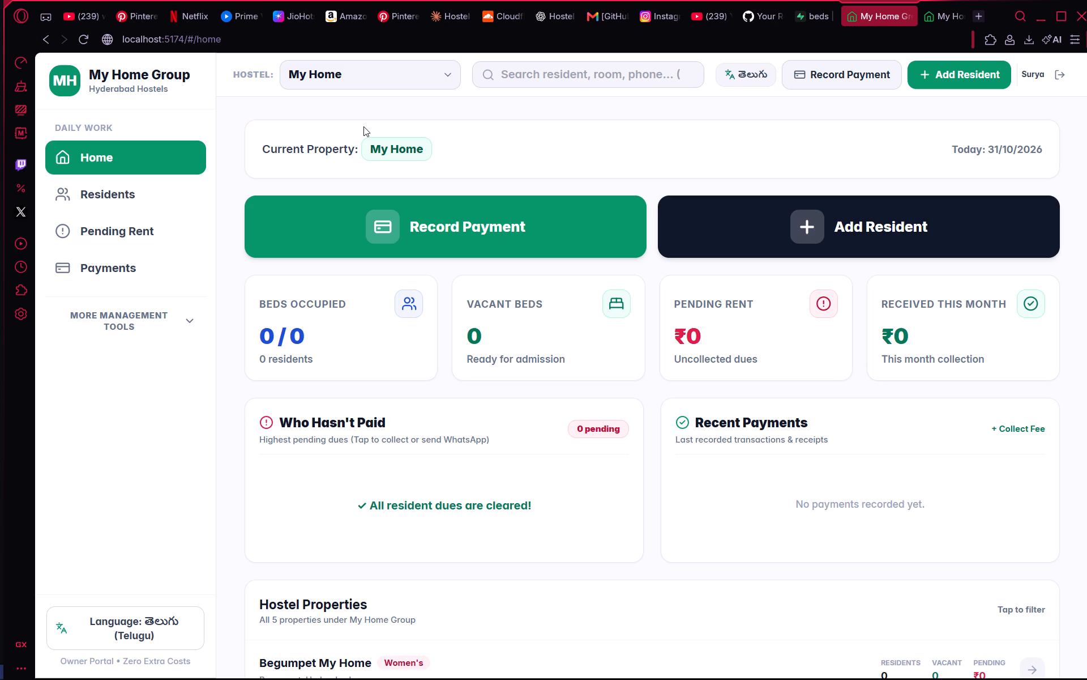
click(94, 182)
click(123, 224)
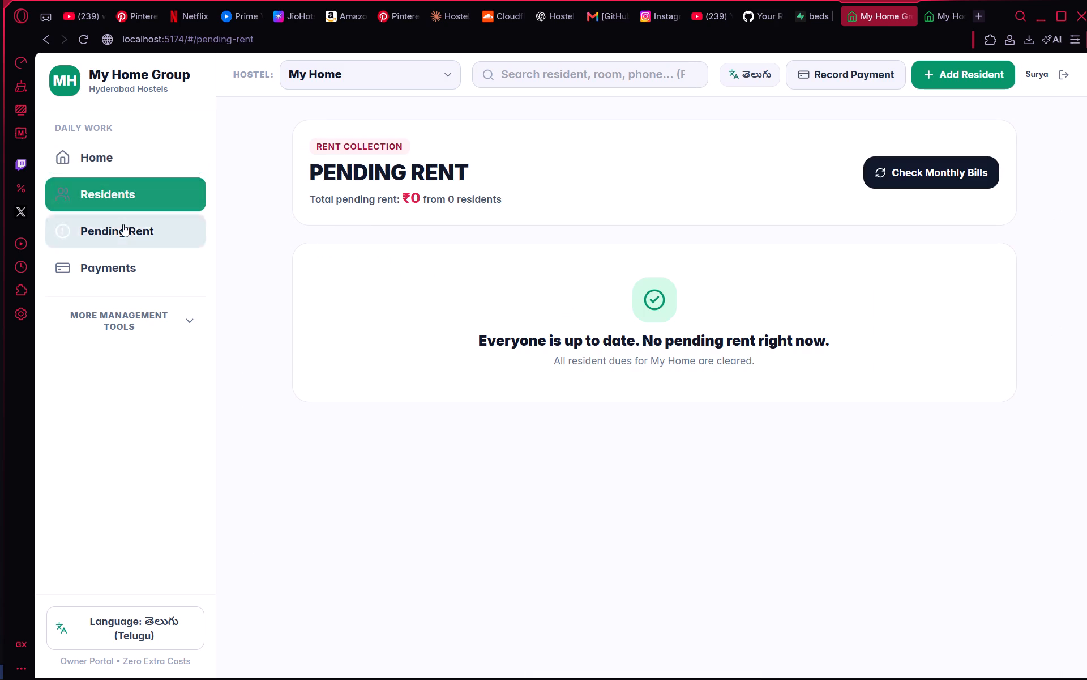
click(152, 158)
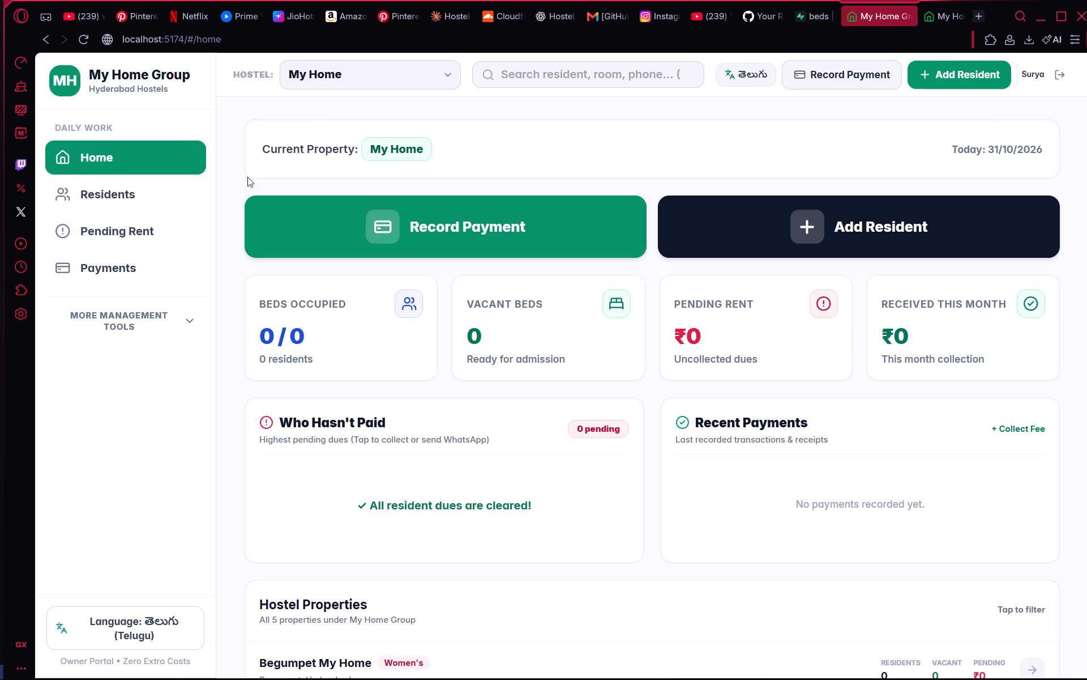
scroll(466, 371, down, 4)
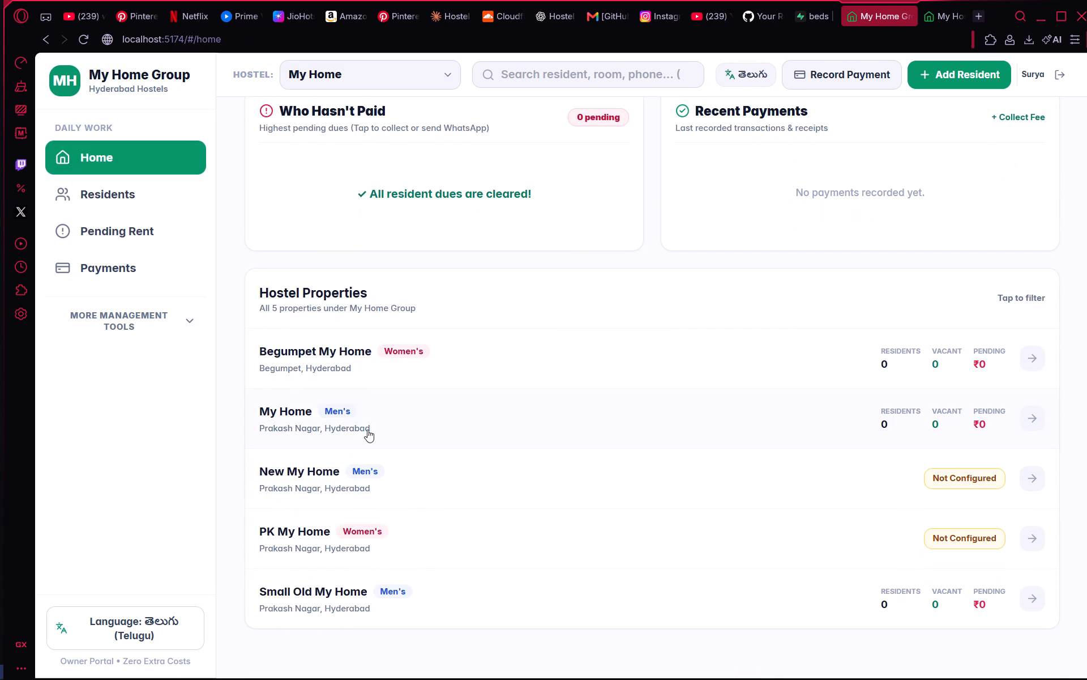
Open the My Home property's rooms and inspect Room 100's edit form, closing it without saving.
click(367, 428)
click(659, 265)
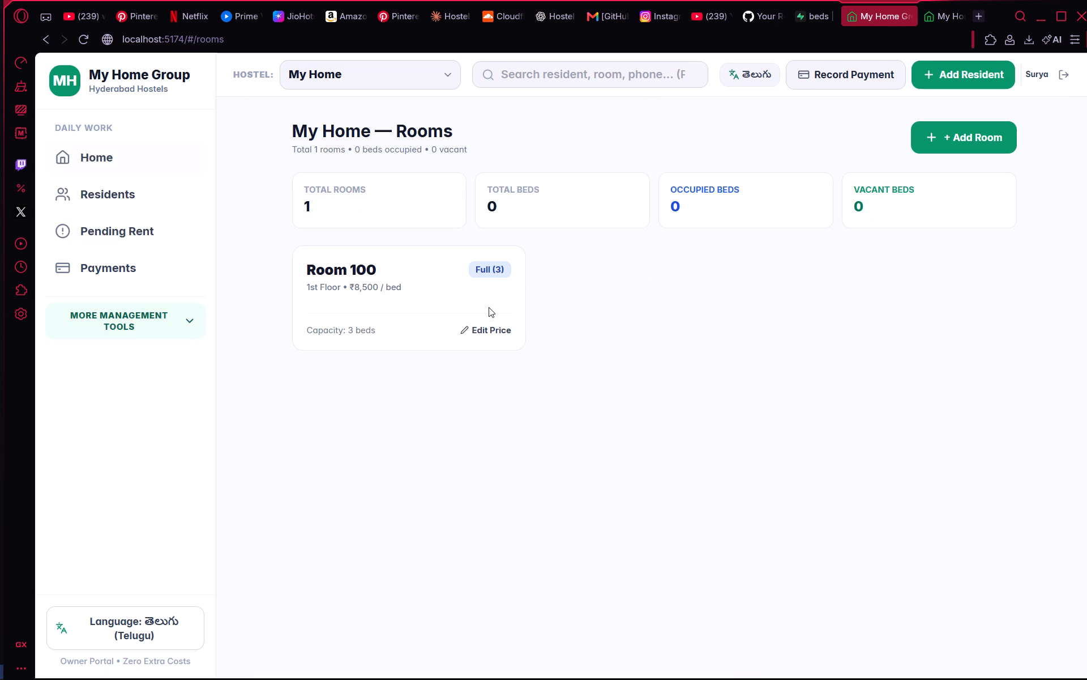
click(490, 326)
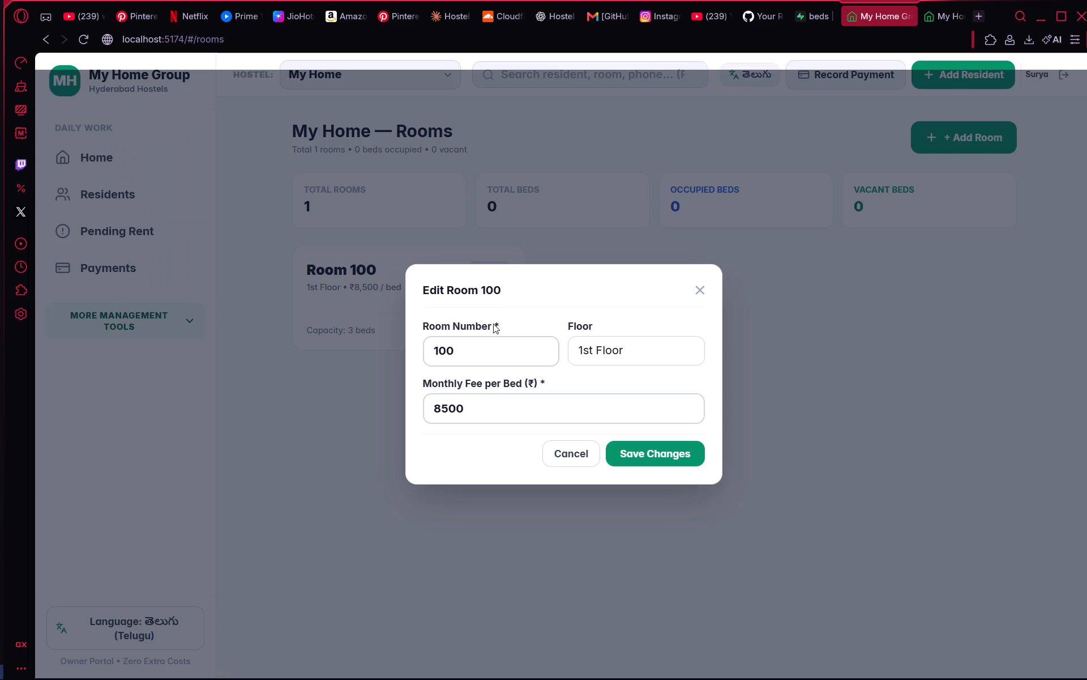
click(489, 342)
click(627, 346)
click(699, 295)
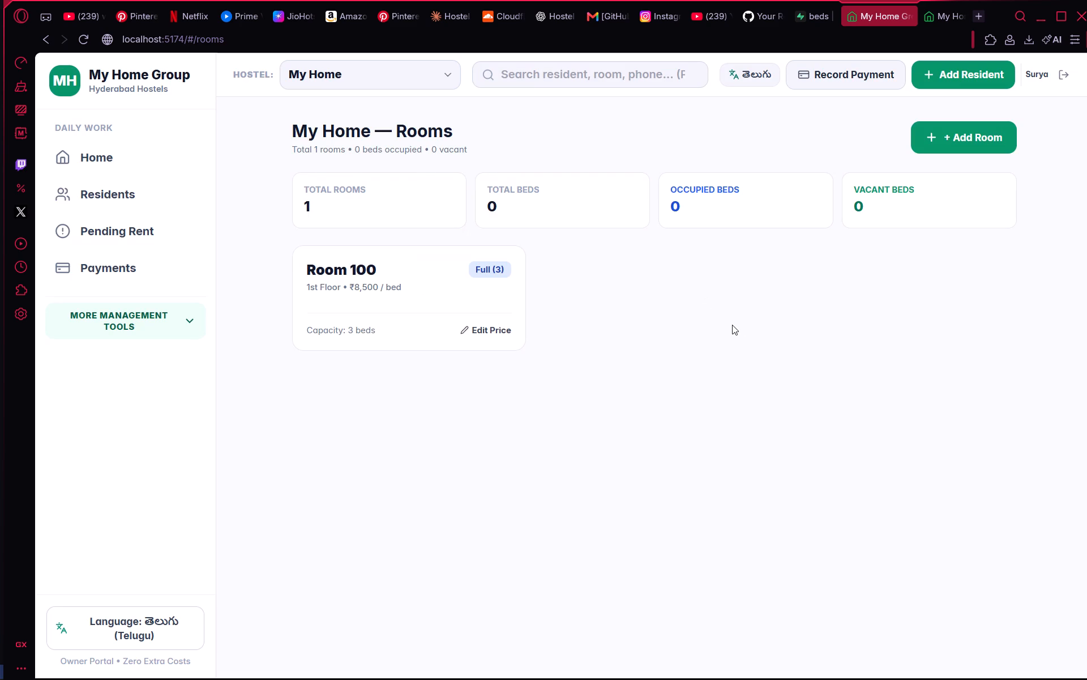
Switch to the Supabase table editor and delete the room 100 row from the rooms table.
click(807, 5)
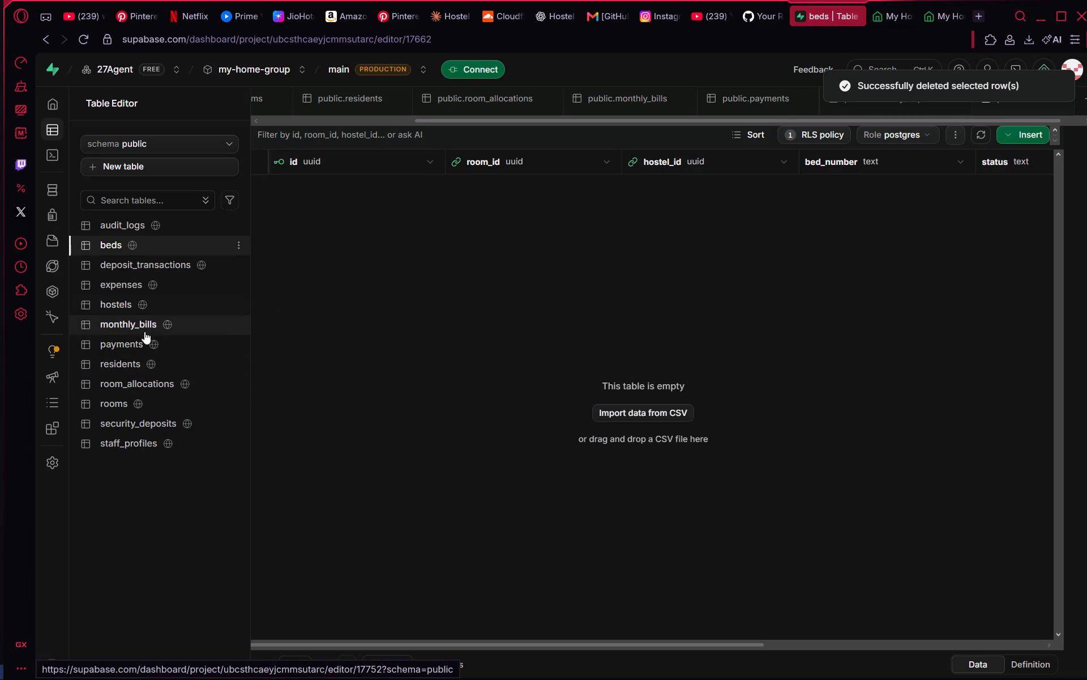
click(157, 406)
click(113, 405)
right_click(515, 191)
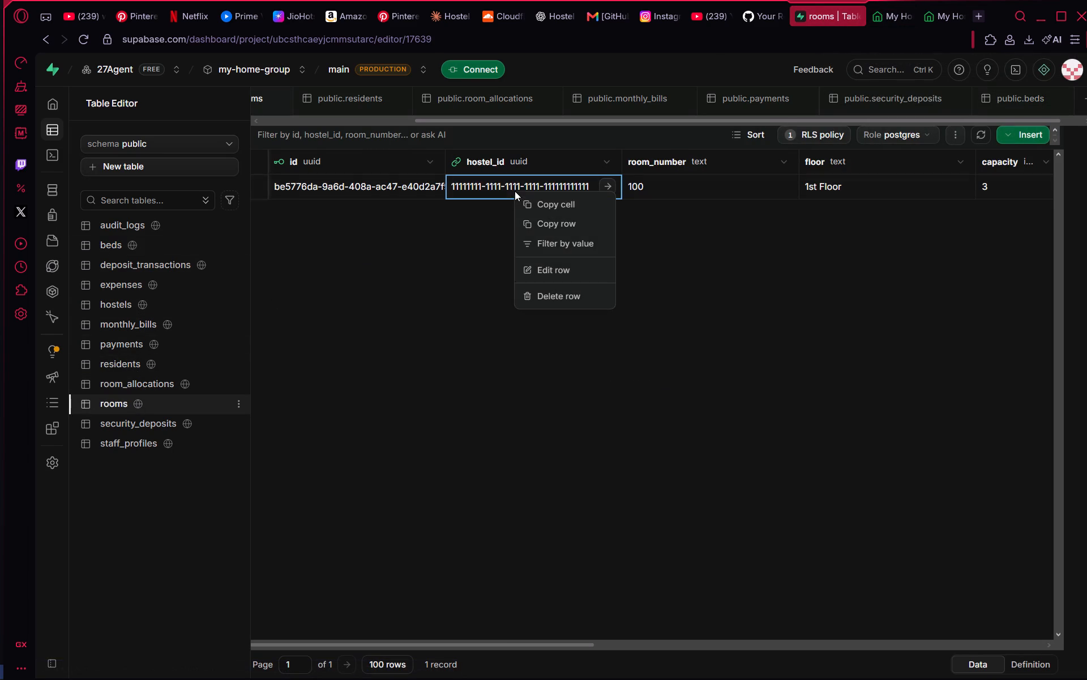
click(563, 292)
click(642, 407)
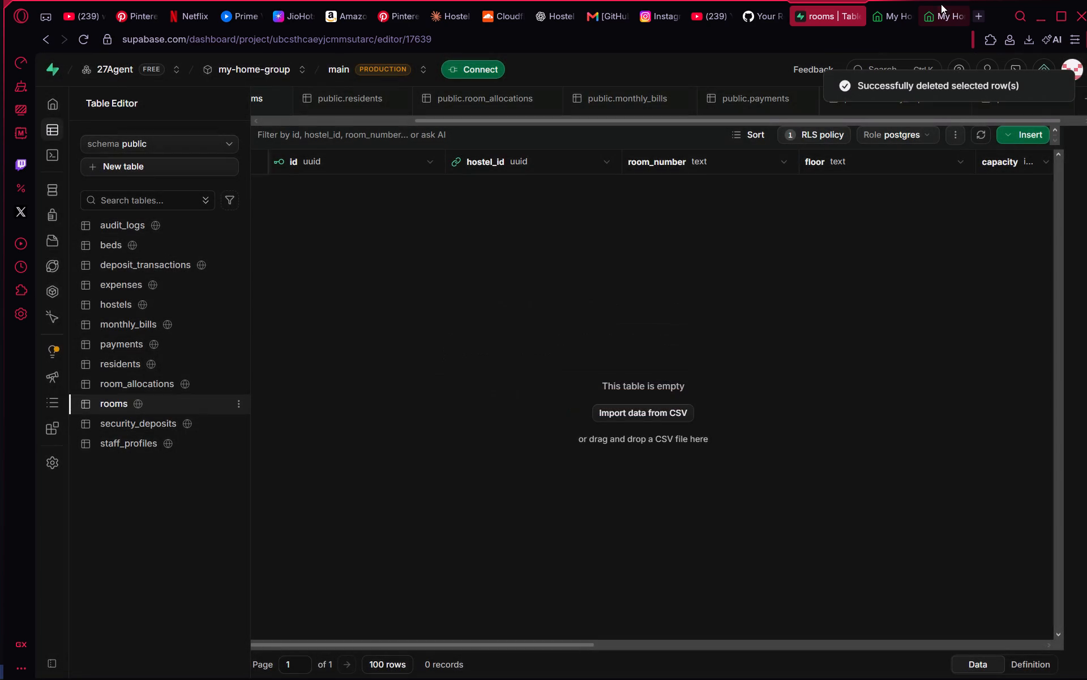
Reload the localhost site's Rooms page and check the rooms of My Home, Small Old My Home and New My Home.
click(892, 7)
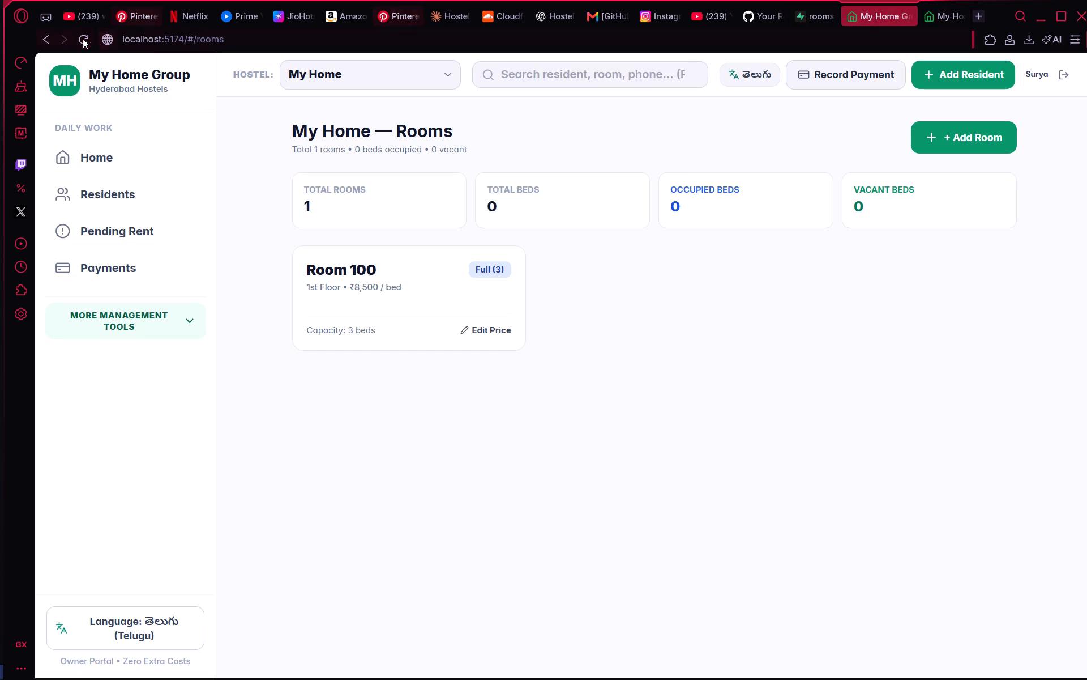
click(79, 39)
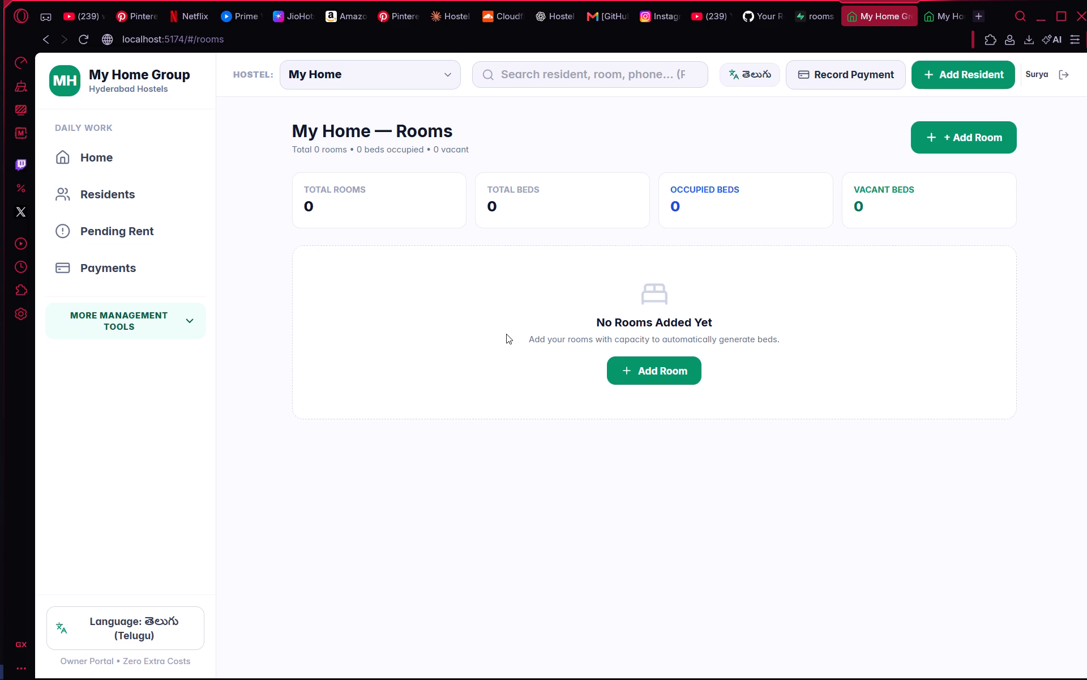
click(360, 69)
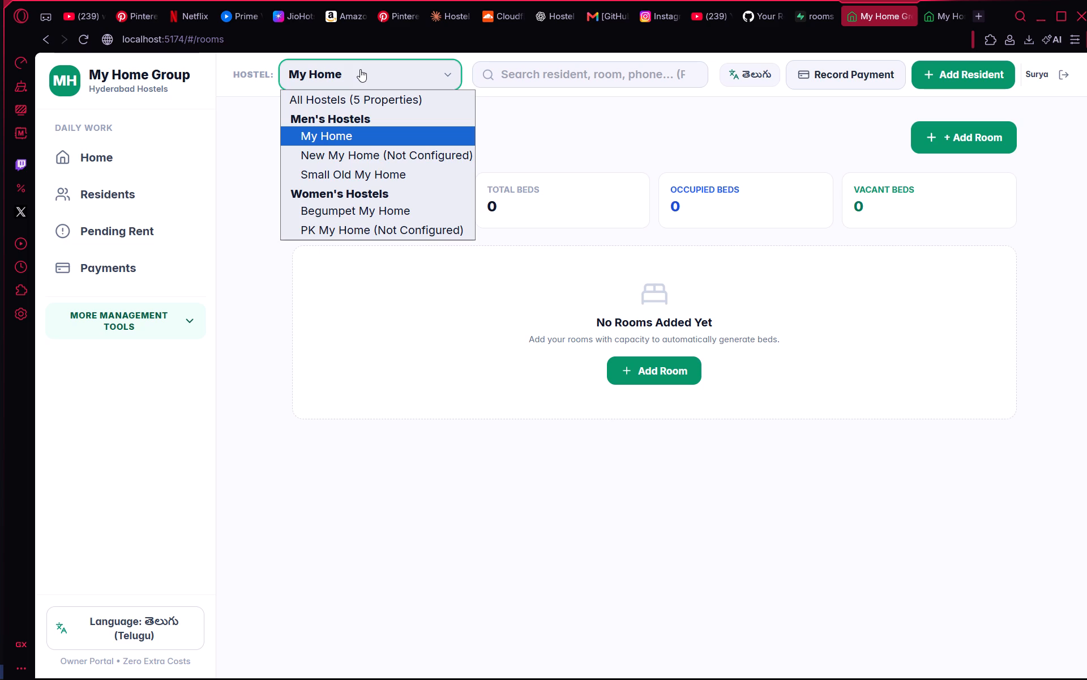
click(353, 175)
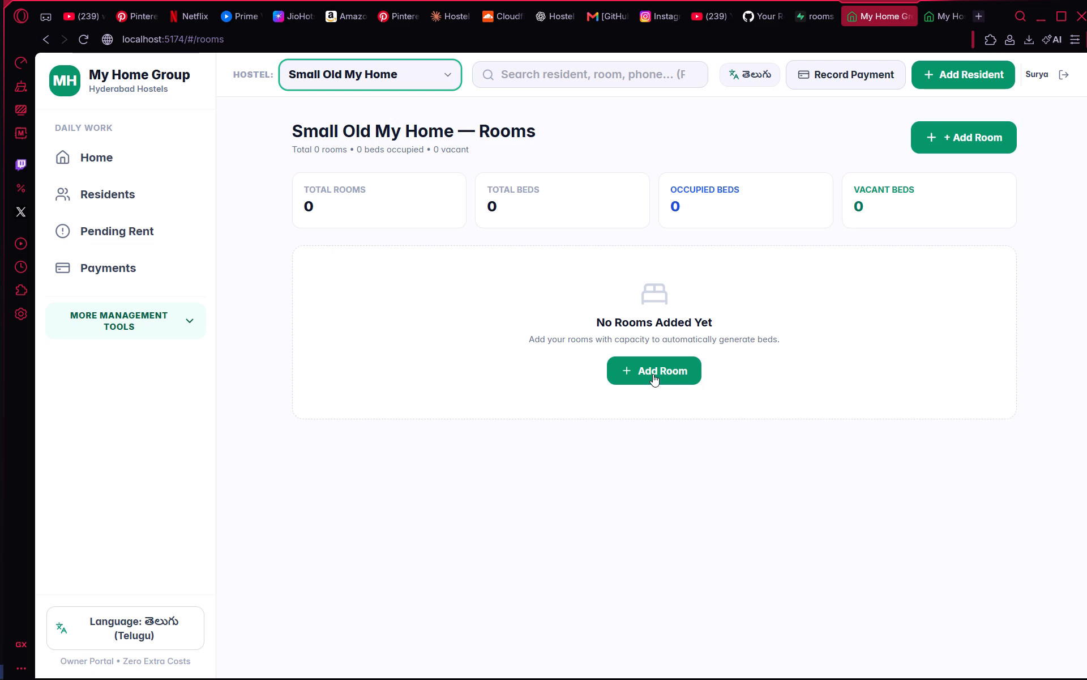
click(397, 83)
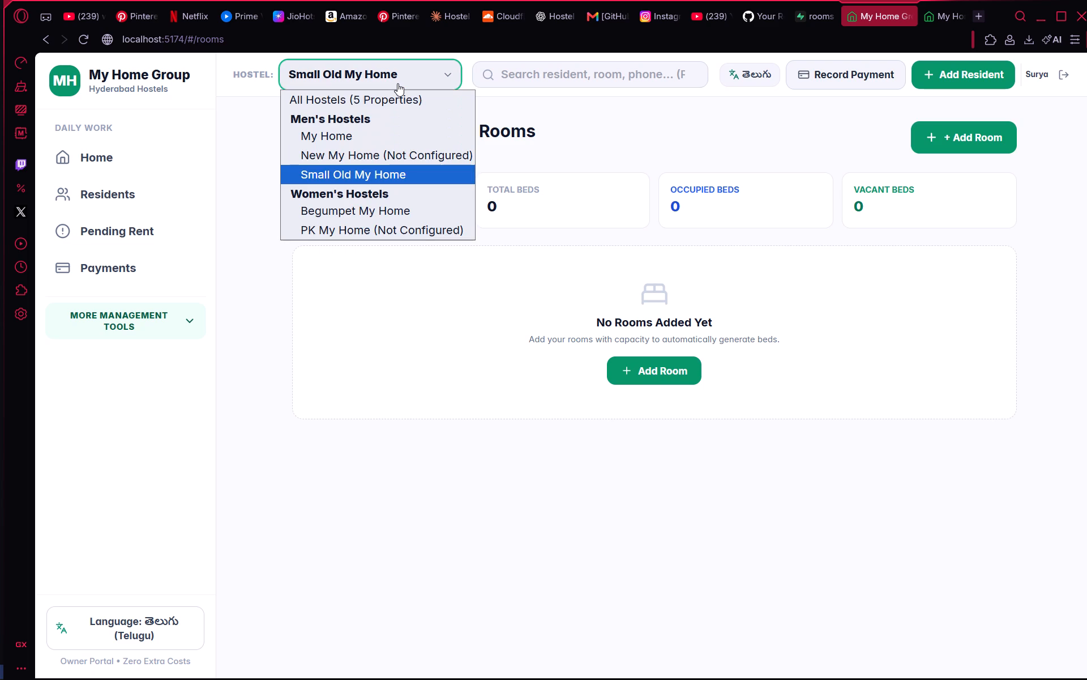
click(581, 135)
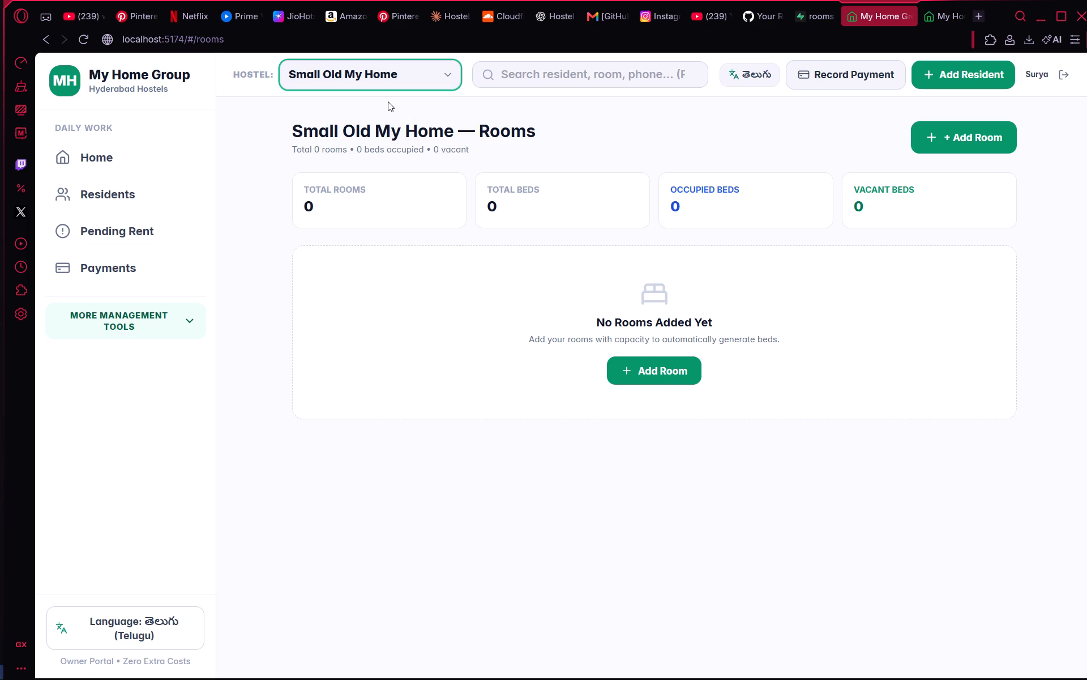
click(395, 63)
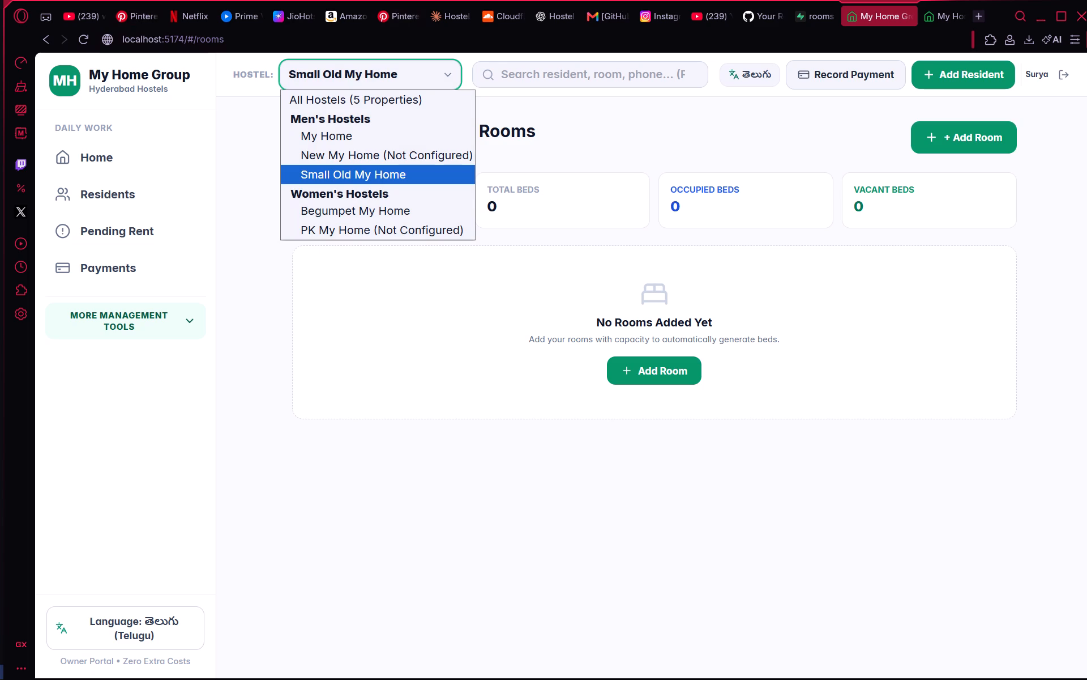
click(410, 157)
click(502, 134)
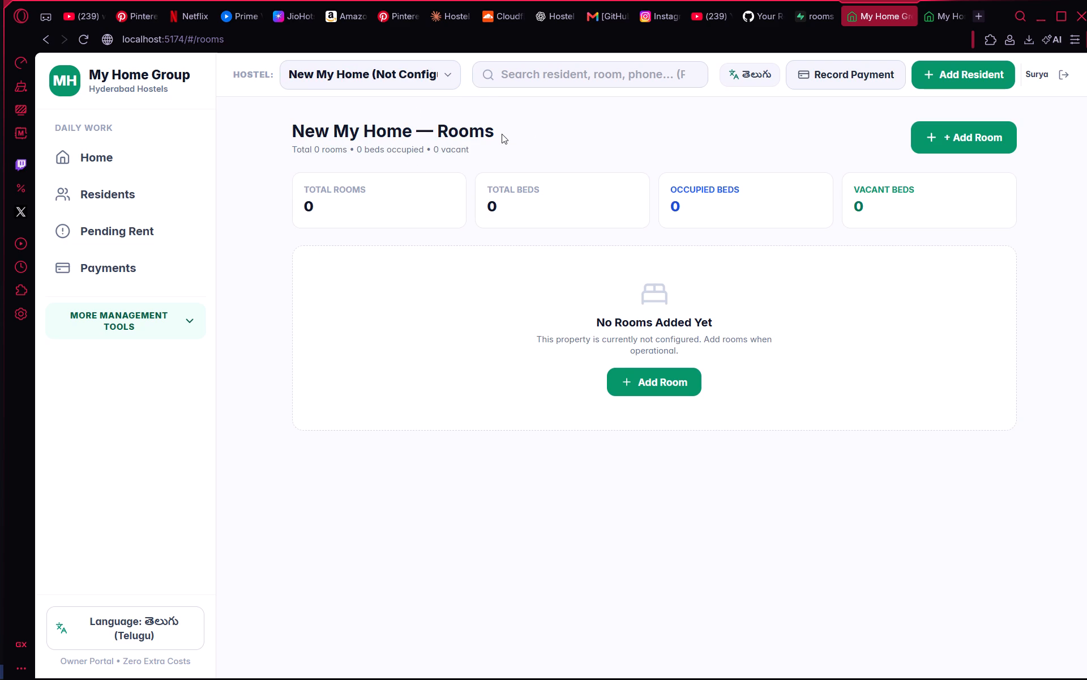
Start a new room for the New My Home hostel and set its floor to Hall.
click(340, 73)
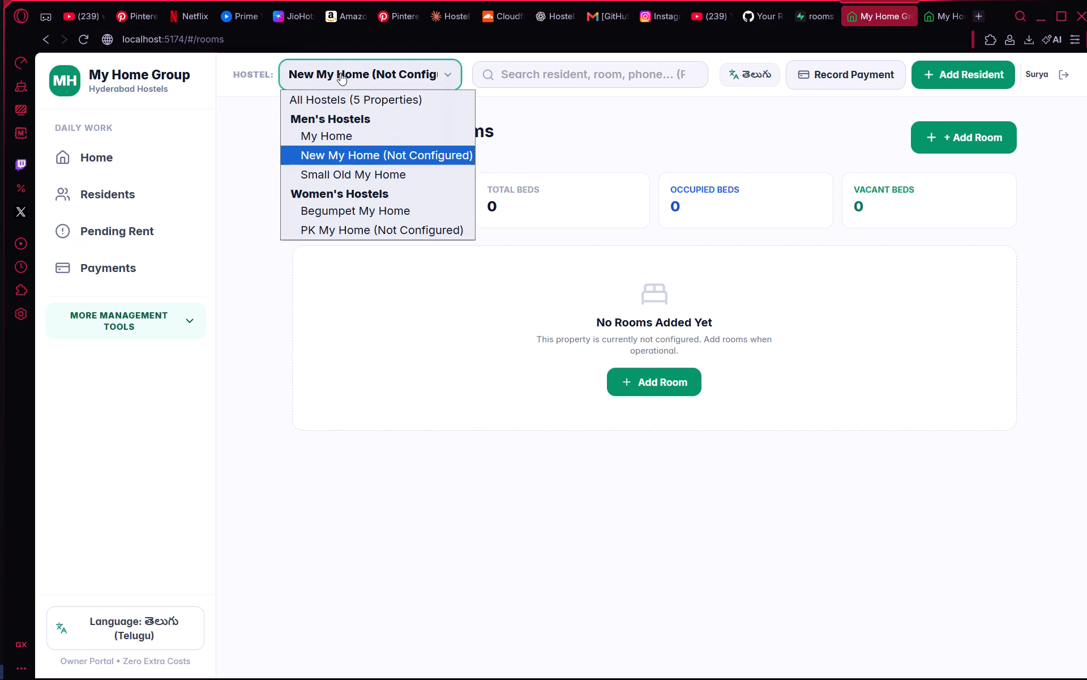
click(354, 158)
click(530, 286)
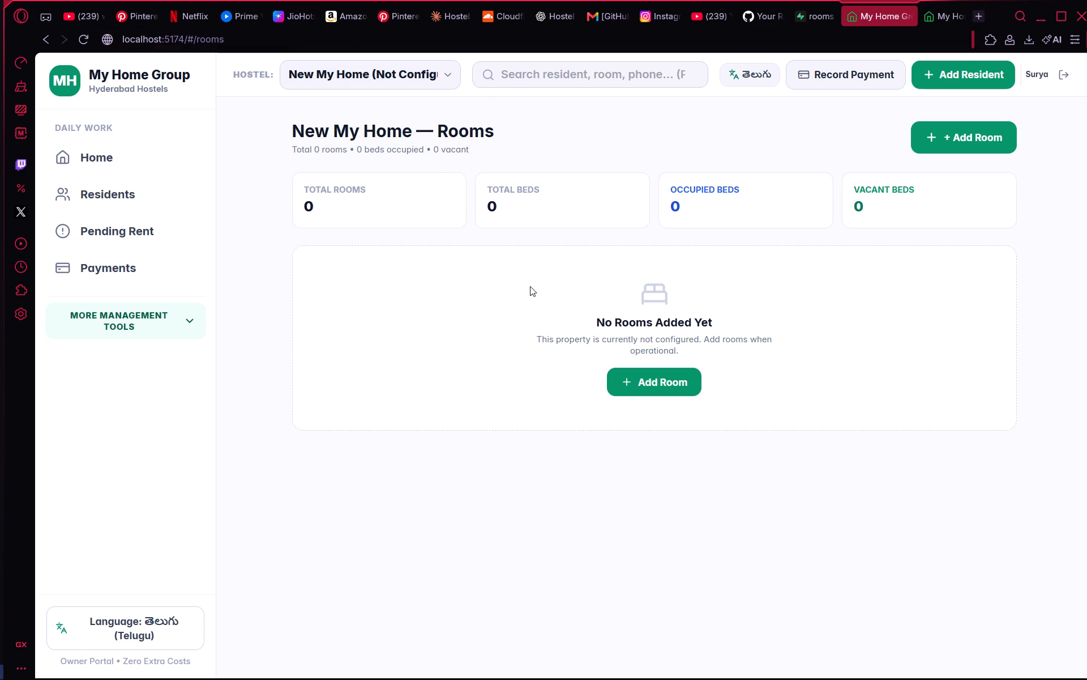
click(675, 378)
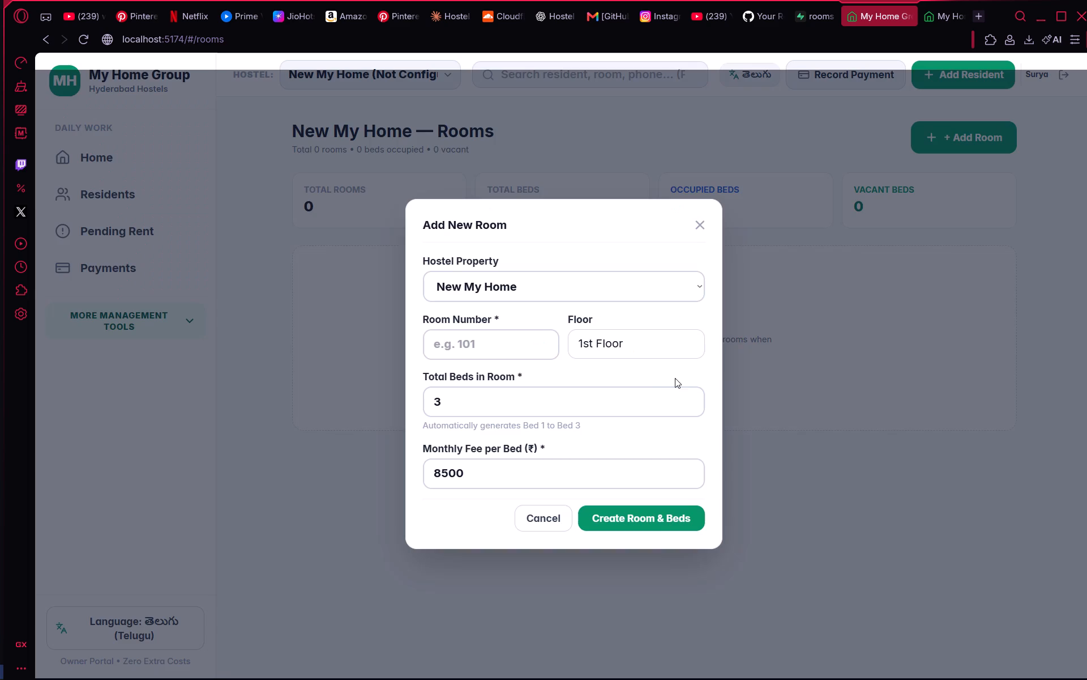
click(640, 343)
key(BackSpace)
key(BackSpace)
key(BackSpace)
key(BackSpace)
key(BackSpace)
key(BackSpace)
key(BackSpace)
key(BackSpace)
key(BackSpace)
key(BackSpace)
key(BackSpace)
key(BackSpace)
key(BackSpace)
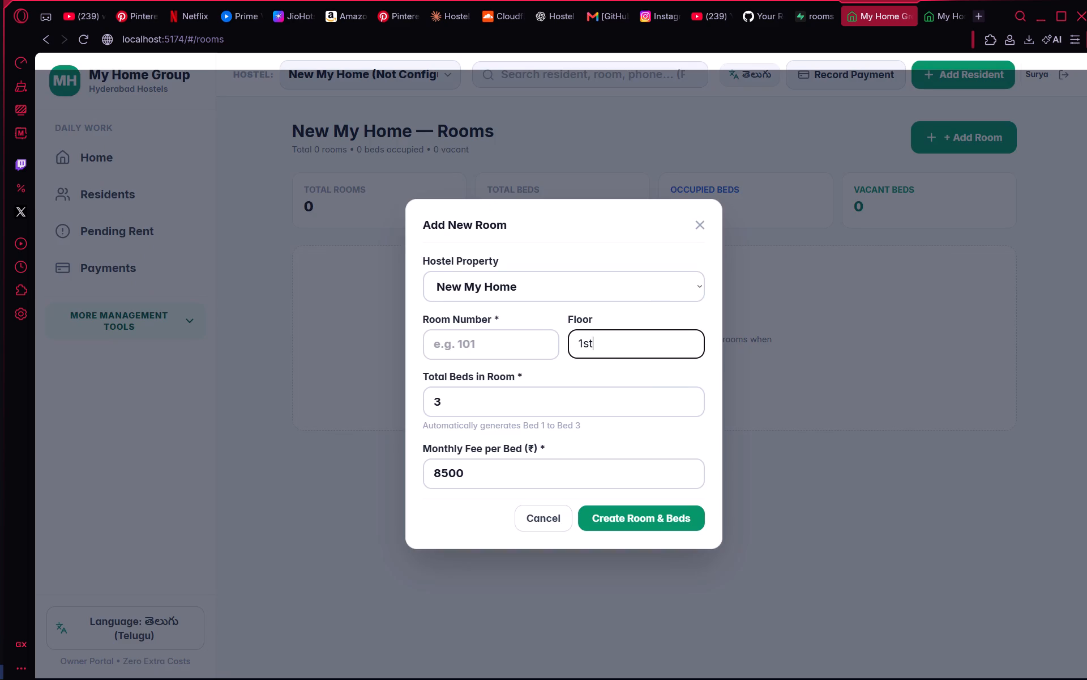
text(Hall)
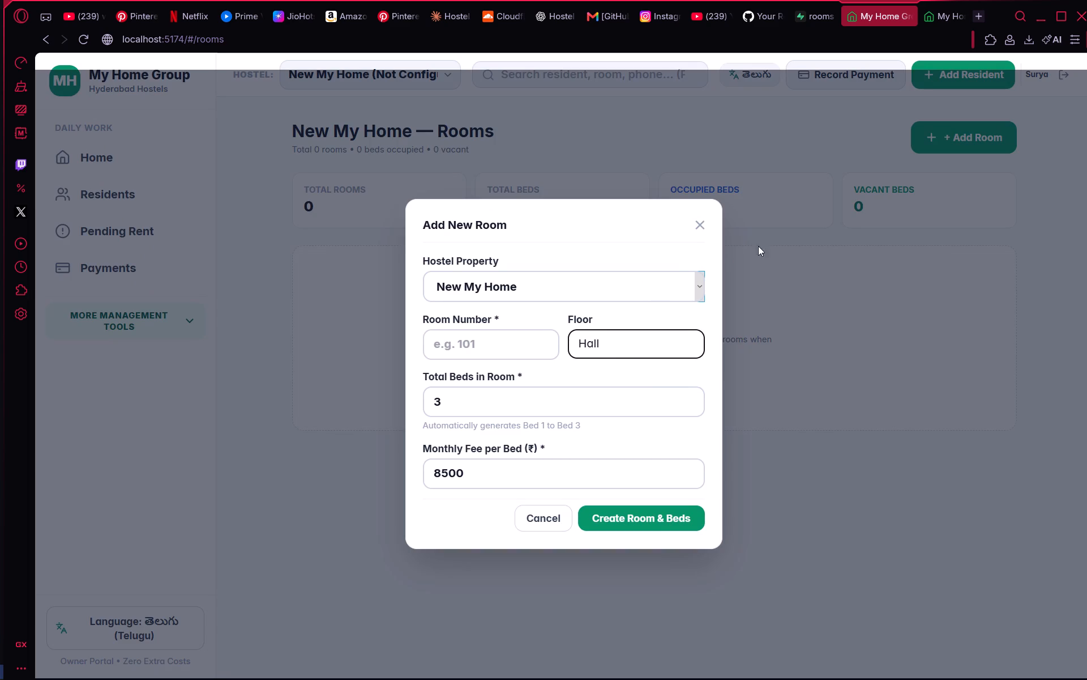
Set the new room's number to 1 and its total beds to 4.
click(510, 339)
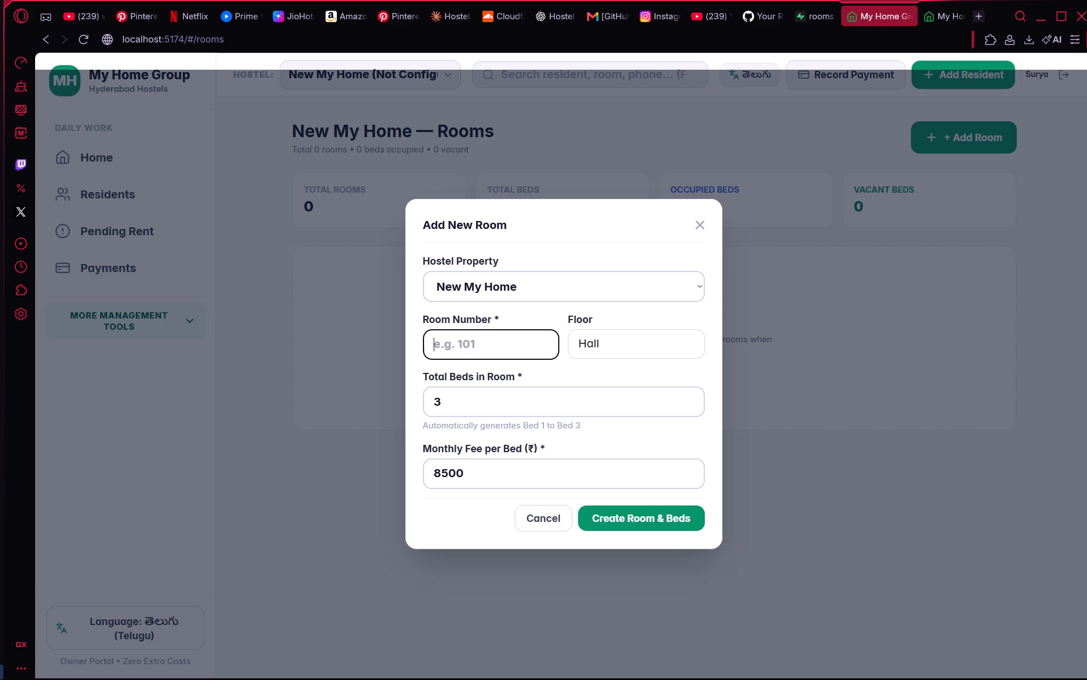
key(1)
click(475, 397)
key(BackSpace)
key(4)
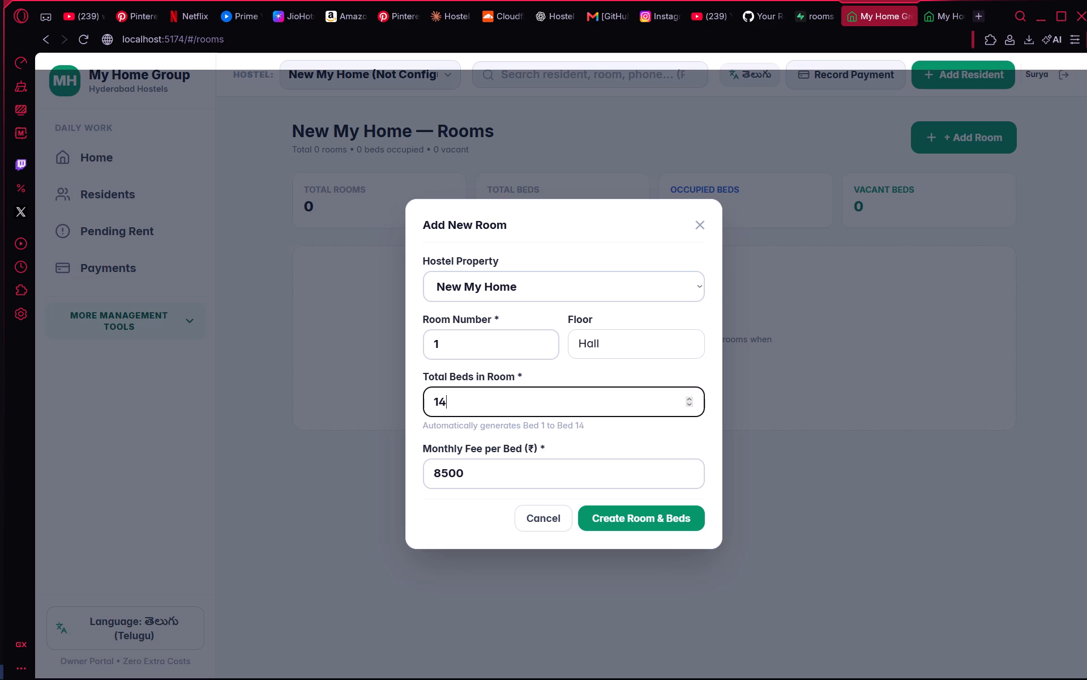
click(474, 484)
click(494, 412)
key(BackSpace)
key(BackSpace)
key(BackSpace)
key(BackSpace)
key(BackSpace)
key(BackSpace)
key(4)
key(BackSpace)
key(BackSpace)
key(BackSpace)
key(BackSpace)
triple_click(691, 398)
Set the monthly fee per bed to 6500 and create the room with its beds.
click(493, 477)
key(BackSpace)
key(BackSpace)
key(BackSpace)
key(BackSpace)
key(BackSpace)
key(BackSpace)
key(BackSpace)
key(BackSpace)
key(BackSpace)
key(BackSpace)
key(BackSpace)
key(BackSpace)
key(BackSpace)
key(BackSpace)
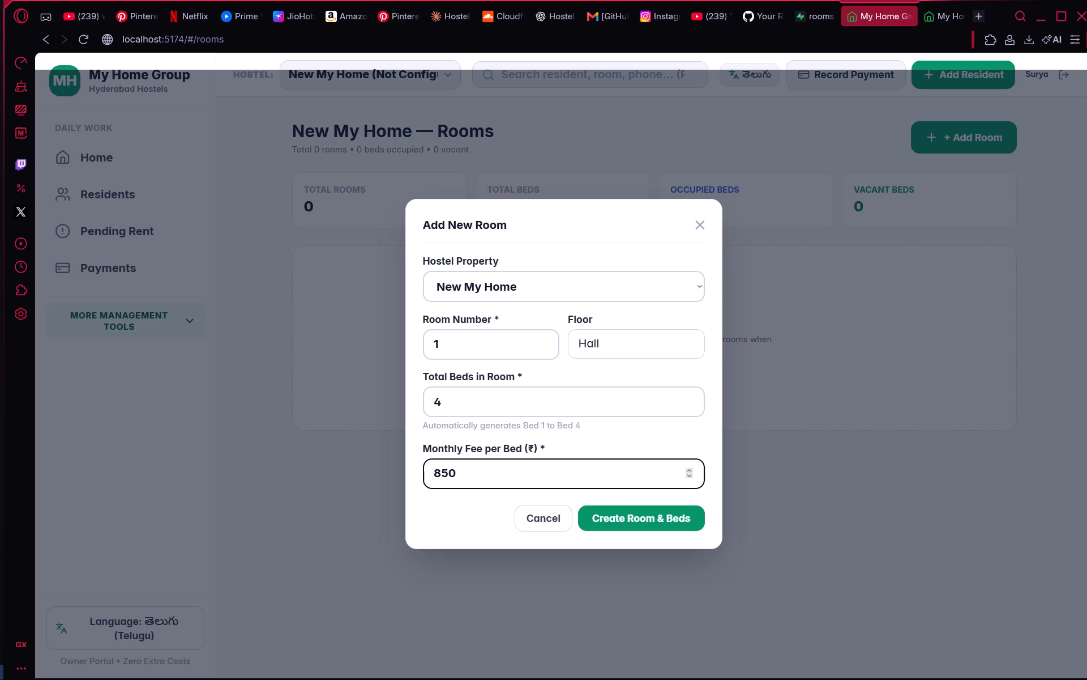
key(BackSpace)
text(6500)
key(BackSpace)
key(BackSpace)
key(BackSpace)
key(BackSpace)
key(BackSpace)
key(BackSpace)
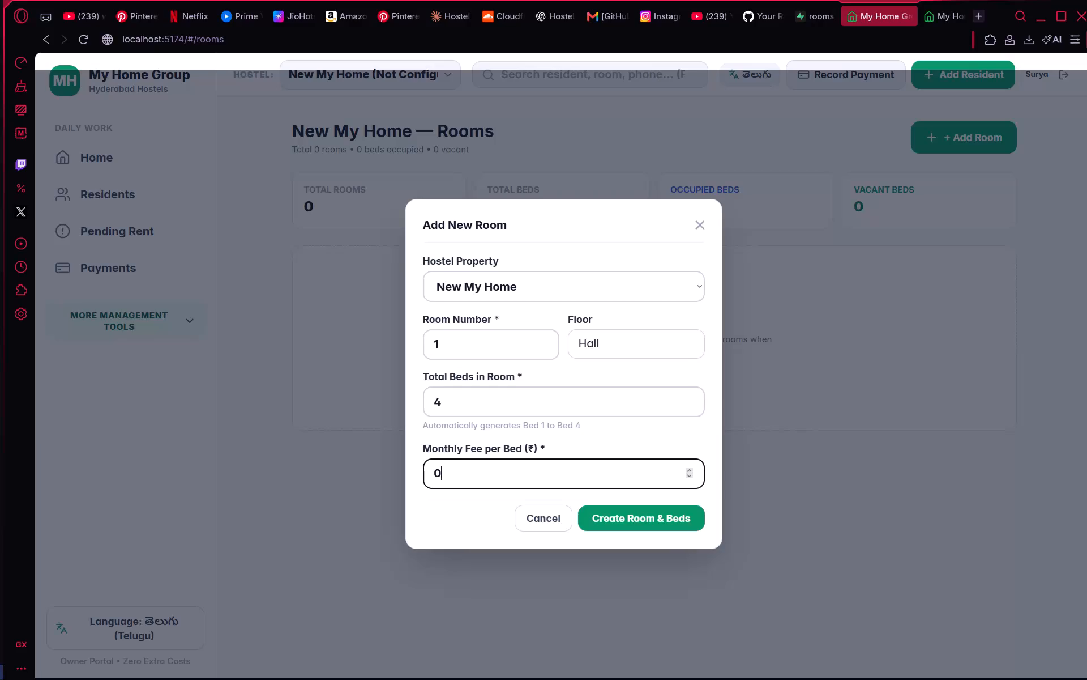
key(Left)
text(65)
key(0)
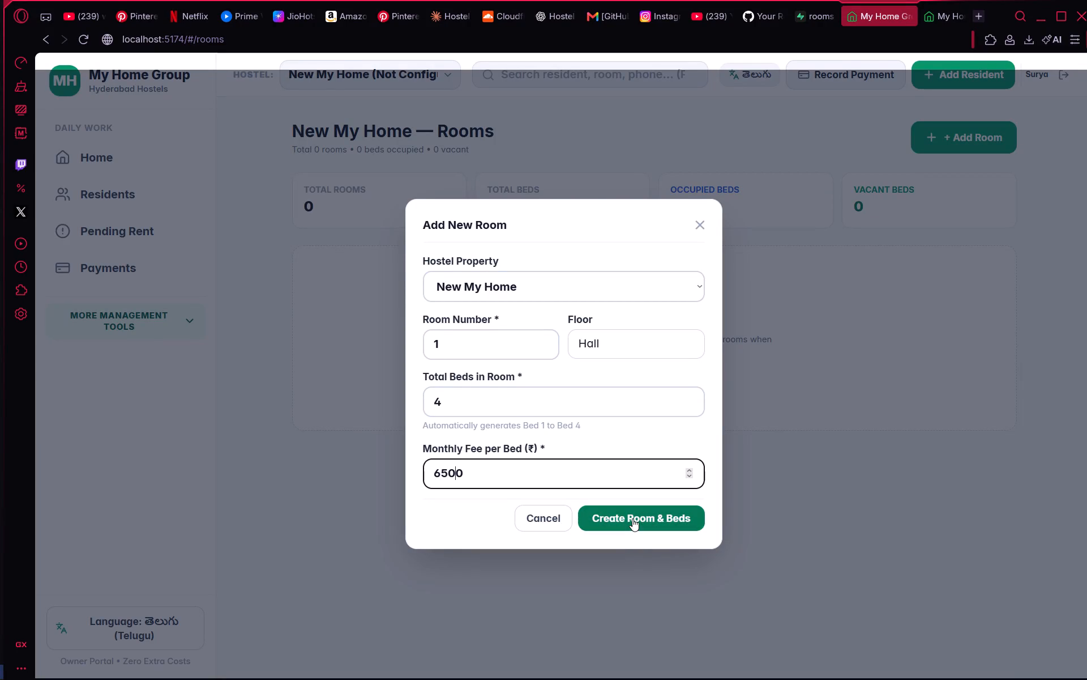
click(632, 518)
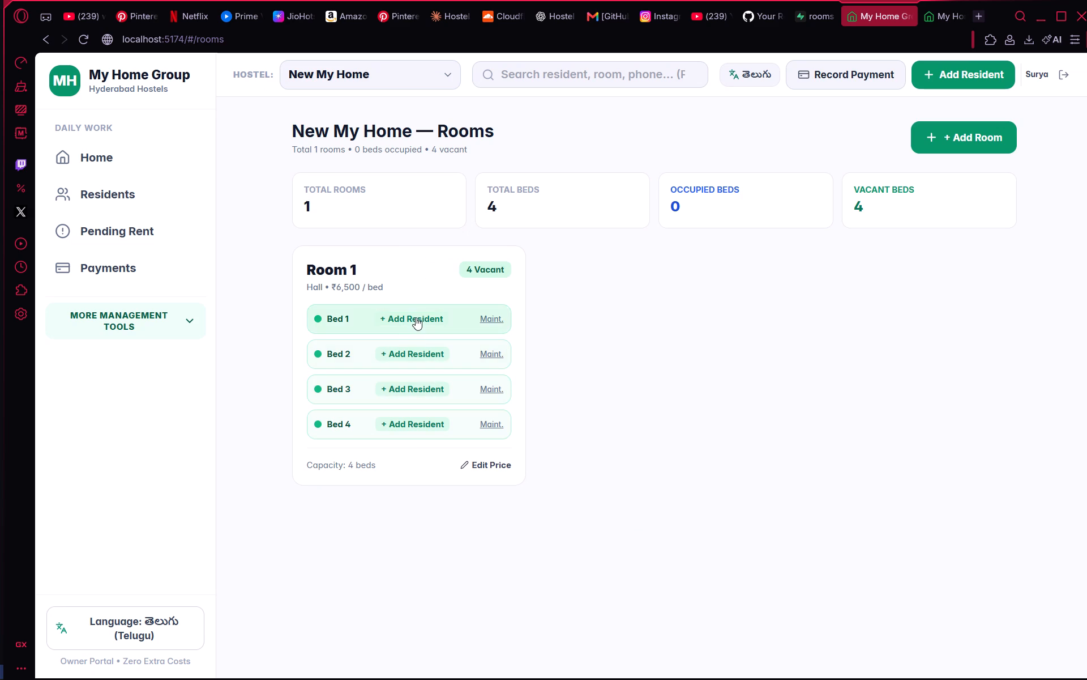
Start a new resident admission for Bed 1 of Room 1 and enter the resident's name.
click(414, 318)
click(487, 176)
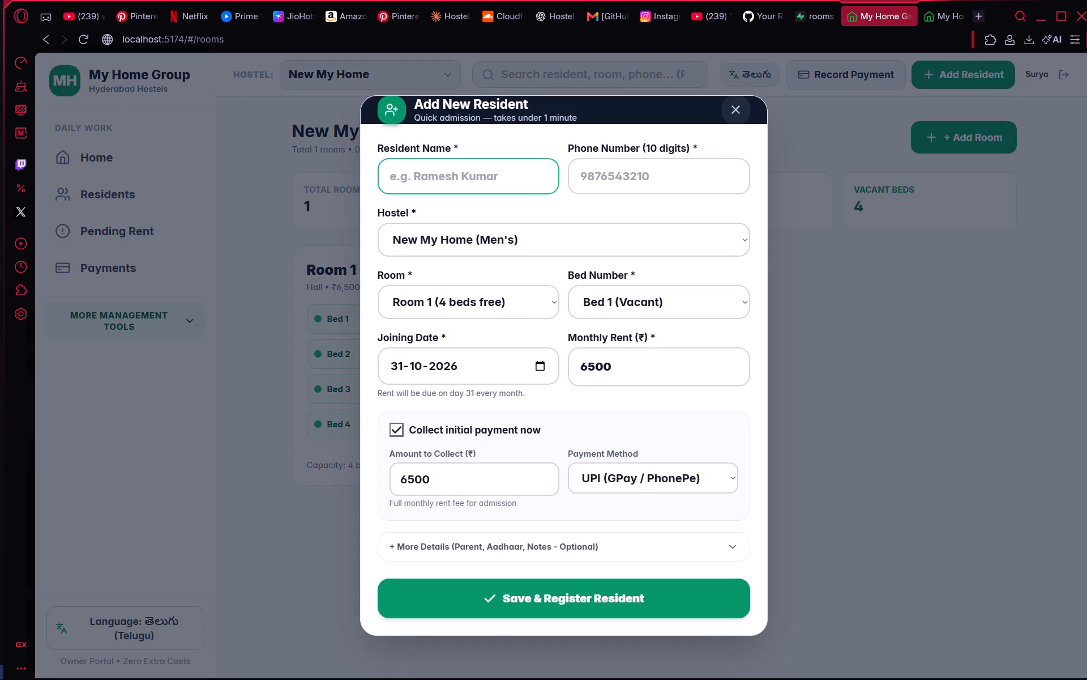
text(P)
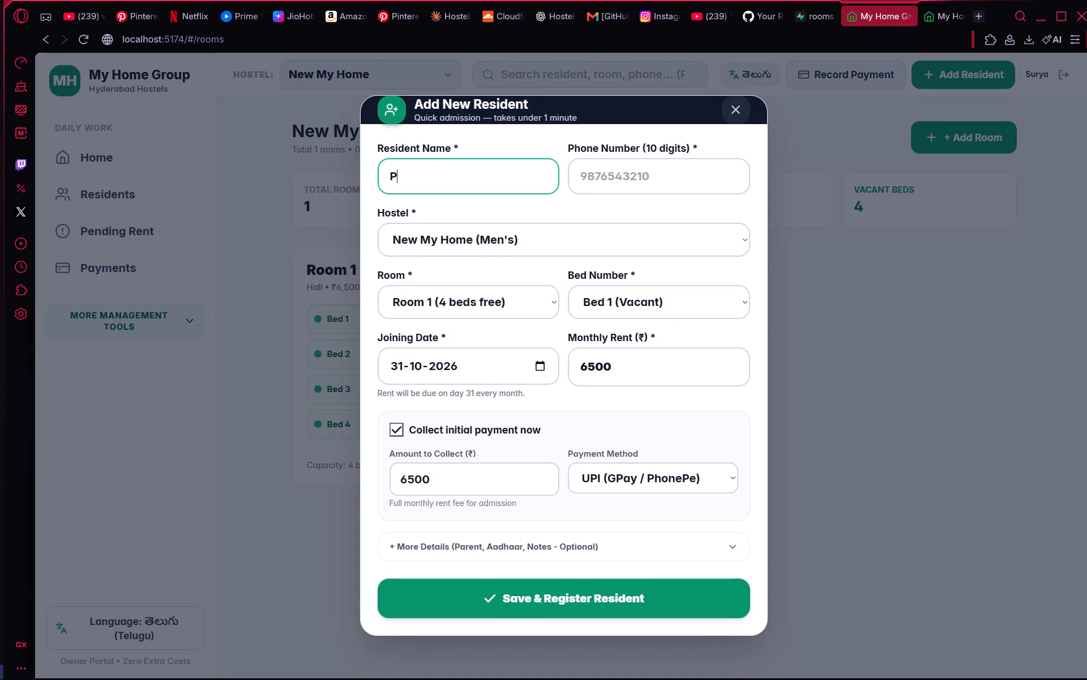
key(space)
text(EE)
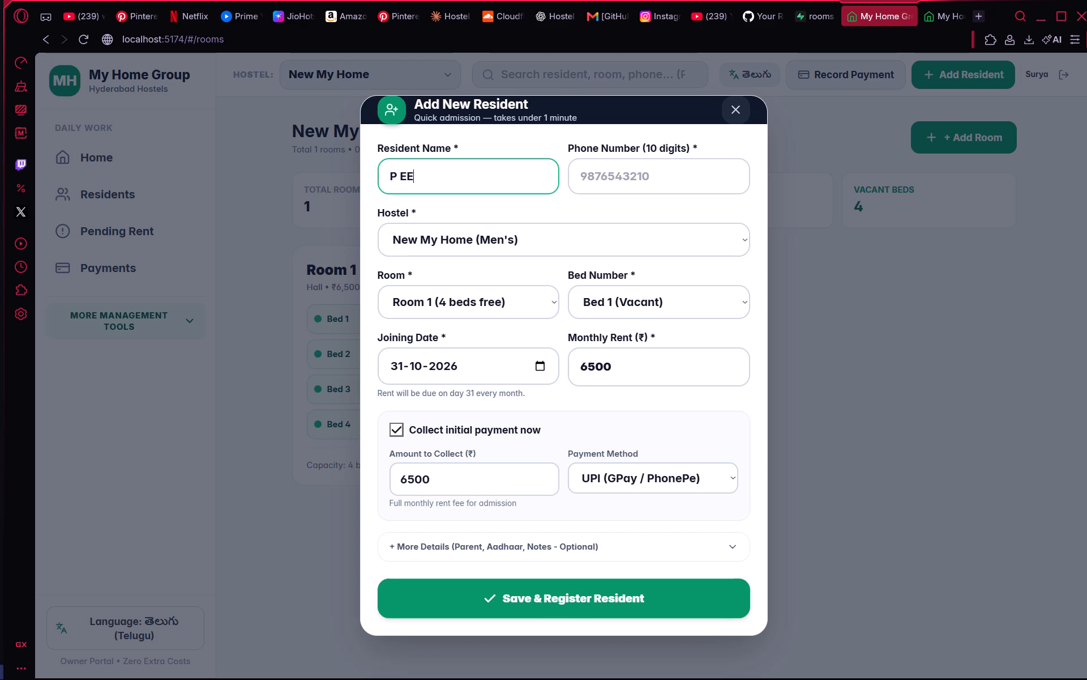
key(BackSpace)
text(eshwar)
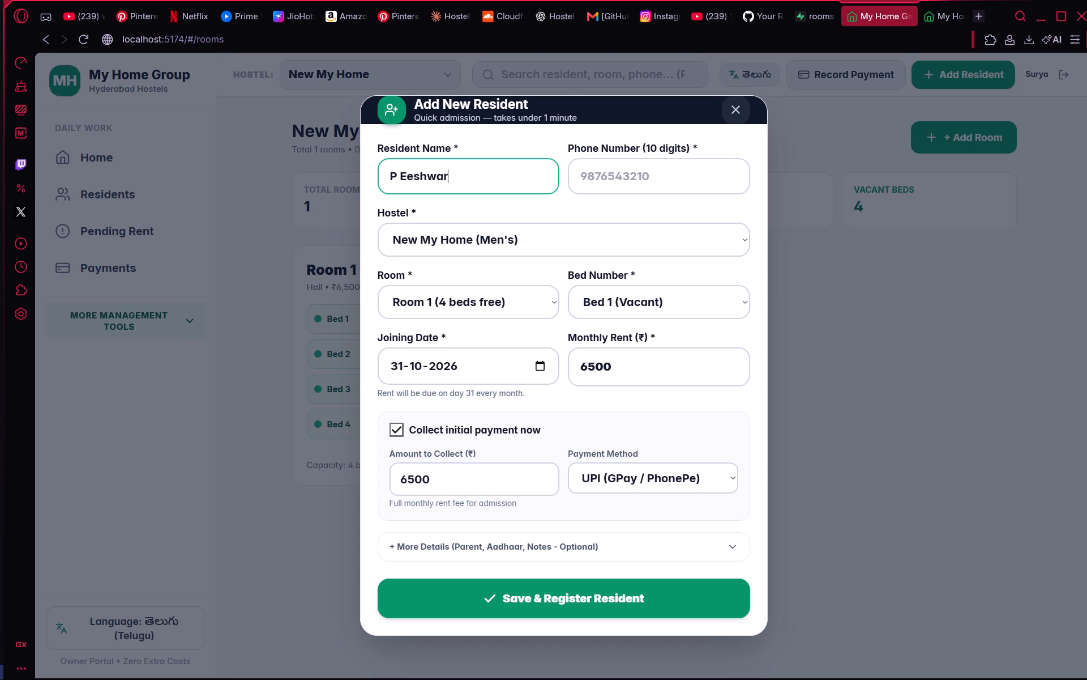
Set the new resident's joining date to 05-05-2025.
click(645, 170)
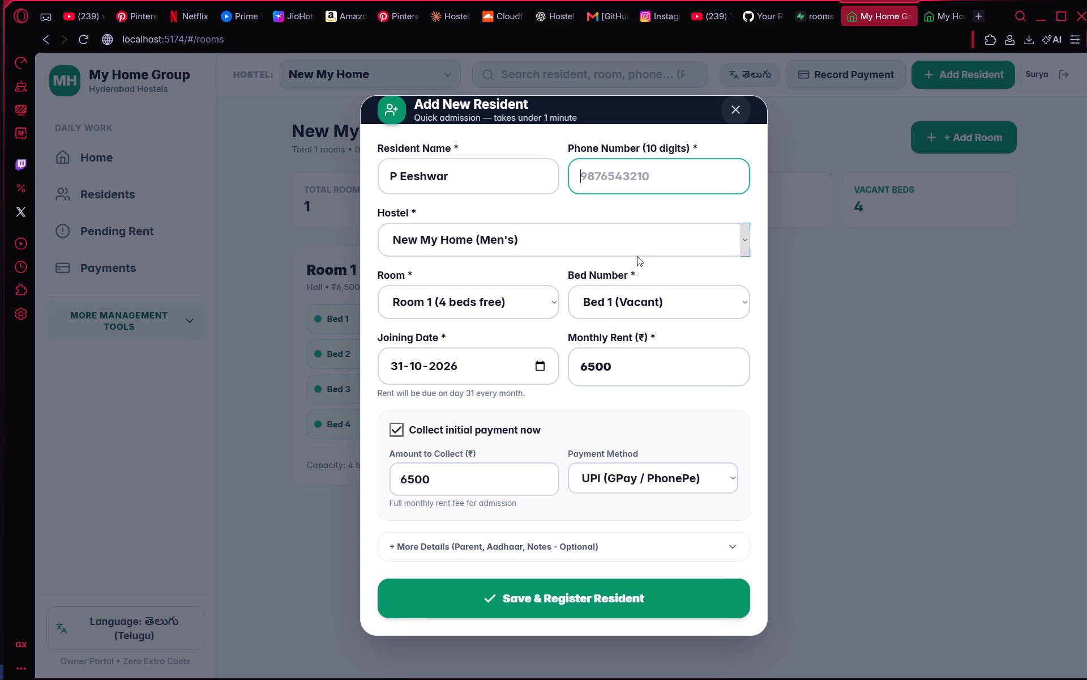
click(543, 361)
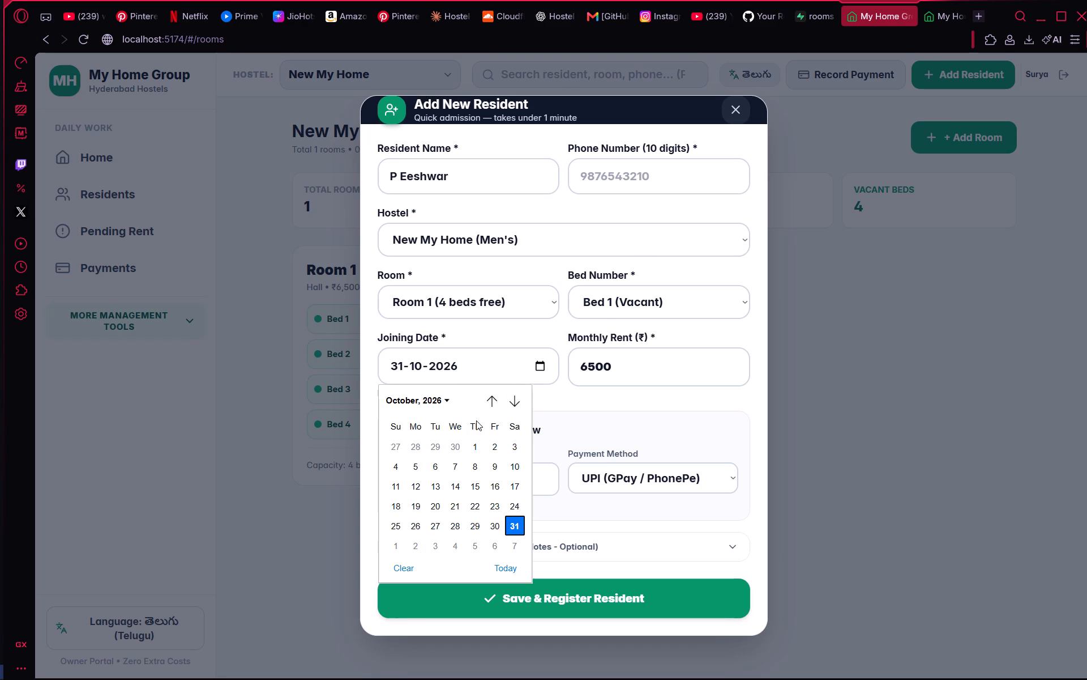
click(419, 464)
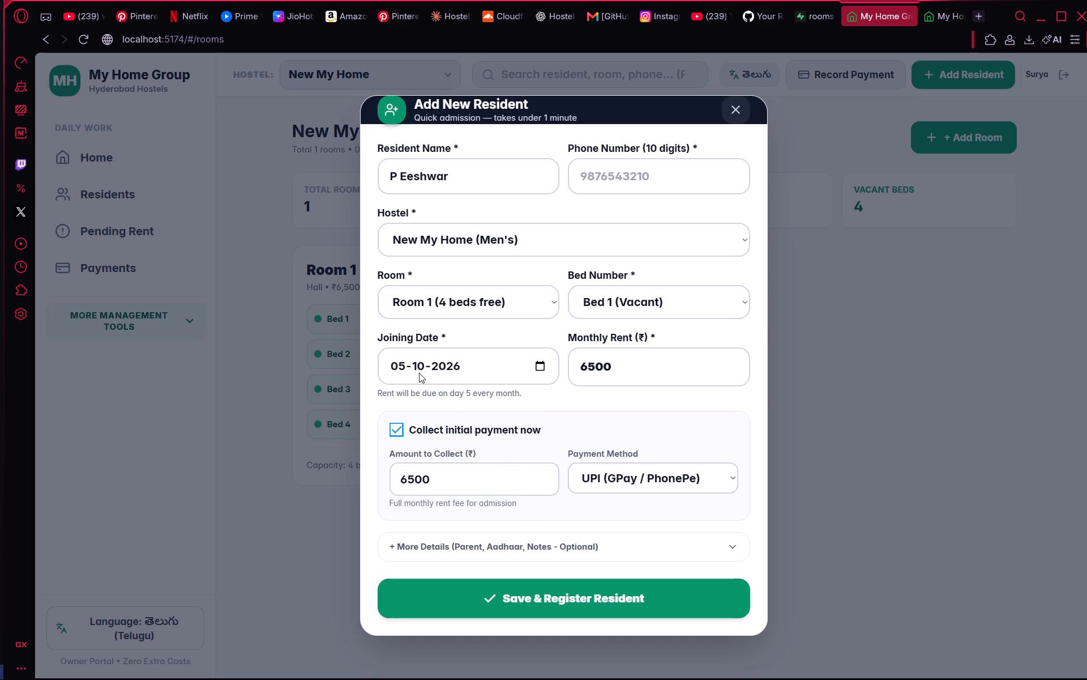
click(615, 186)
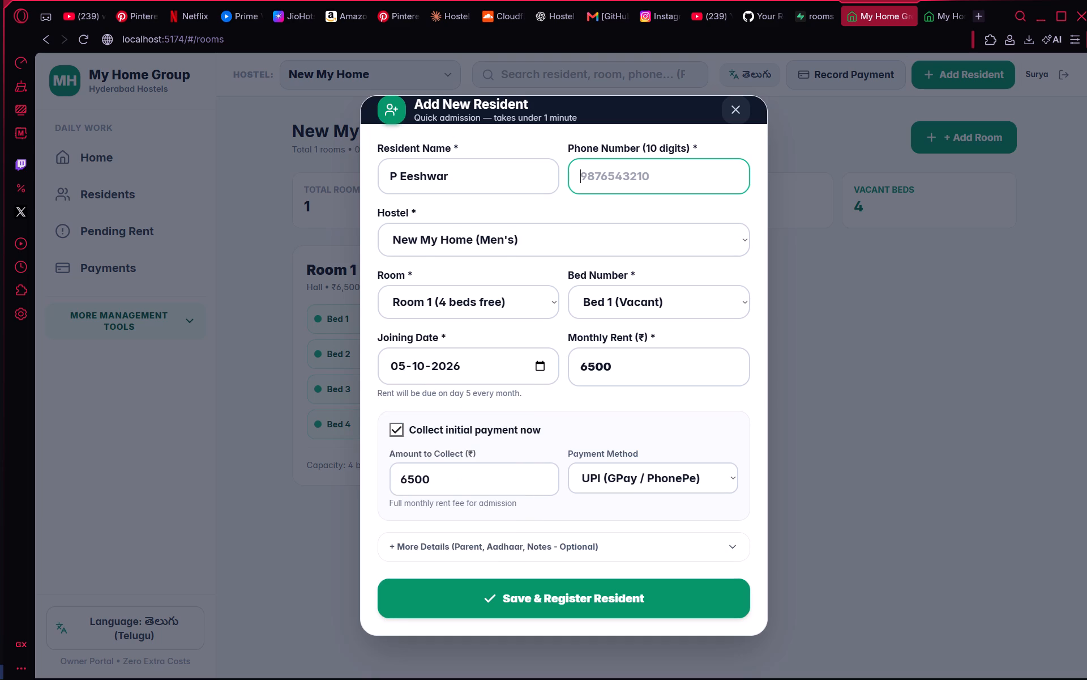
click(538, 365)
click(434, 401)
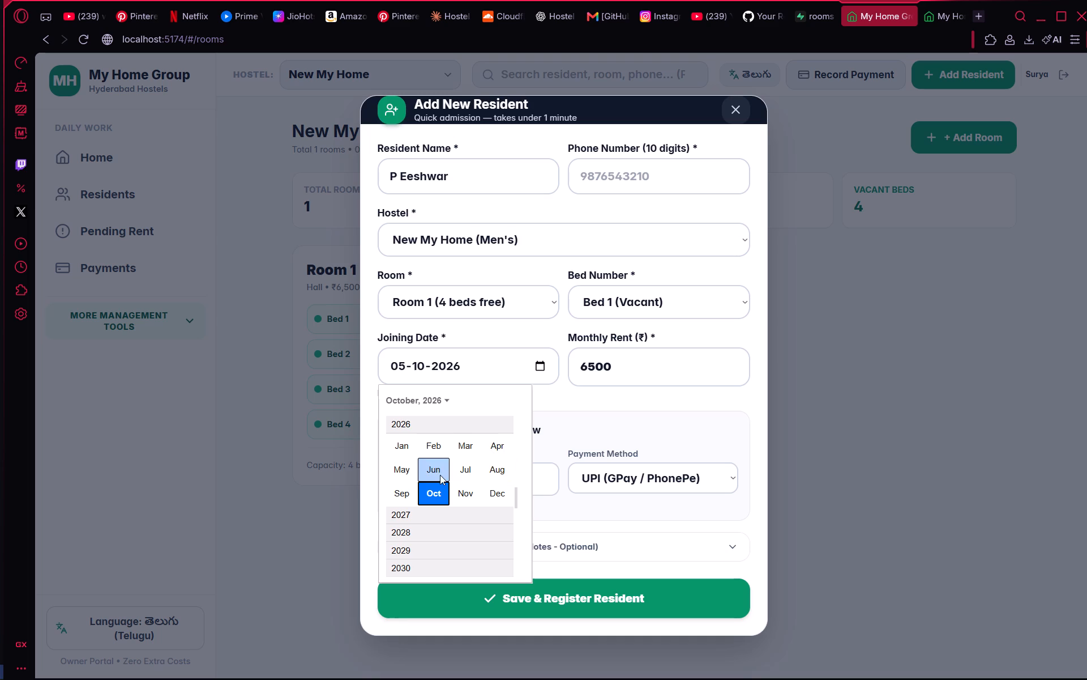
click(406, 467)
click(424, 398)
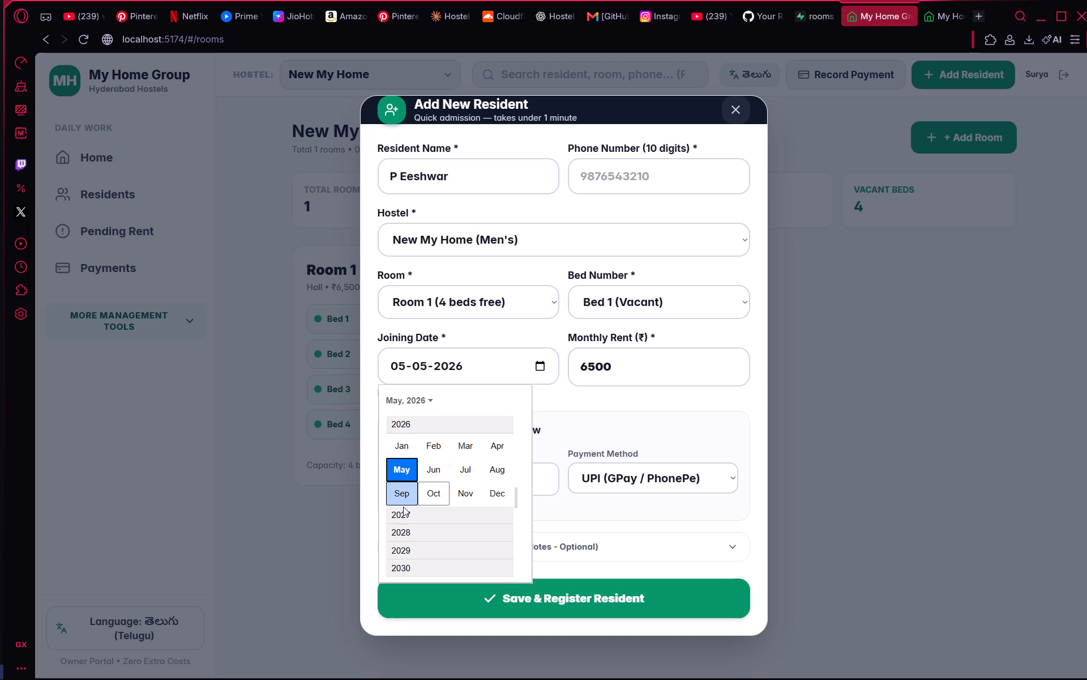
scroll(424, 475, up, 1)
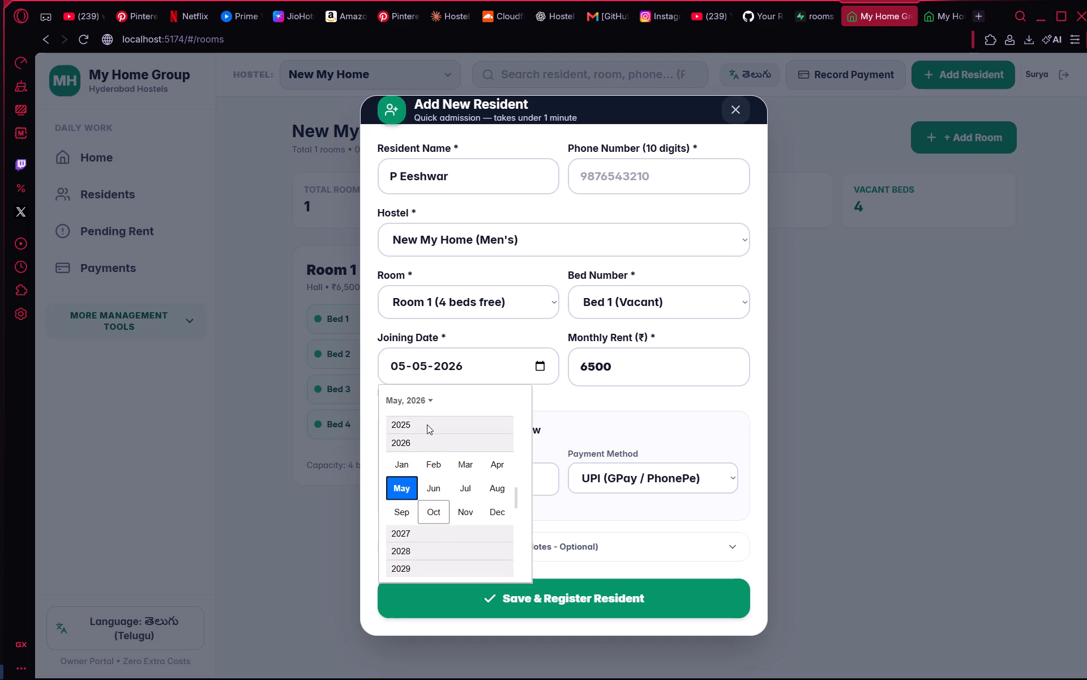
click(427, 425)
click(404, 425)
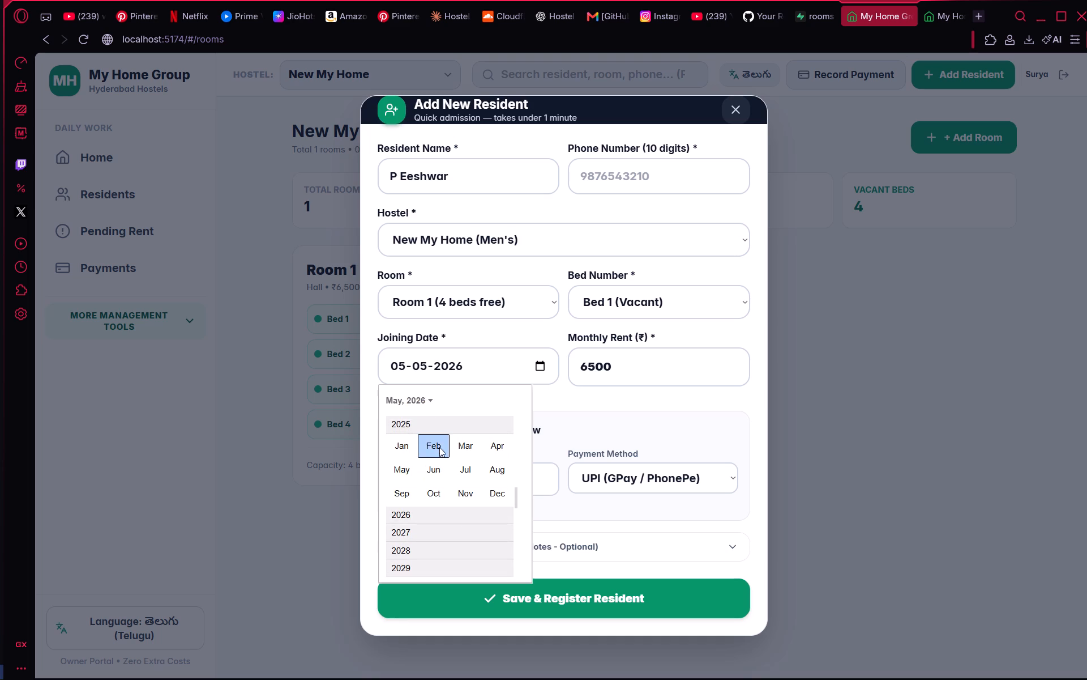
click(409, 466)
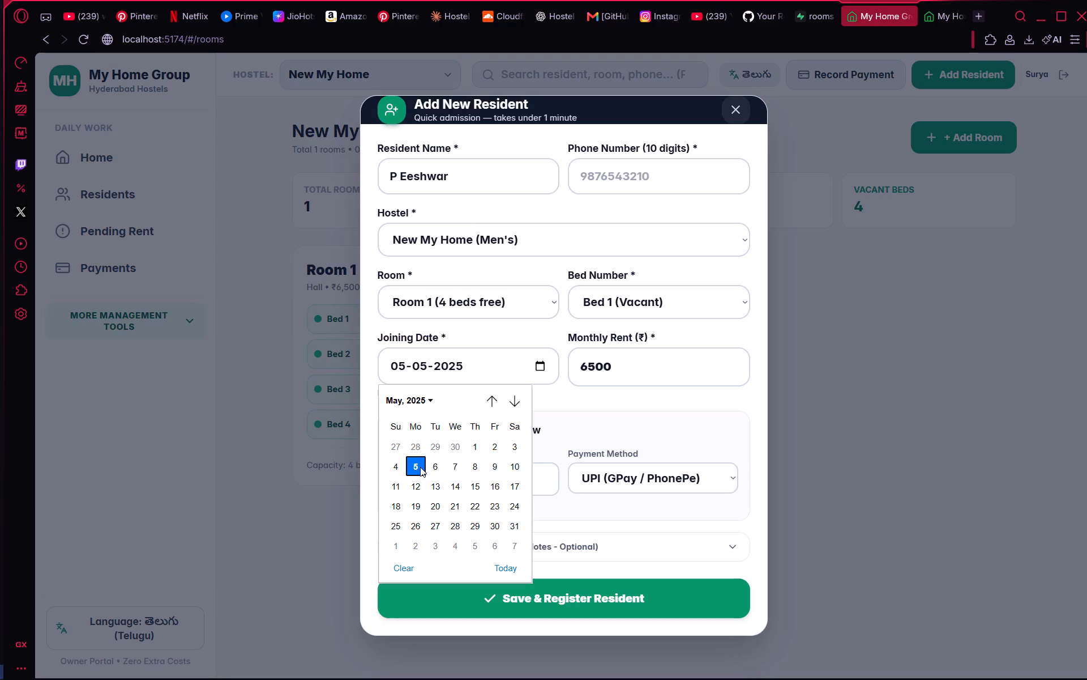
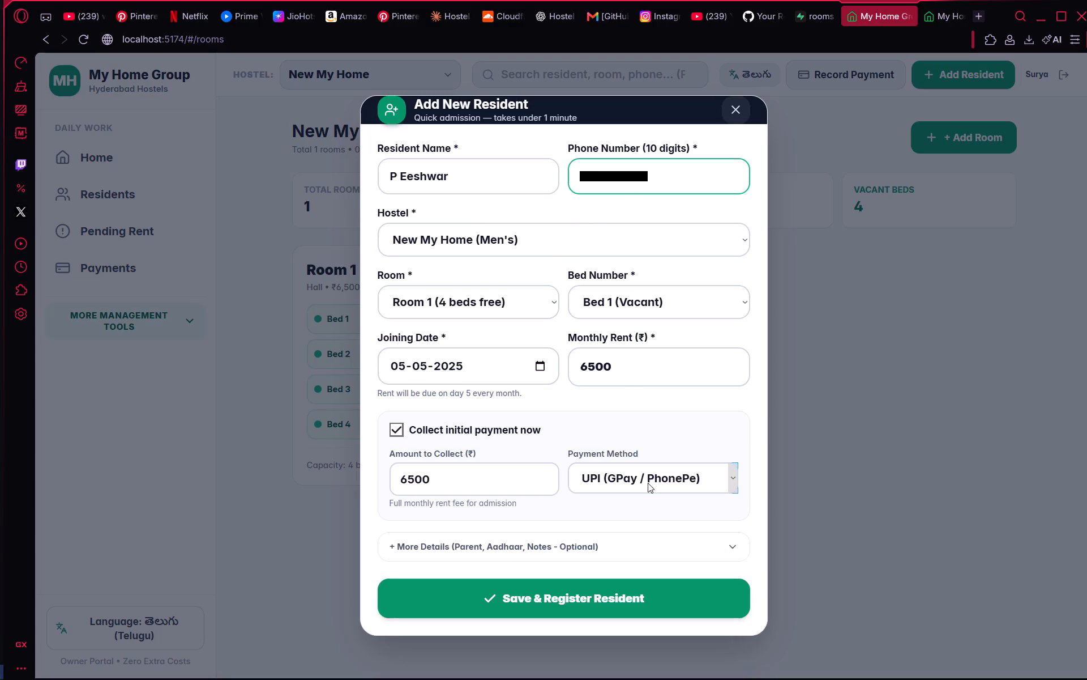
Keep UPI (GPay / PhonePe) as the payment method for the 6500 initial payment and register the resident.
click(646, 481)
click(646, 481)
click(628, 426)
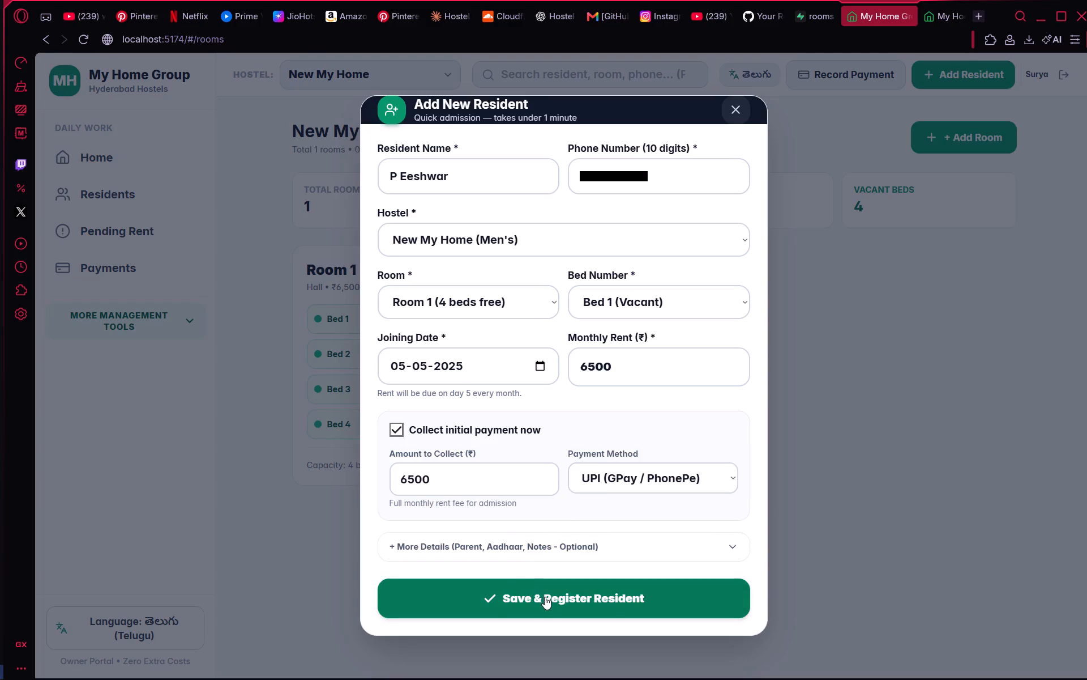
click(545, 597)
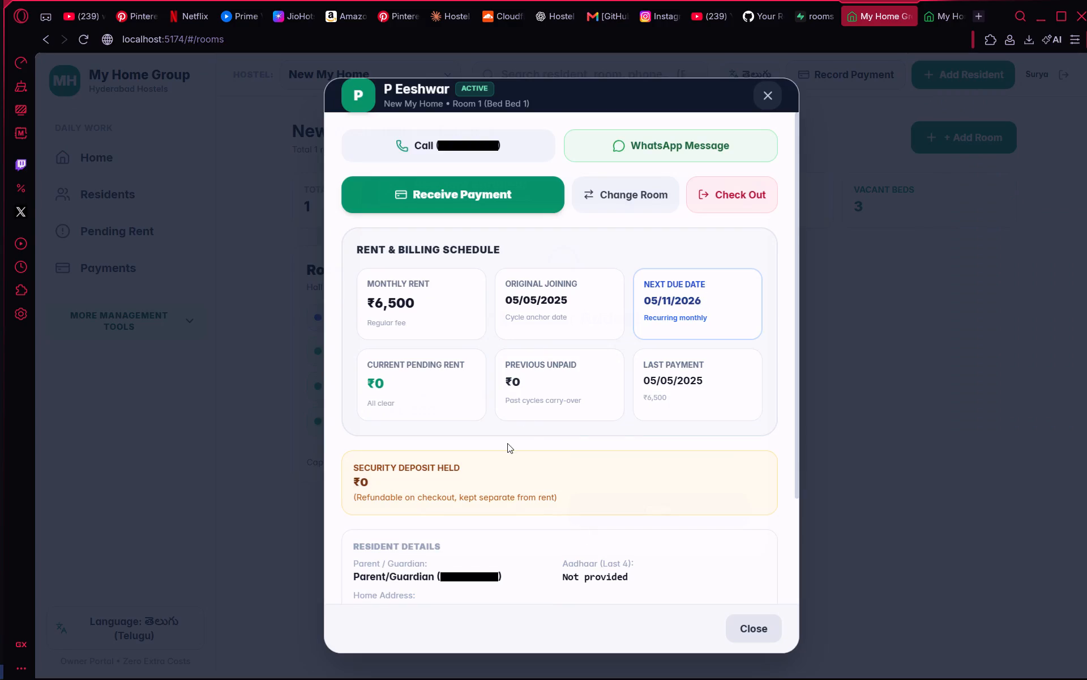
Review the new resident's profile, checking the monthly rent, original joining date and next due date in the billing schedule.
scroll(645, 300, down, 2)
scroll(645, 300, up, 3)
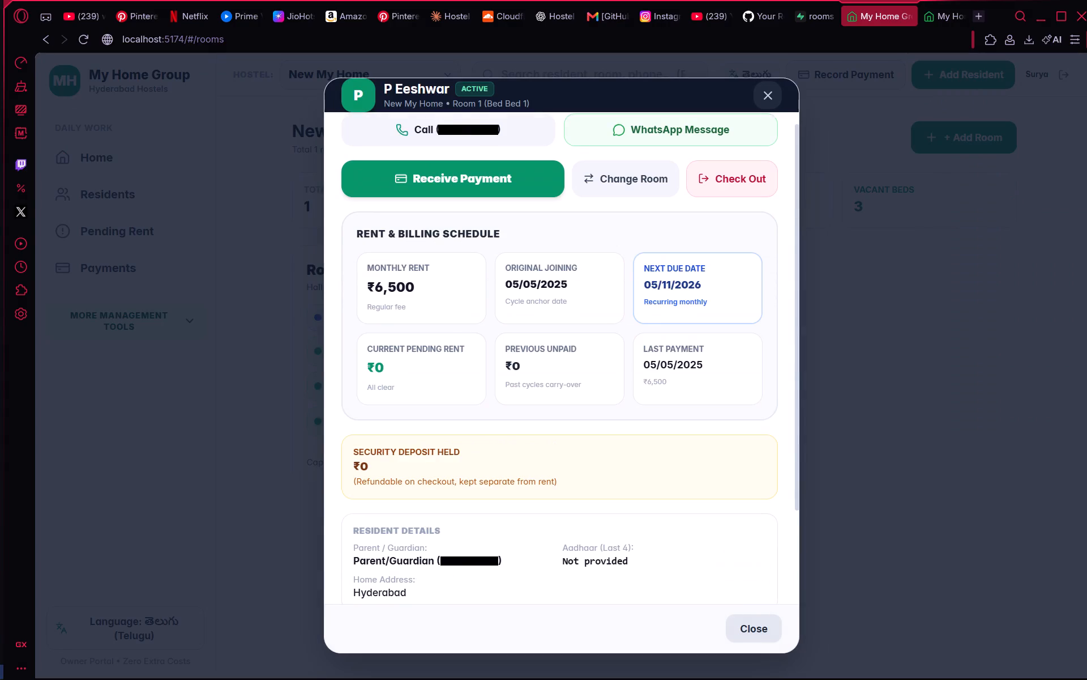
drag(426, 314, 365, 312)
click(468, 308)
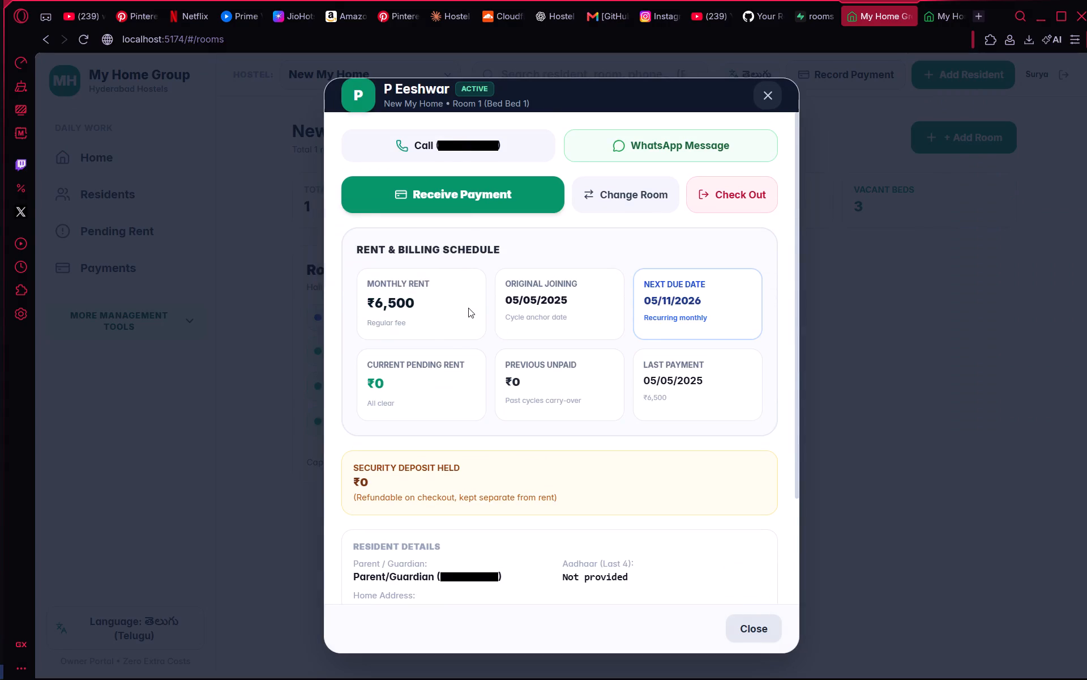
drag(527, 300, 602, 297)
click(663, 302)
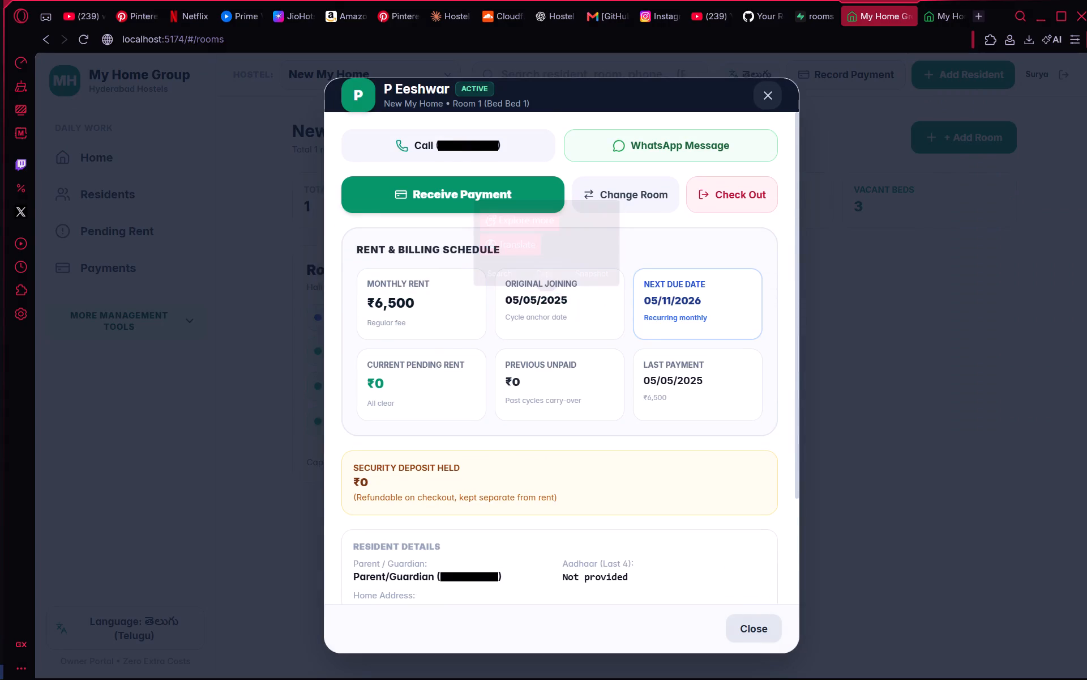
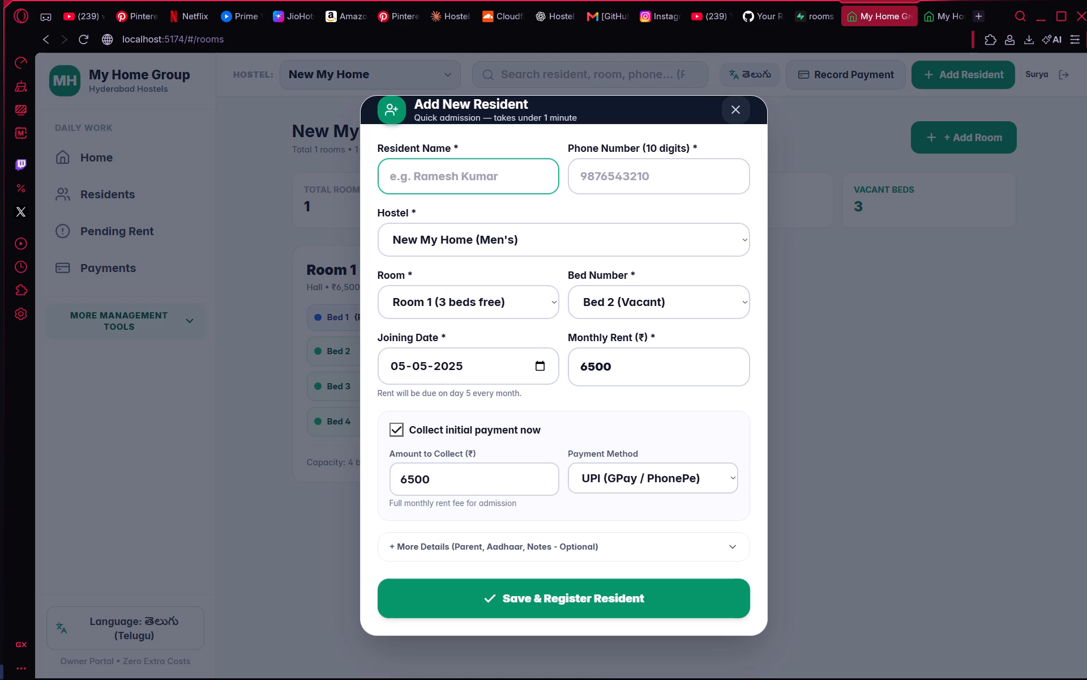
Enter the resident's name in the new admission for Bed 2 of Room 1.
text(re)
key(BackSpace)
key(BackSpace)
text(Revanth)
click(606, 178)
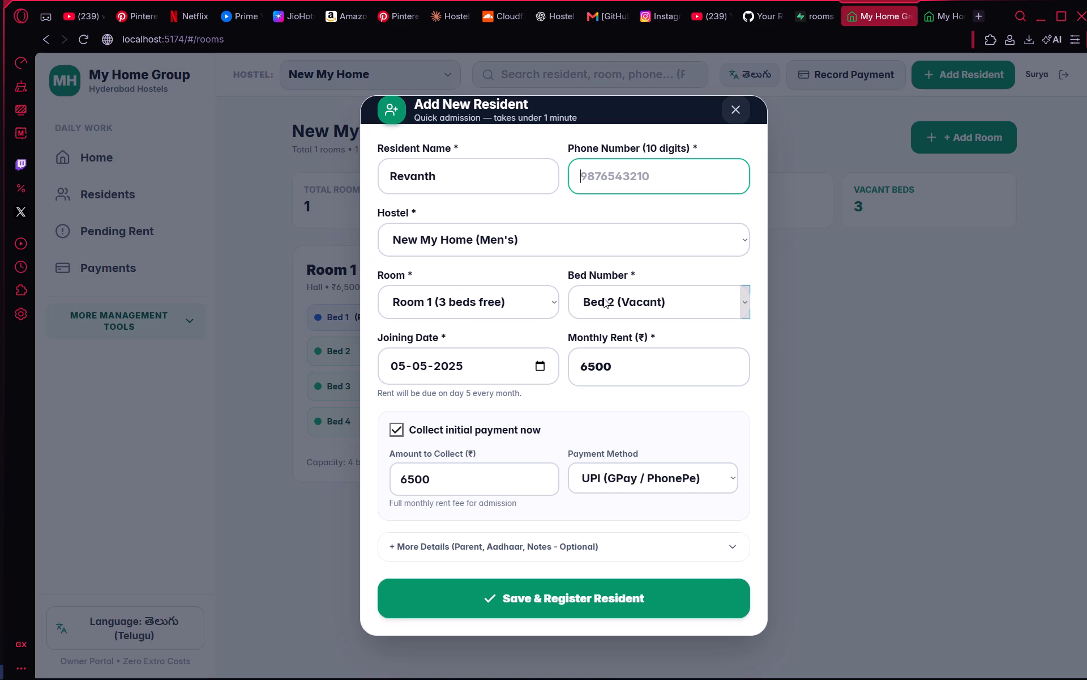
Set the Bed 2 resident's joining date to 20-05-2025 and try to register the resident.
click(541, 368)
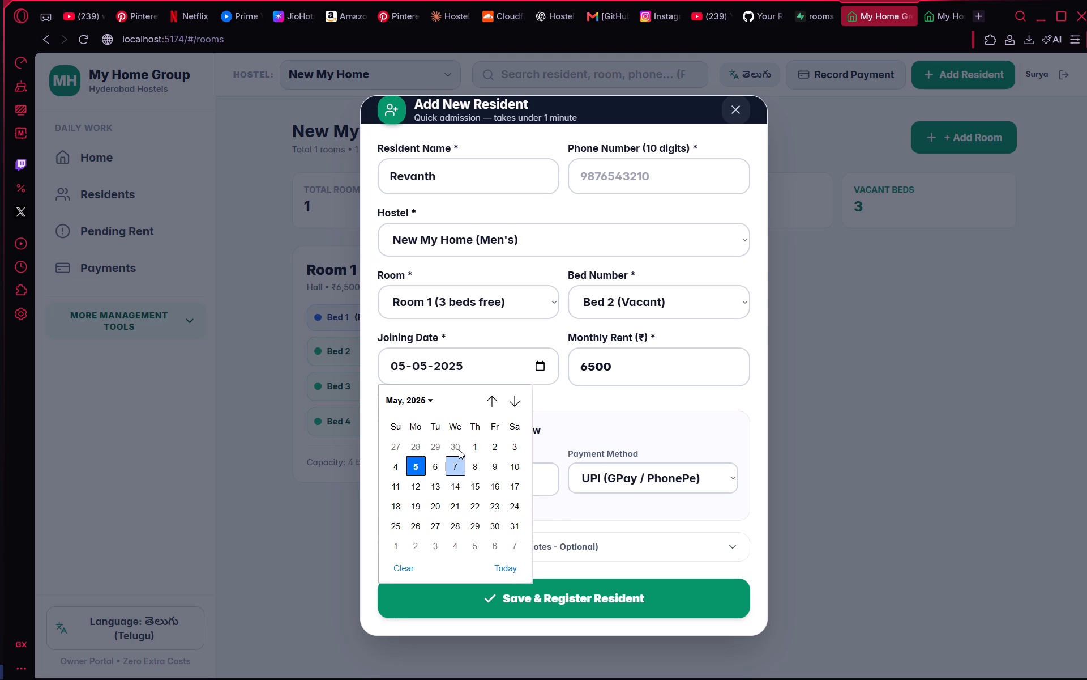
click(435, 504)
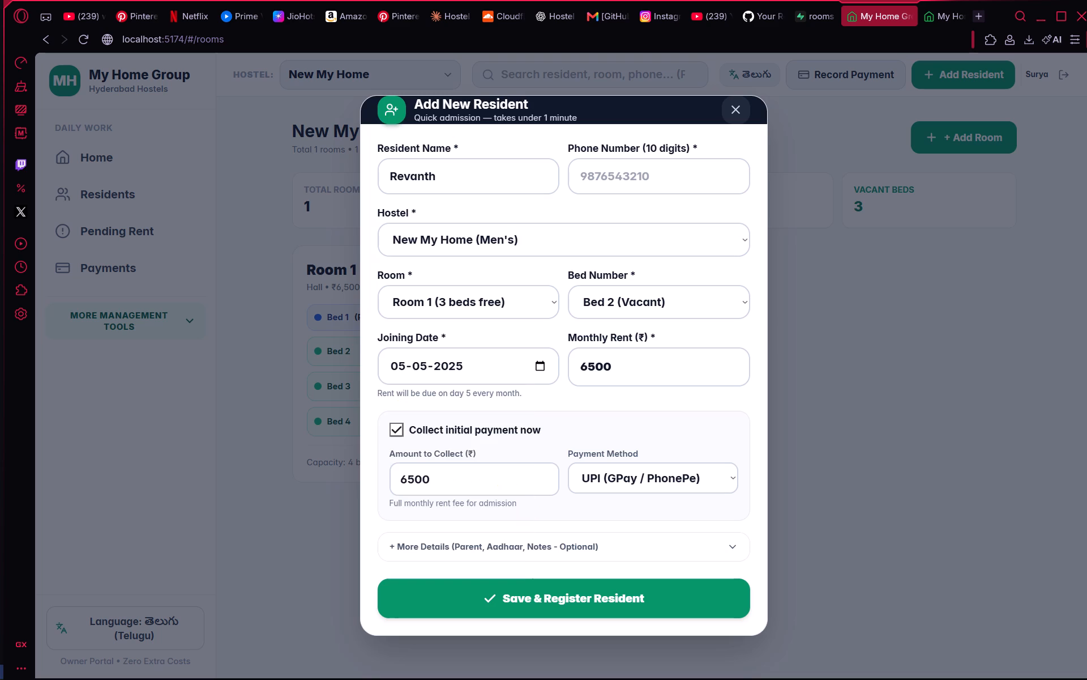
click(624, 367)
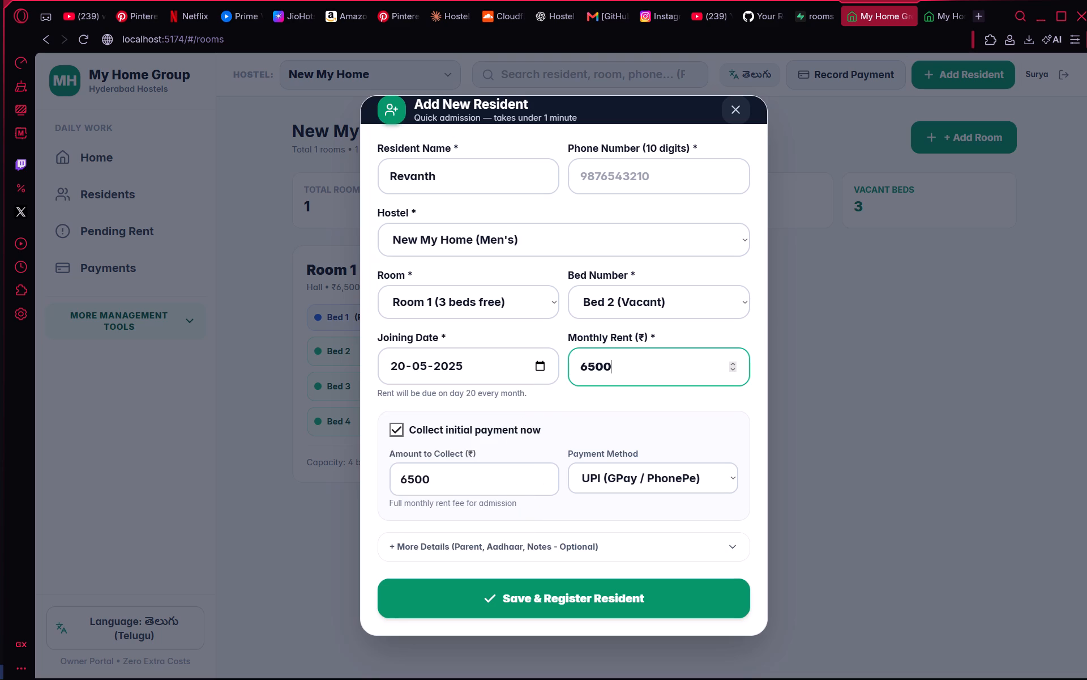
click(532, 590)
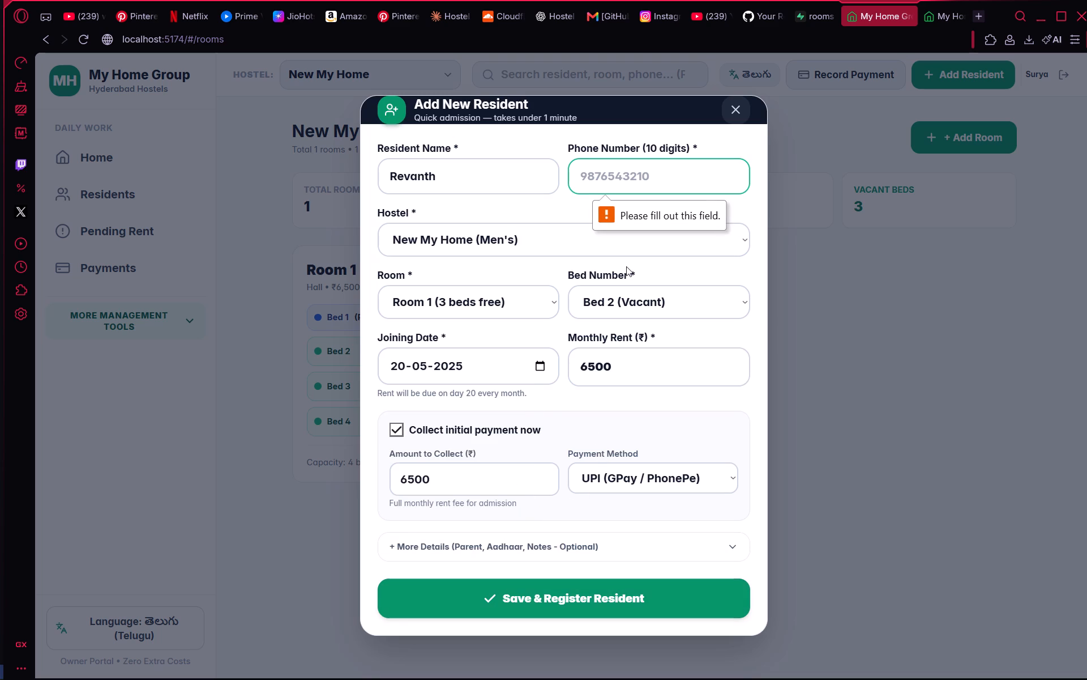
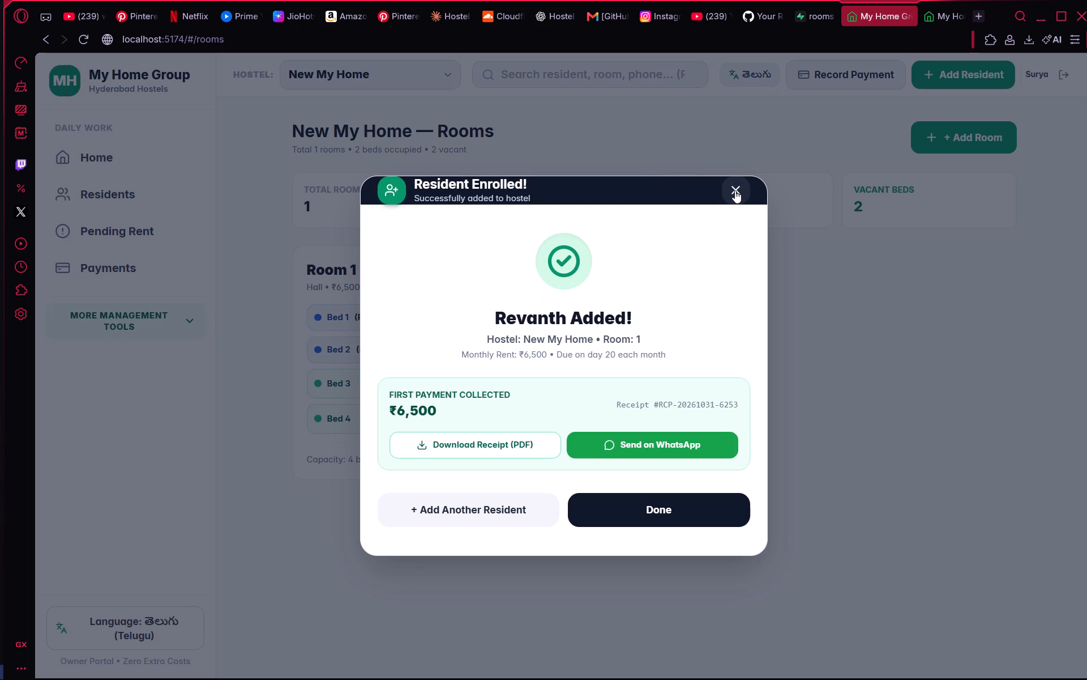
Close the enrolment confirmation for the Bed 2 resident.
click(735, 190)
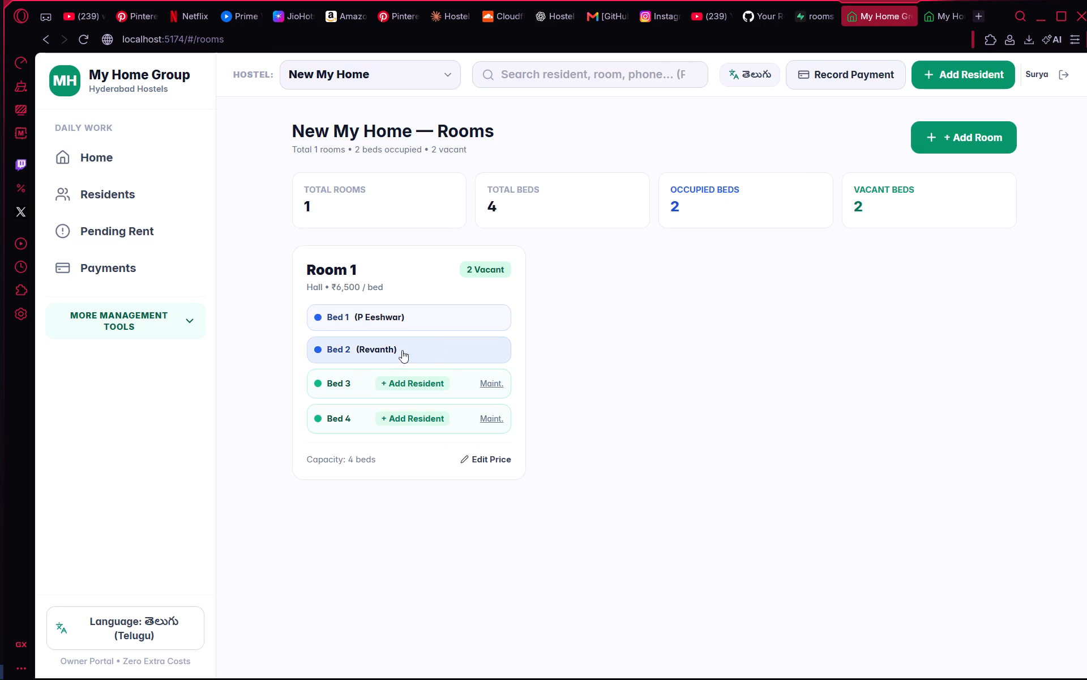
Start a new admission for Bed 3 of Room 1 and enter the resident's name.
click(392, 382)
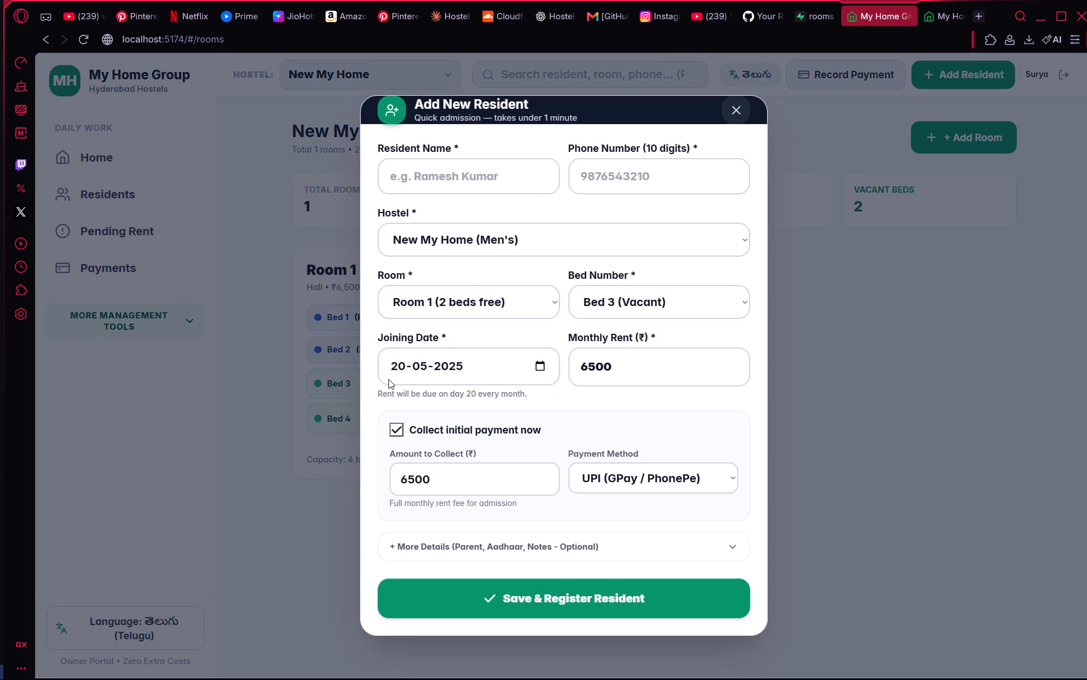
click(477, 183)
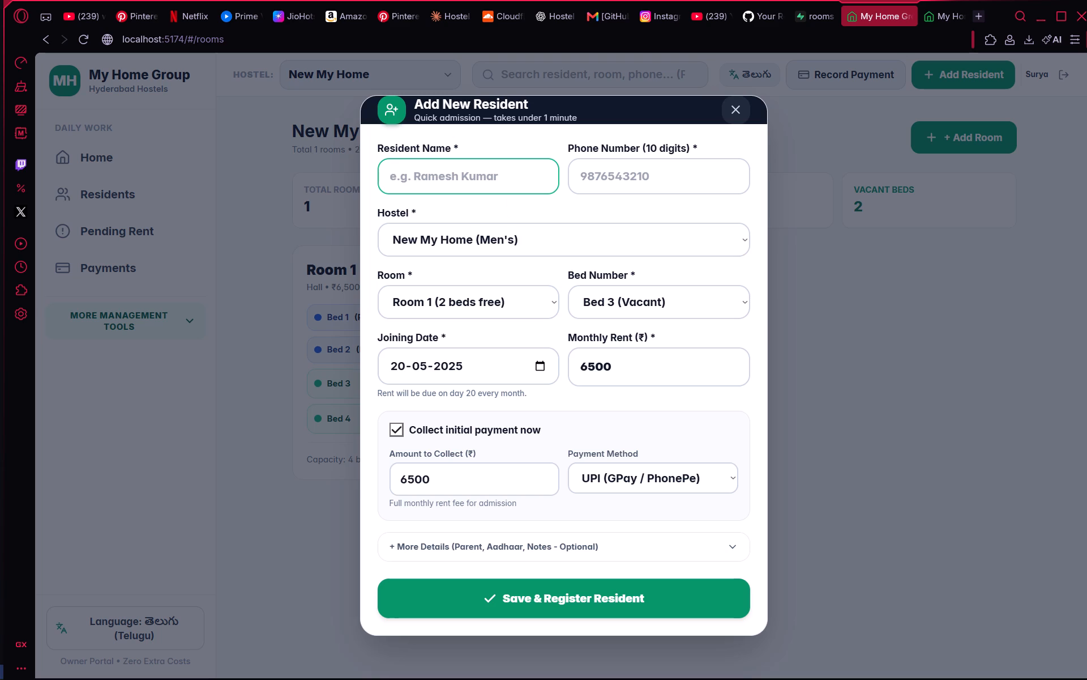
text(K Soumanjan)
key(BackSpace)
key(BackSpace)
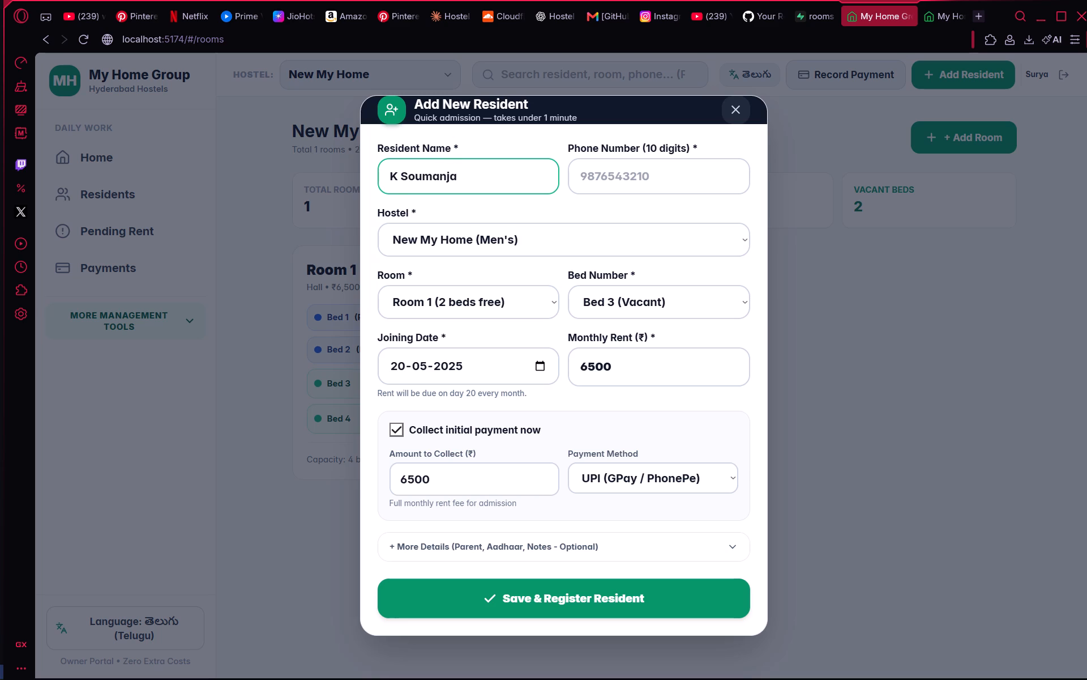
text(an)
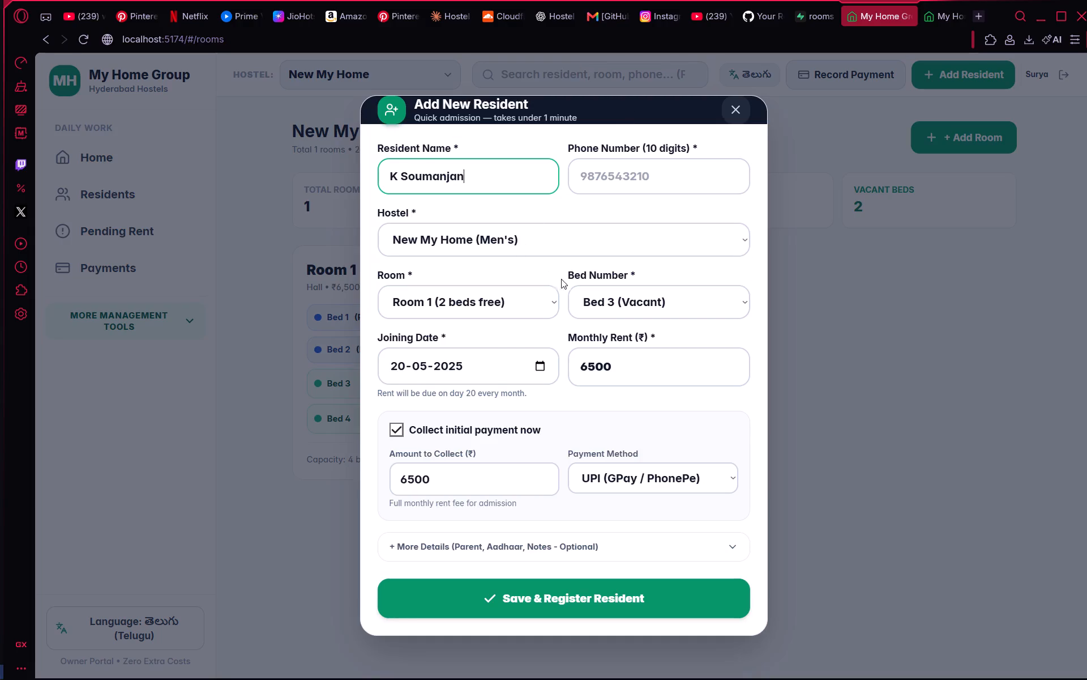
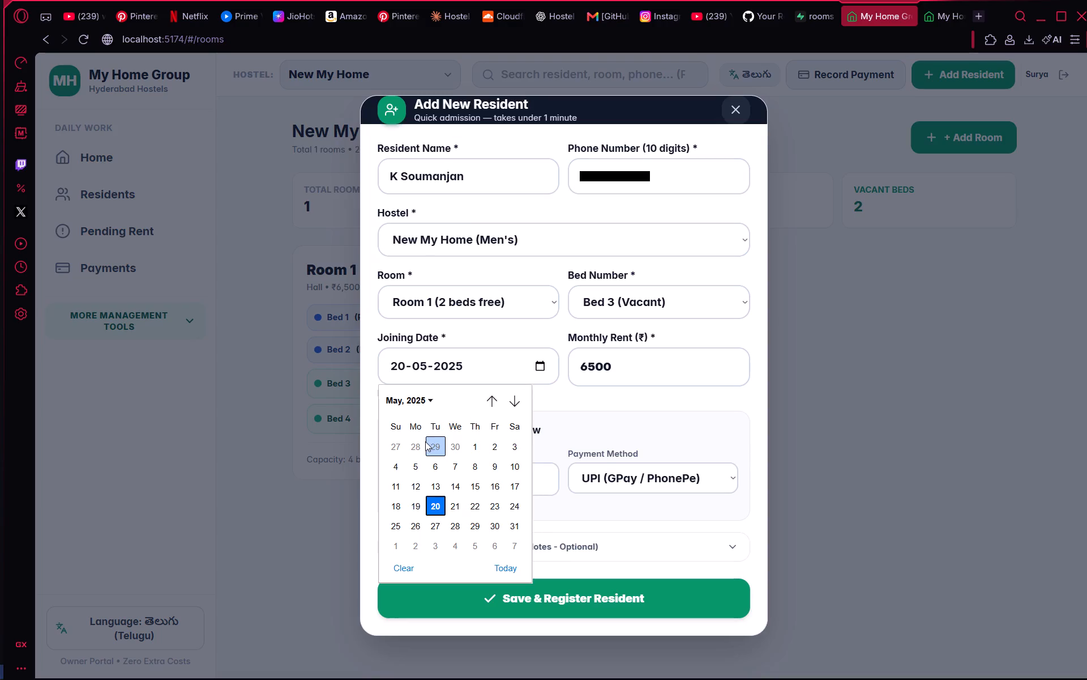
Set the Bed 3 resident's joining date to 04-02-2025.
scroll(425, 441, down, 1)
click(424, 400)
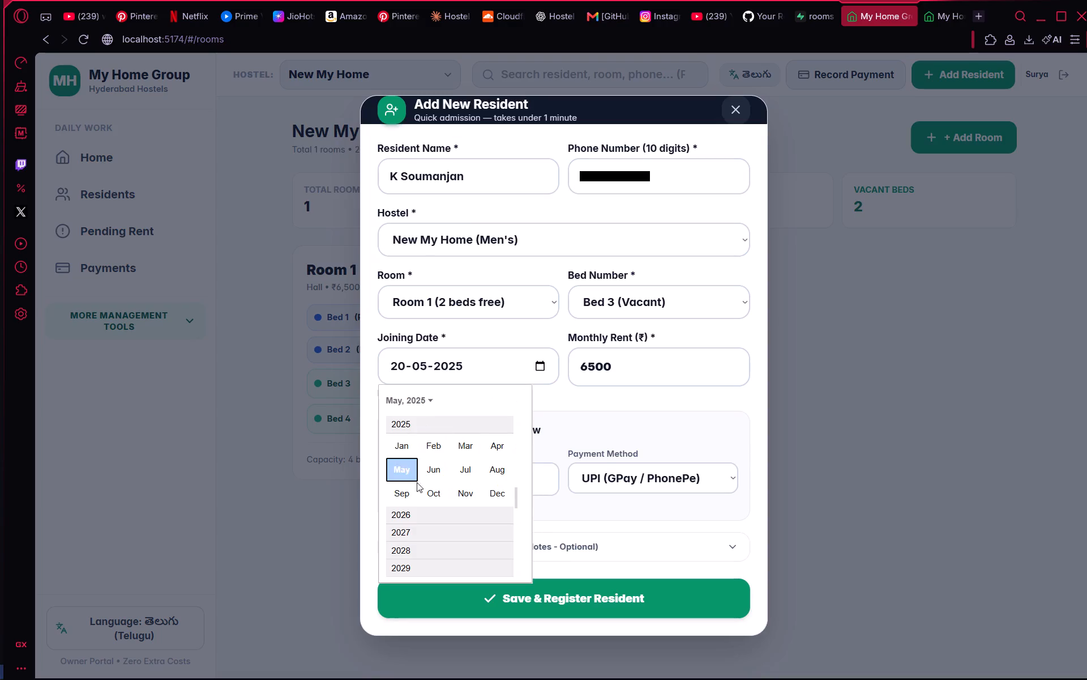
click(427, 450)
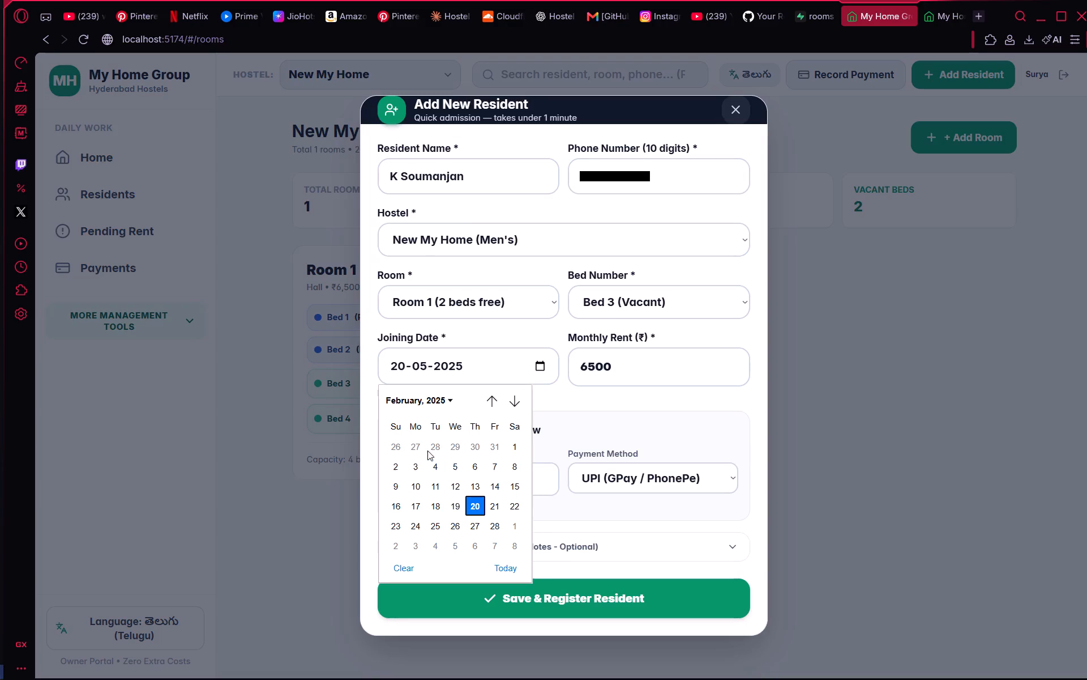
click(436, 465)
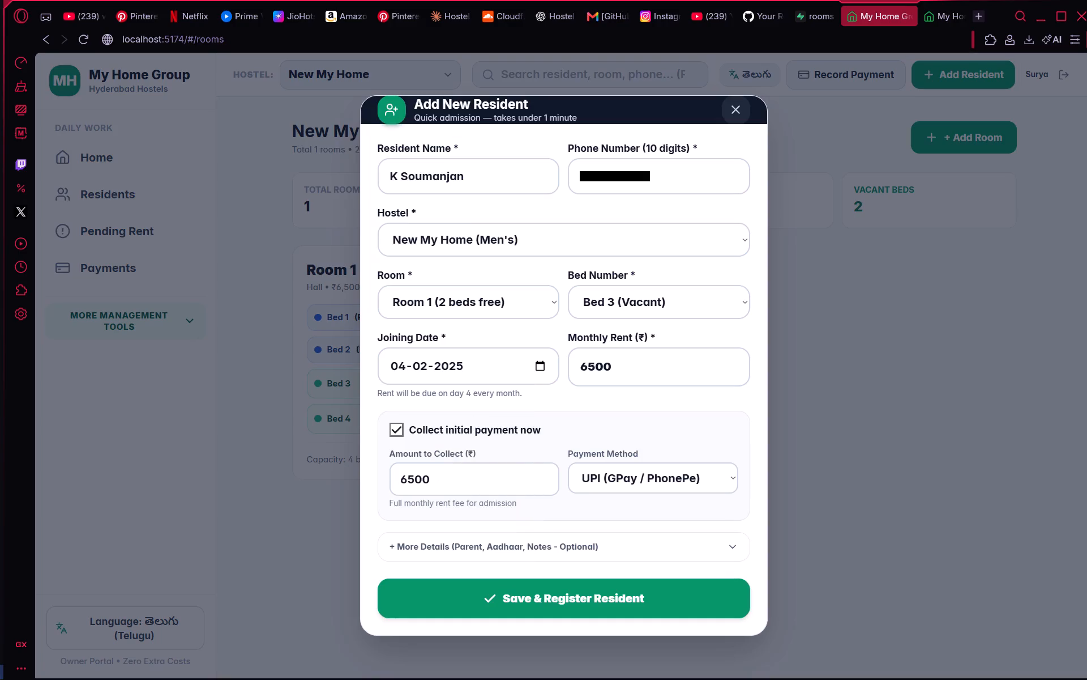
click(564, 395)
click(530, 364)
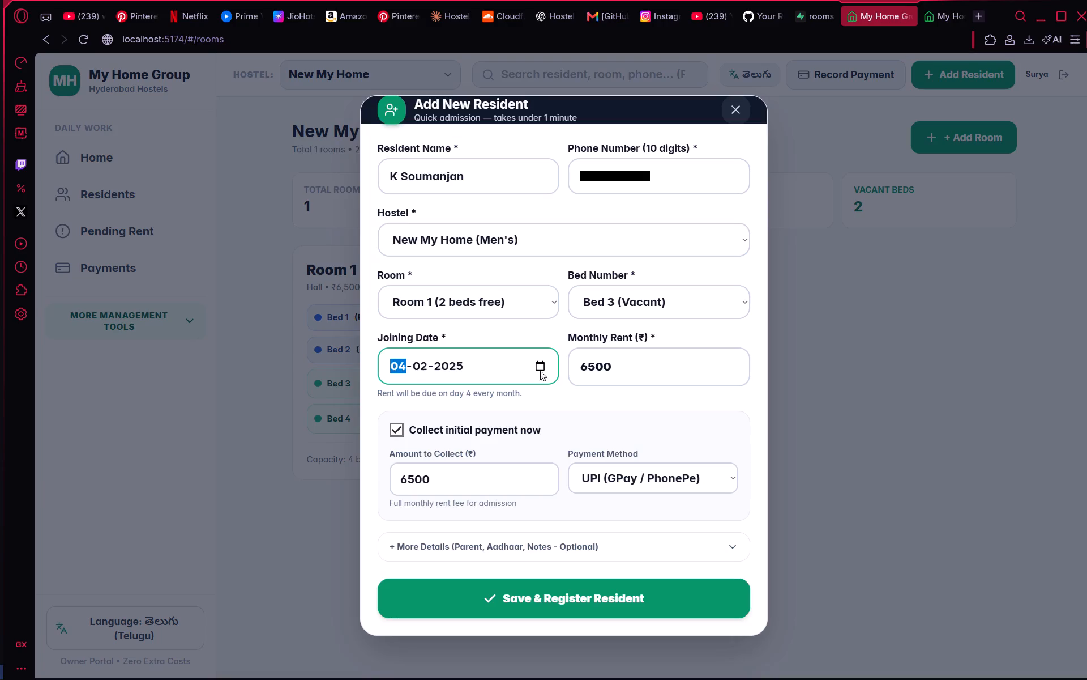
click(562, 394)
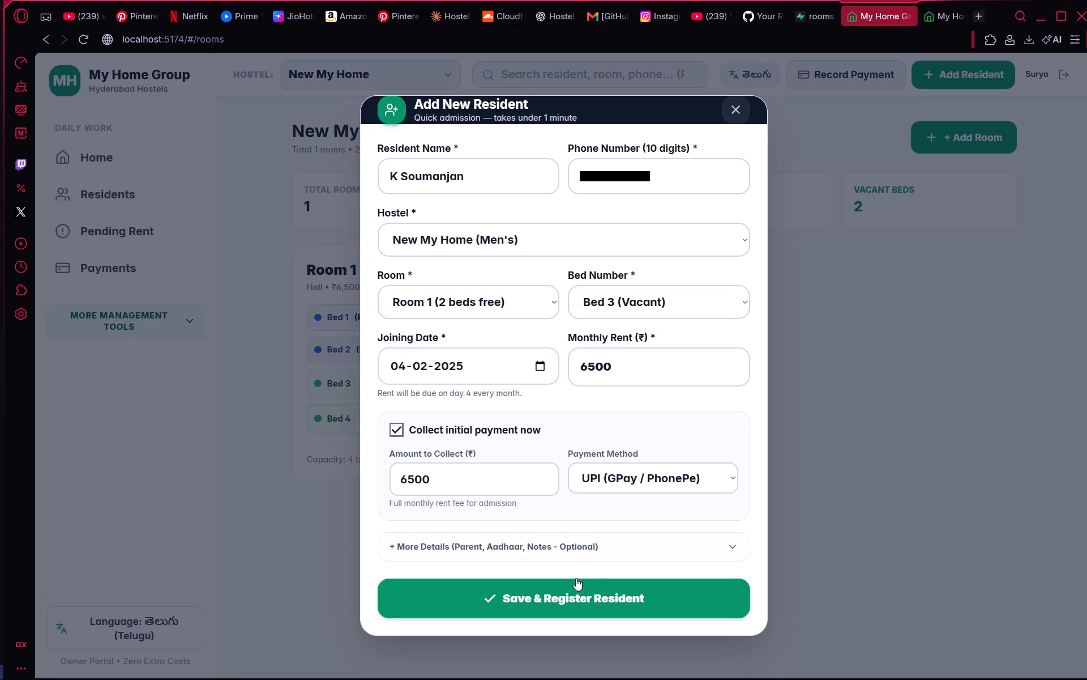
Save and register the resident in Bed 3 of Room 1, and close the resident's details.
click(559, 596)
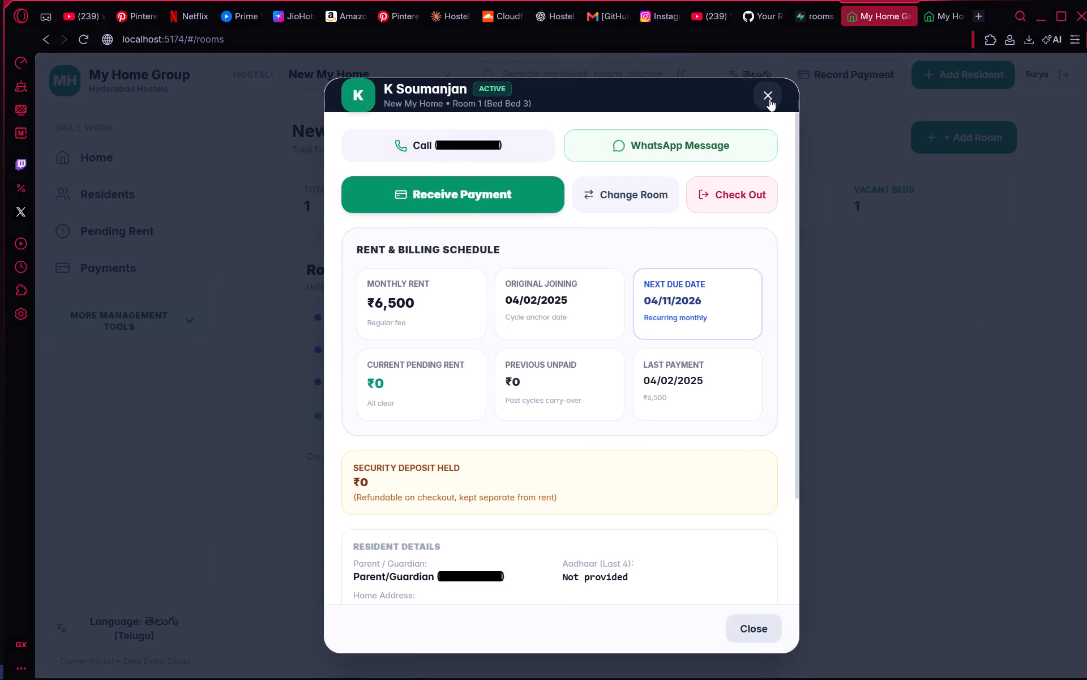
click(770, 97)
click(736, 192)
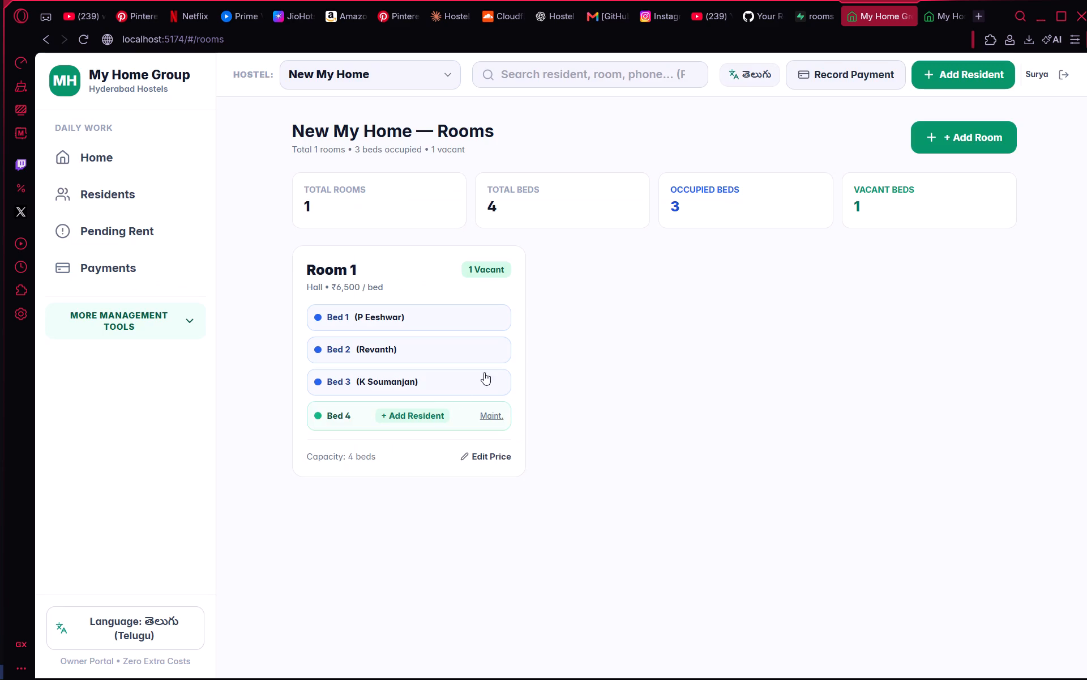
Start a new admission for Bed 4 of Room 1 and enter the resident's name.
click(421, 413)
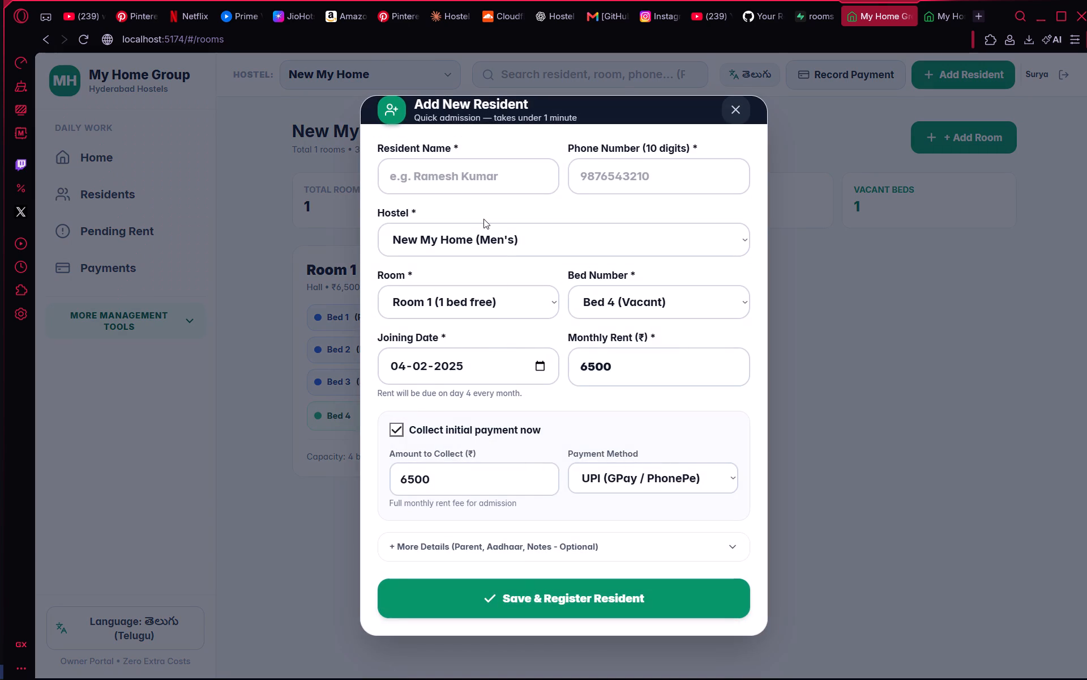
click(474, 178)
text(Bhaga)
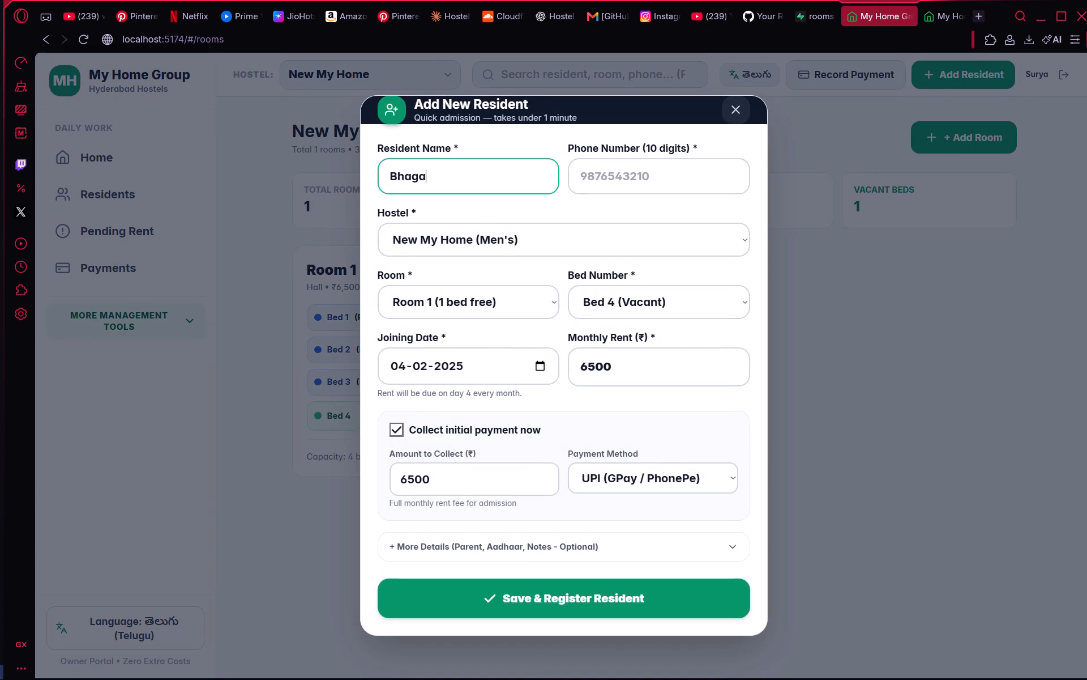
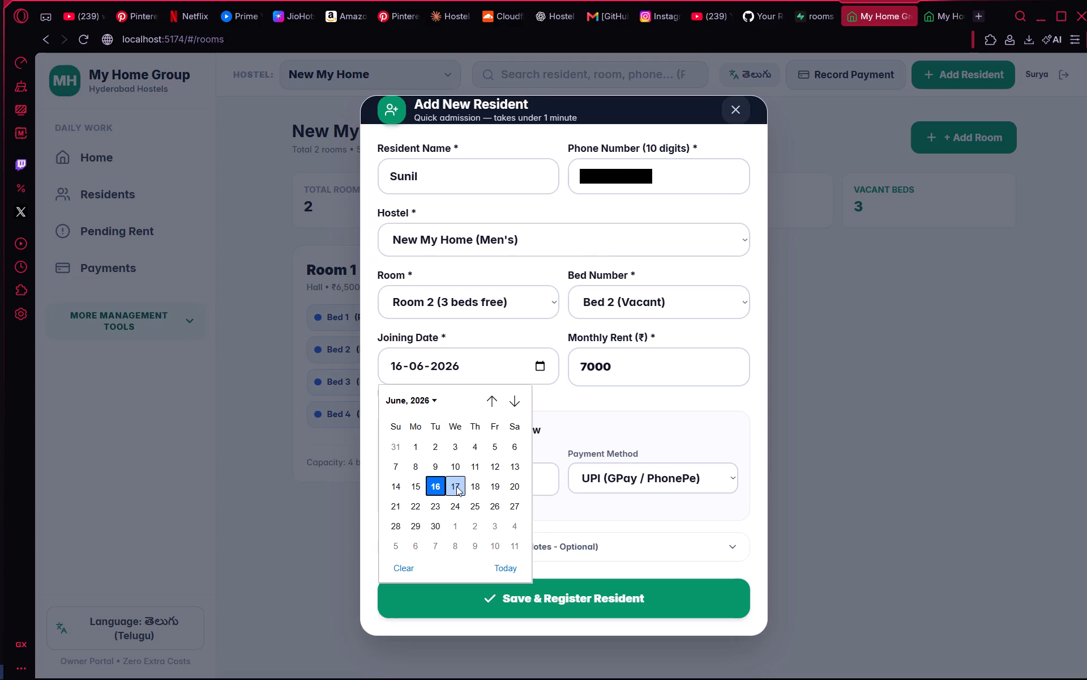
Set the joining date of the Room 2 Bed 2 resident to 15-07-2024.
click(416, 490)
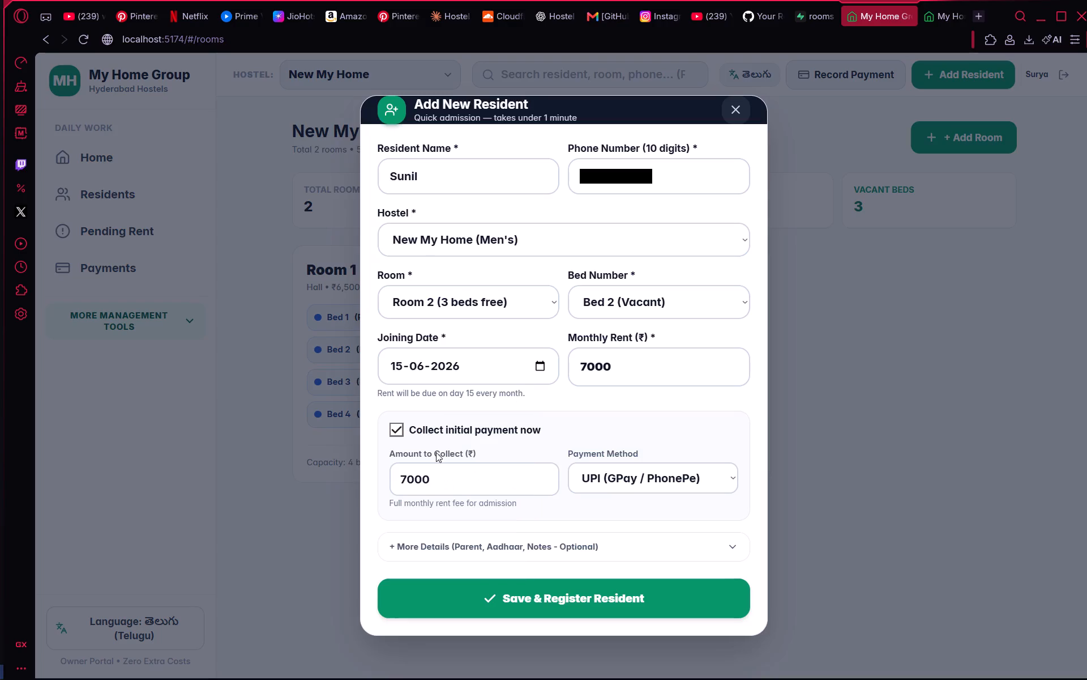
click(536, 368)
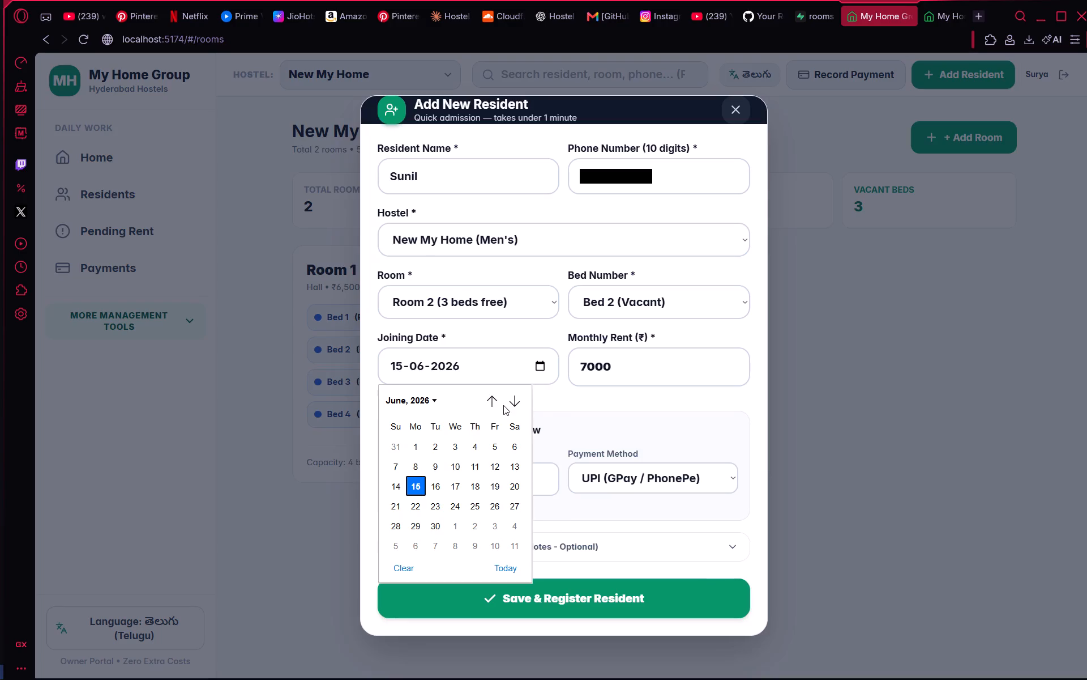
click(510, 409)
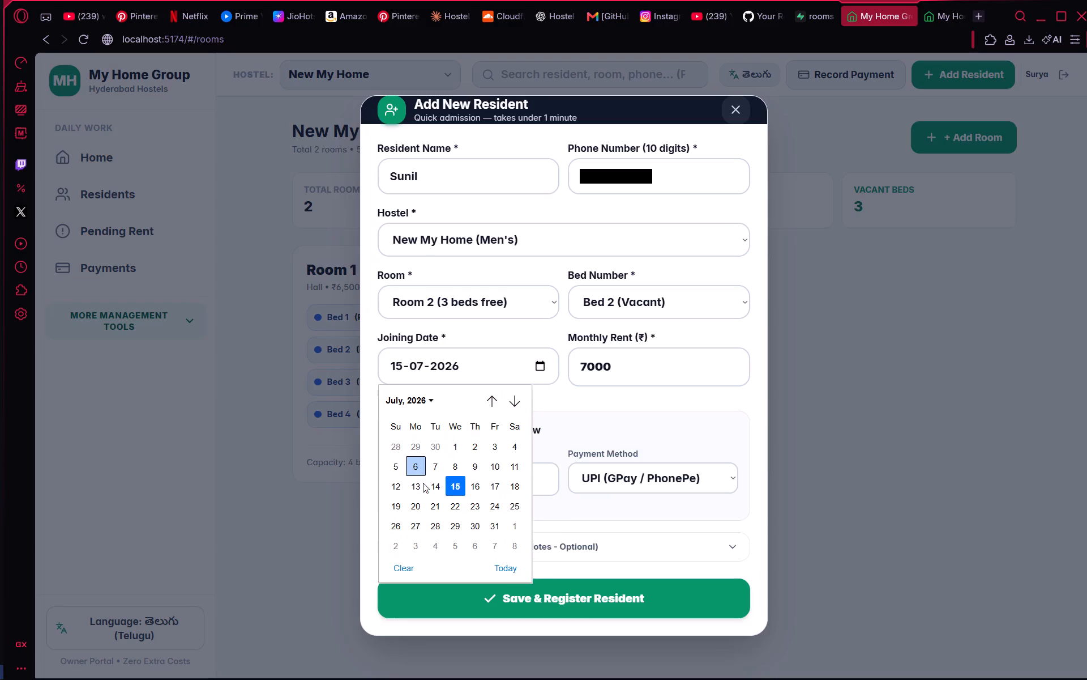
click(453, 481)
click(546, 384)
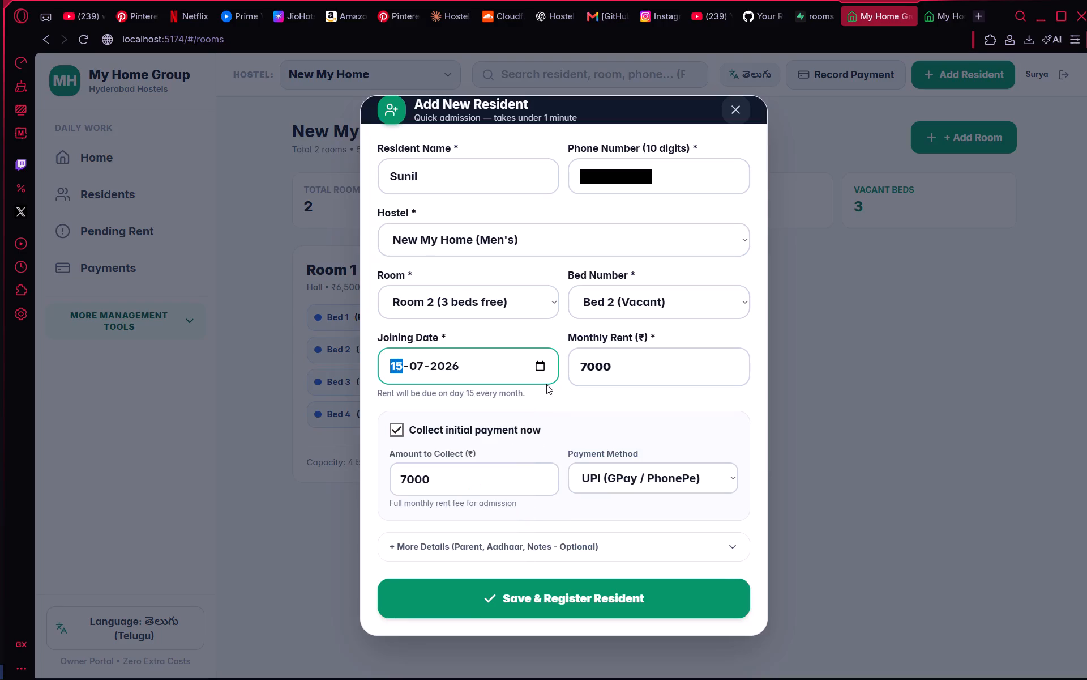
click(539, 367)
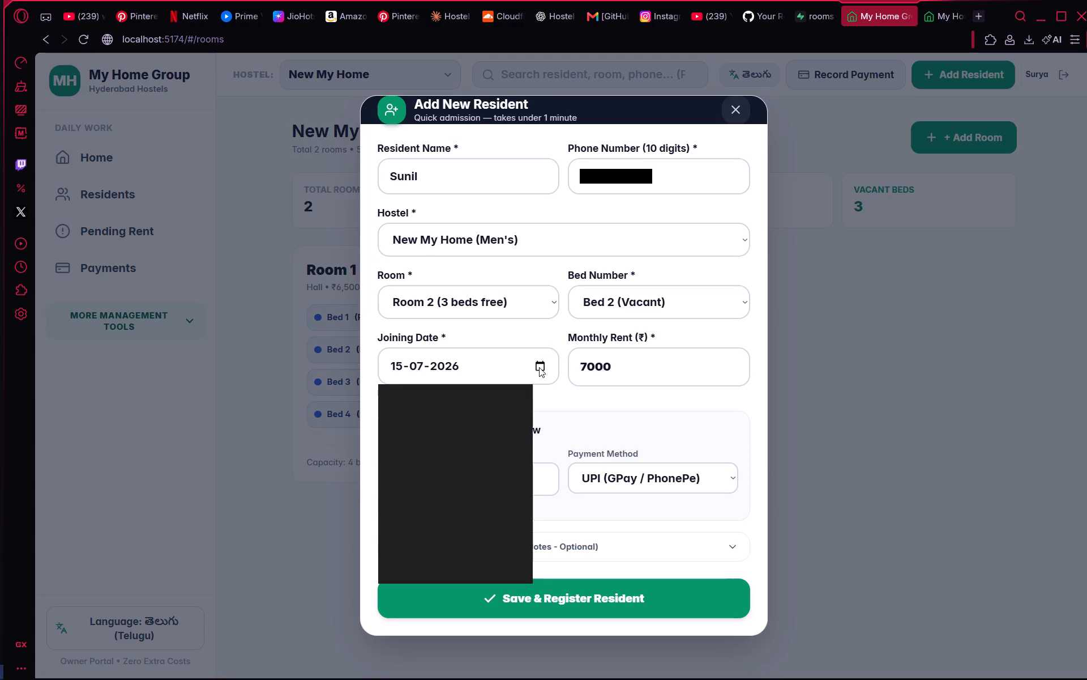
click(405, 395)
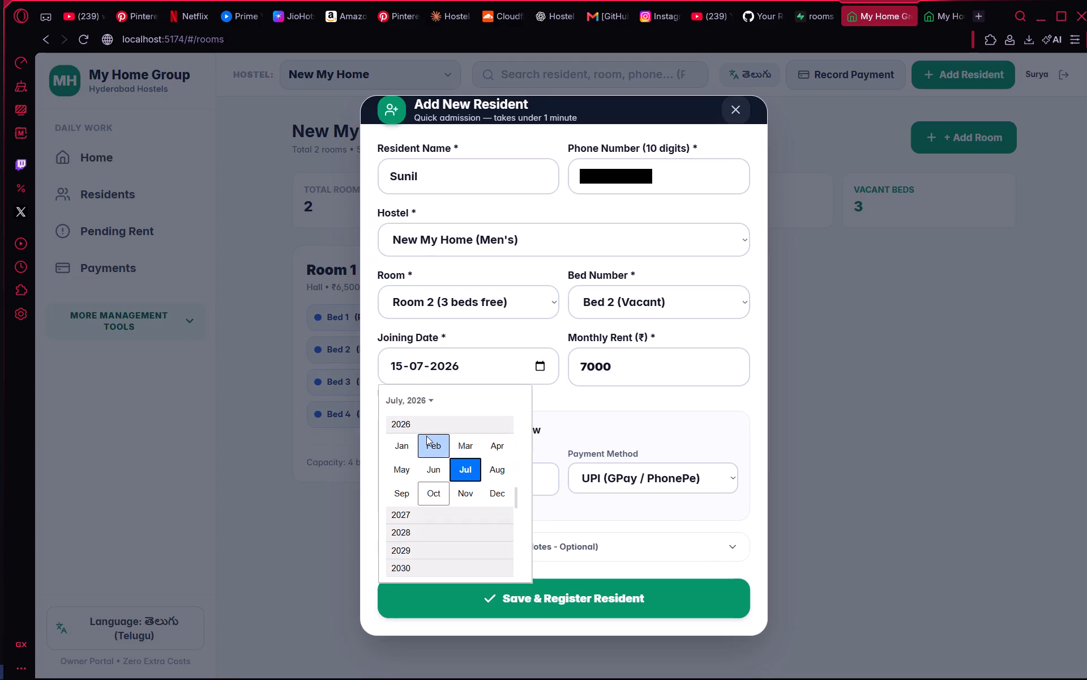
scroll(417, 423, up, 6)
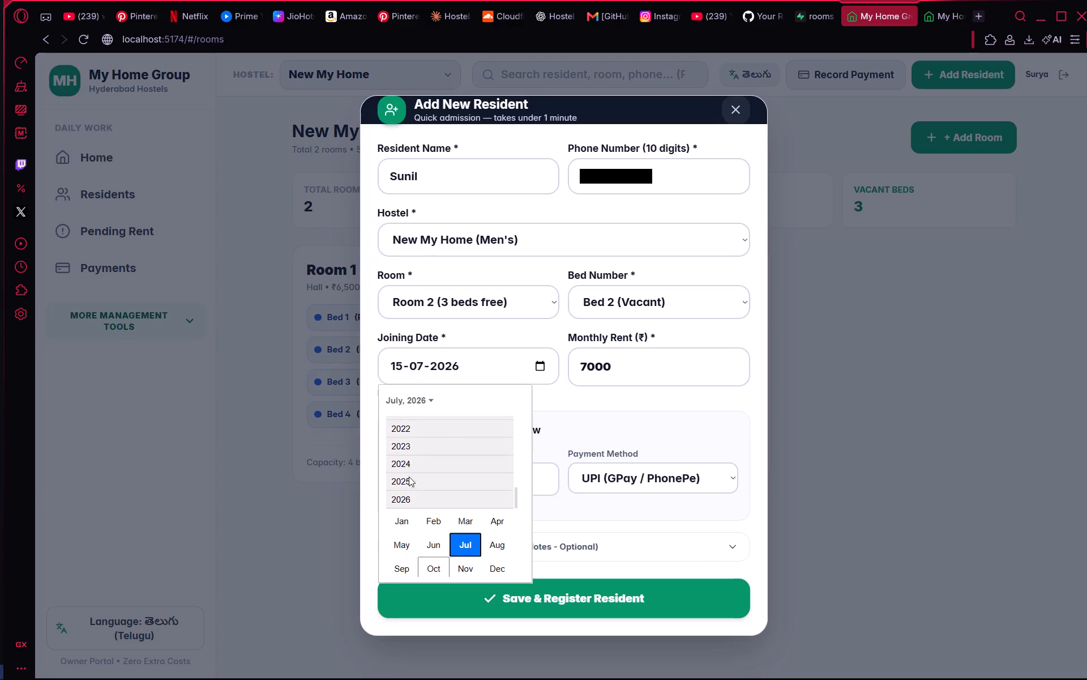
click(405, 461)
click(463, 469)
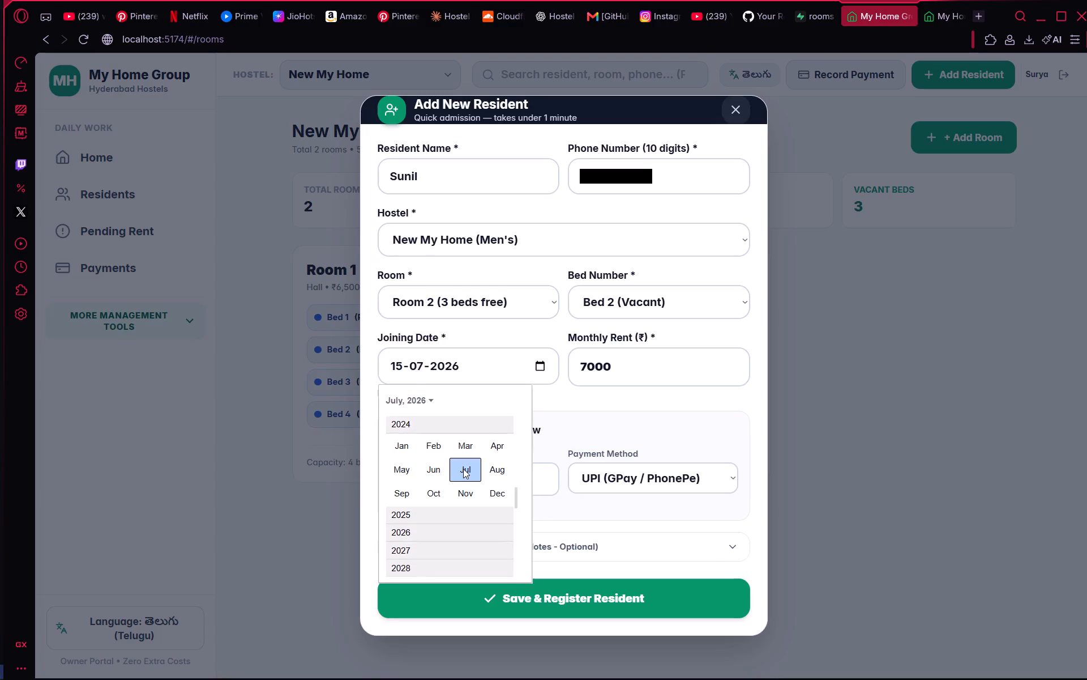
click(414, 487)
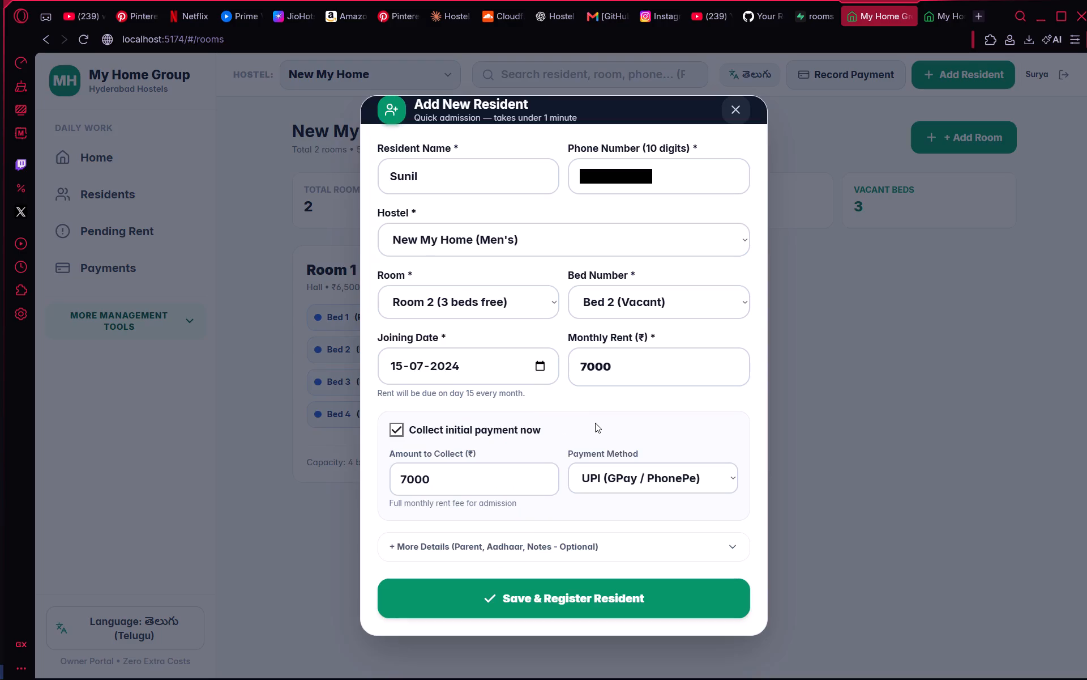
click(595, 423)
Save and register the resident in Bed 2 of Room 2, and close the resident's details and the enrolment confirmation.
scroll(595, 423, down, 2)
scroll(595, 423, up, 2)
click(584, 592)
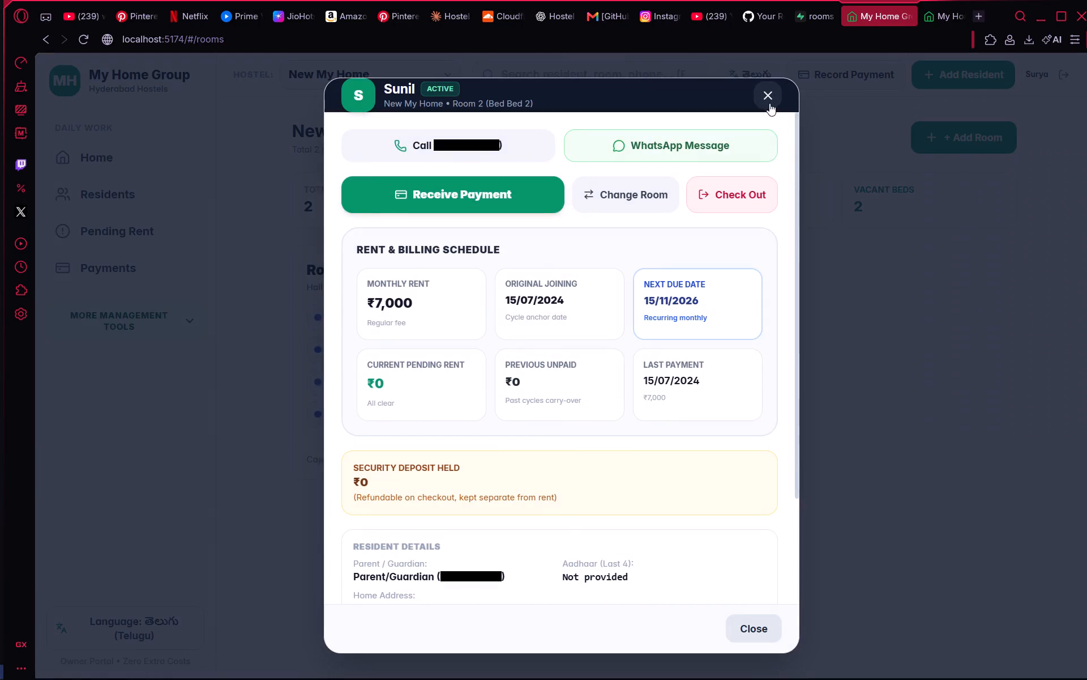
click(769, 103)
click(742, 190)
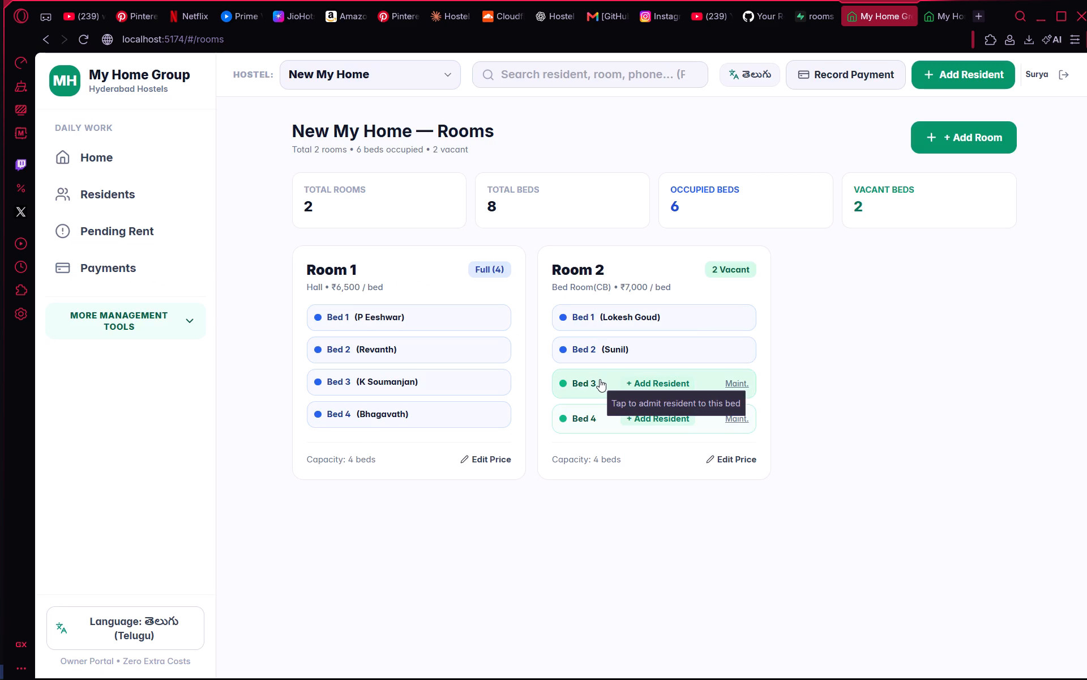
Switch to Supabase, reload the rooms table, and examine the New My Home room records across all columns.
click(807, 7)
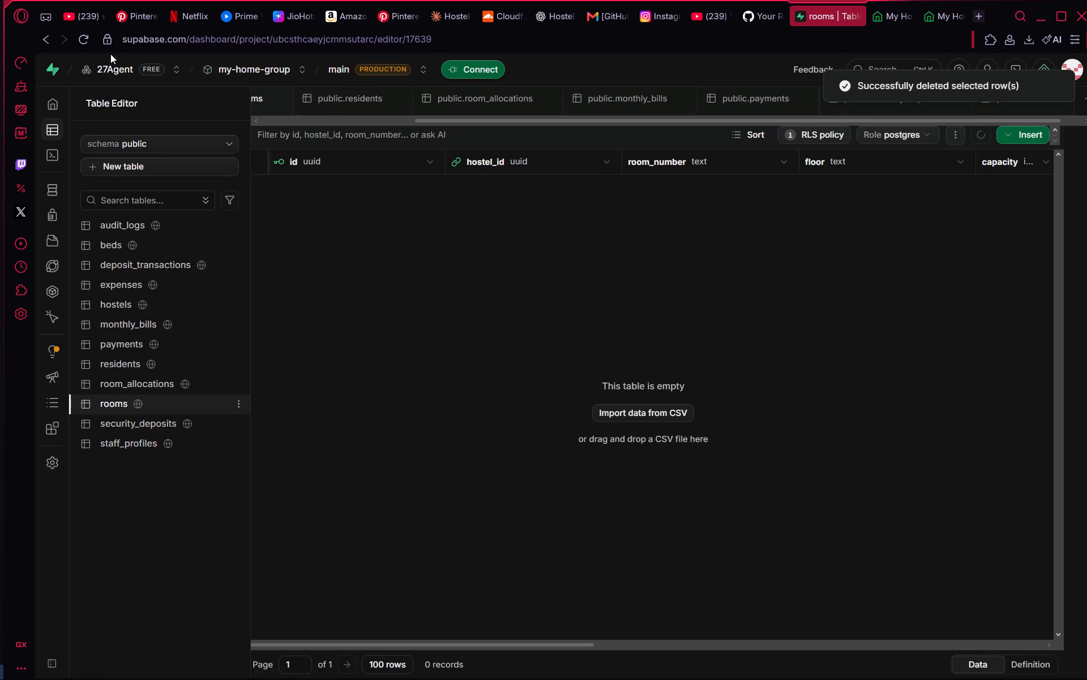
click(87, 45)
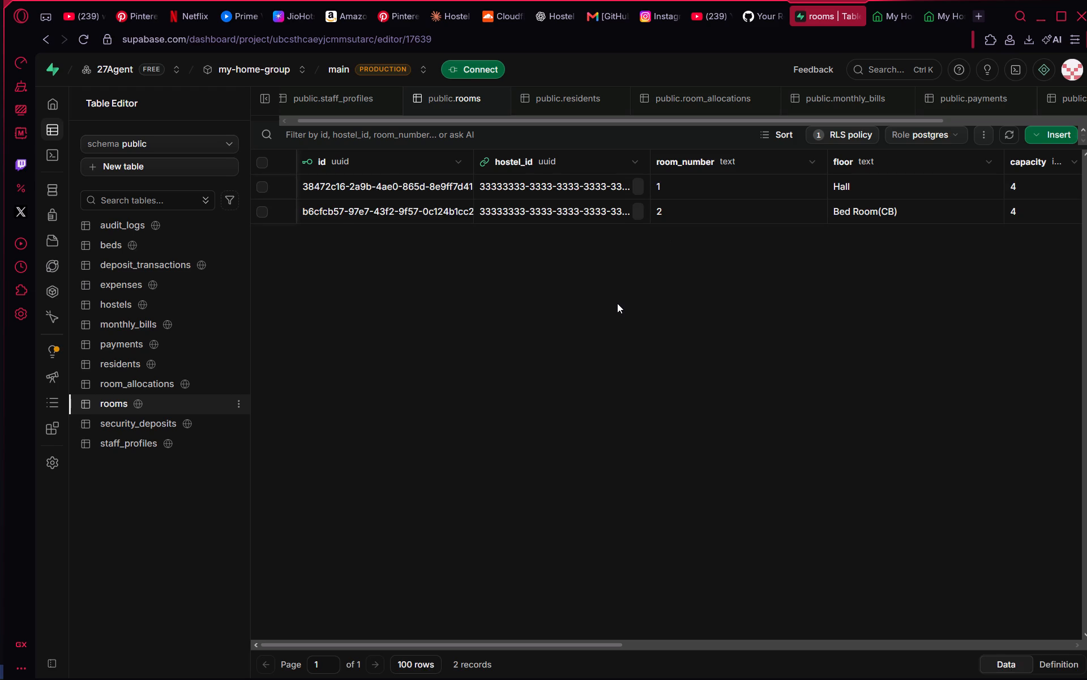
scroll(617, 303, left, 6)
scroll(617, 303, right, 3)
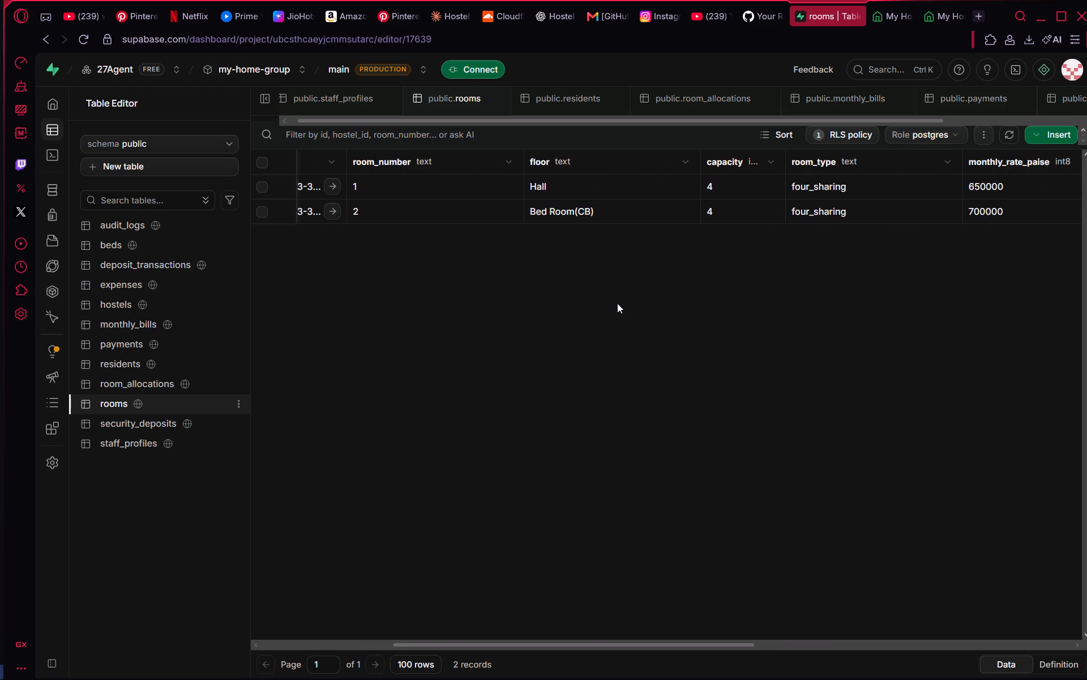
scroll(617, 303, right, 4)
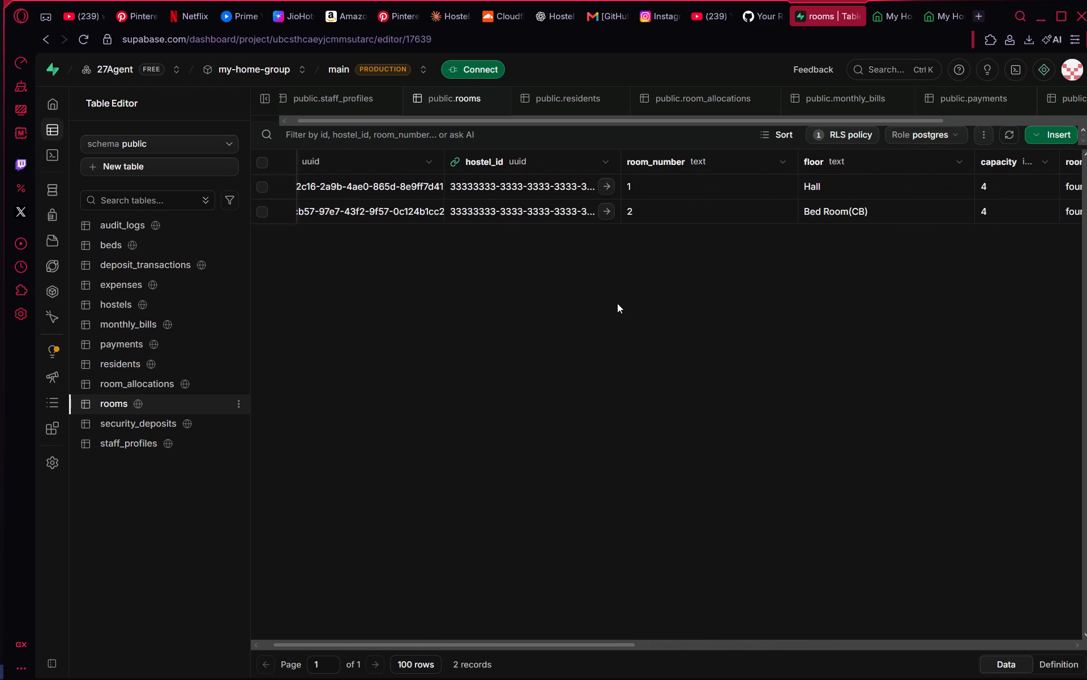
scroll(617, 303, left, 10)
scroll(617, 303, right, 3)
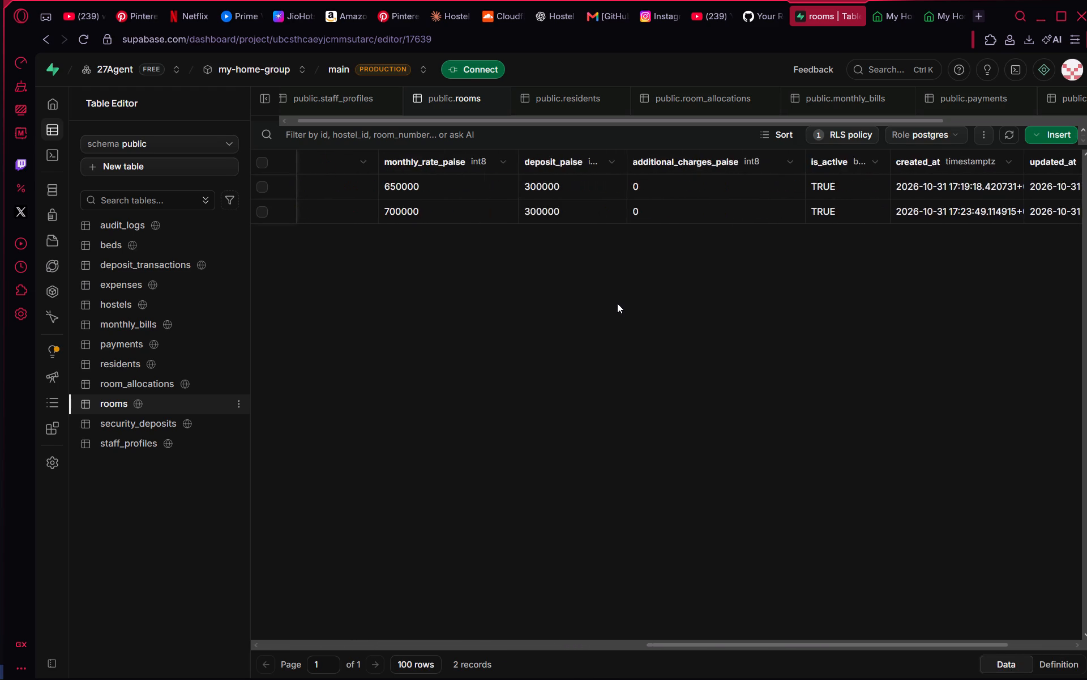
scroll(617, 303, right, 11)
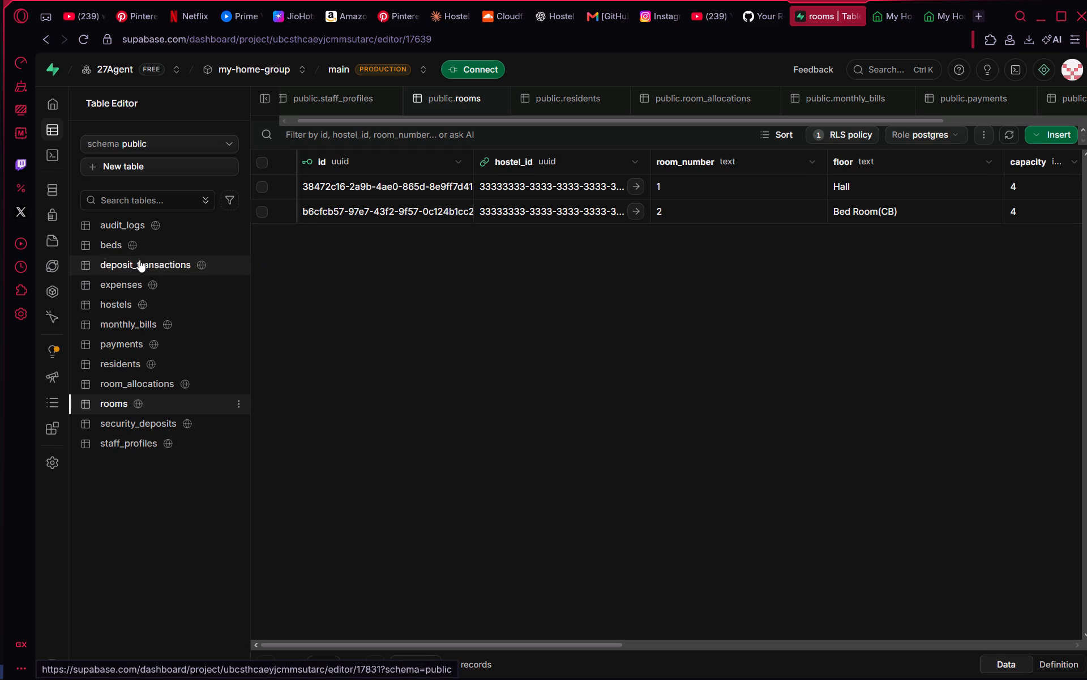
Open the beds table and examine the bed numbers and status of each bed record.
click(146, 247)
scroll(350, 273, left, 2)
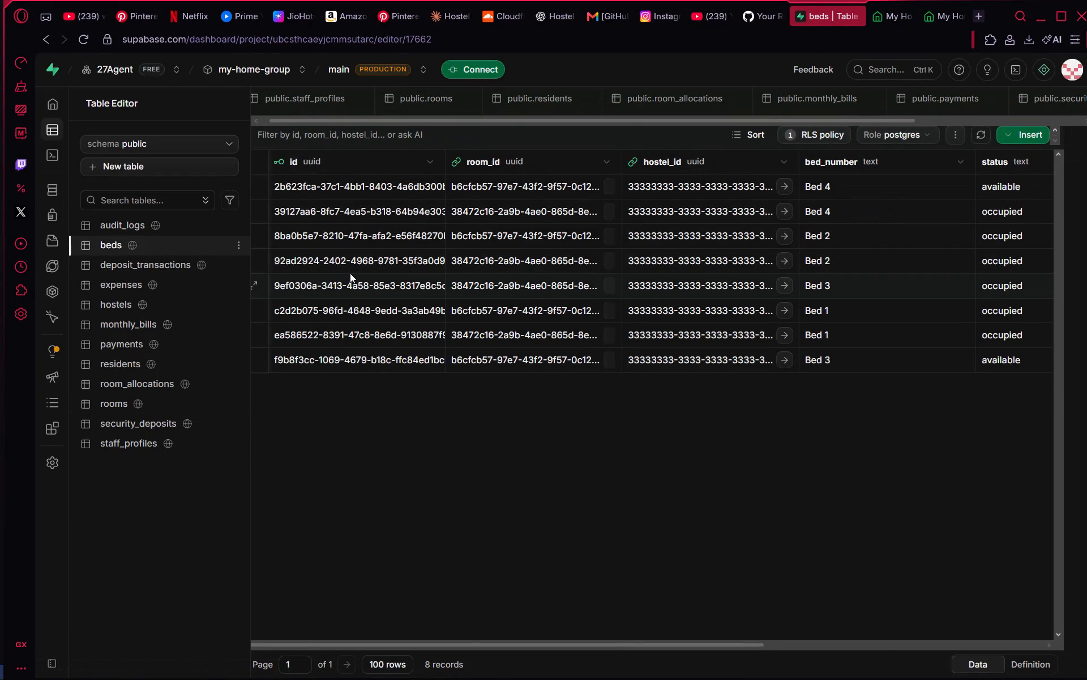
scroll(350, 273, left, 1)
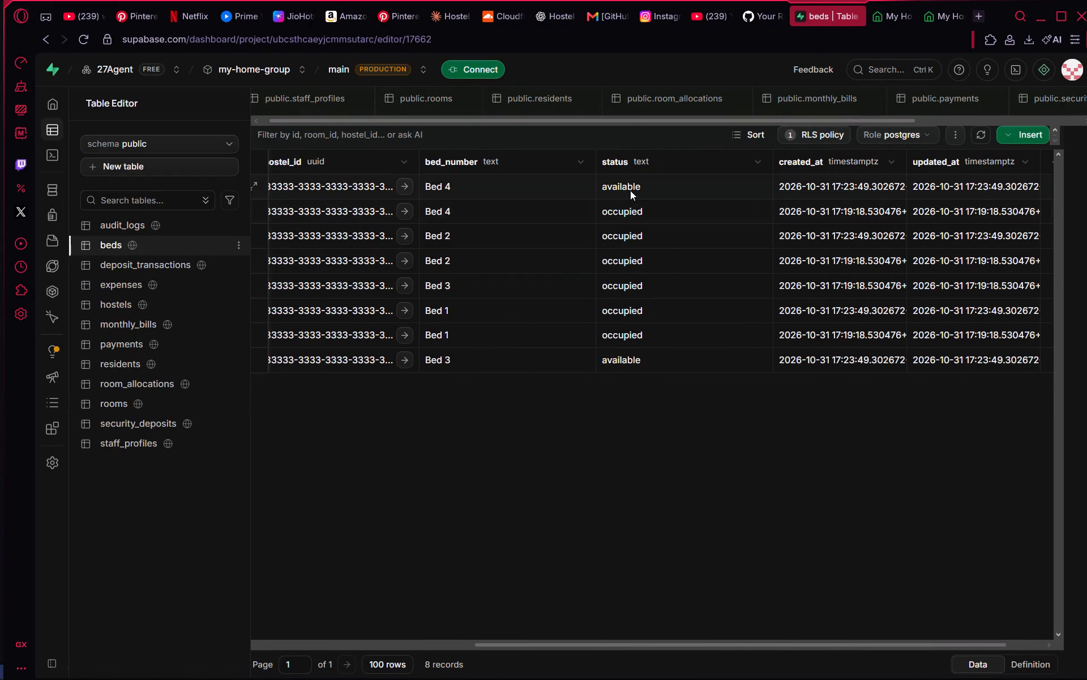
scroll(457, 343, right, 7)
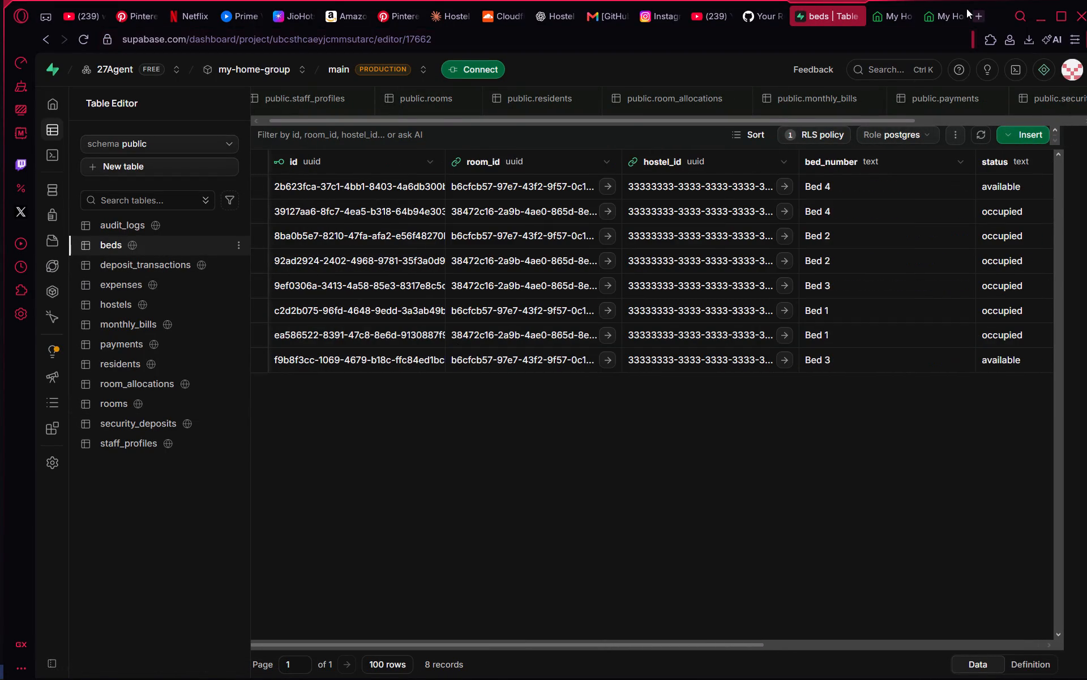
Return to the My Home Group site, start a new admission for Bed 3 of Room 2, and enter the resident's name and phone number.
click(899, 12)
click(649, 381)
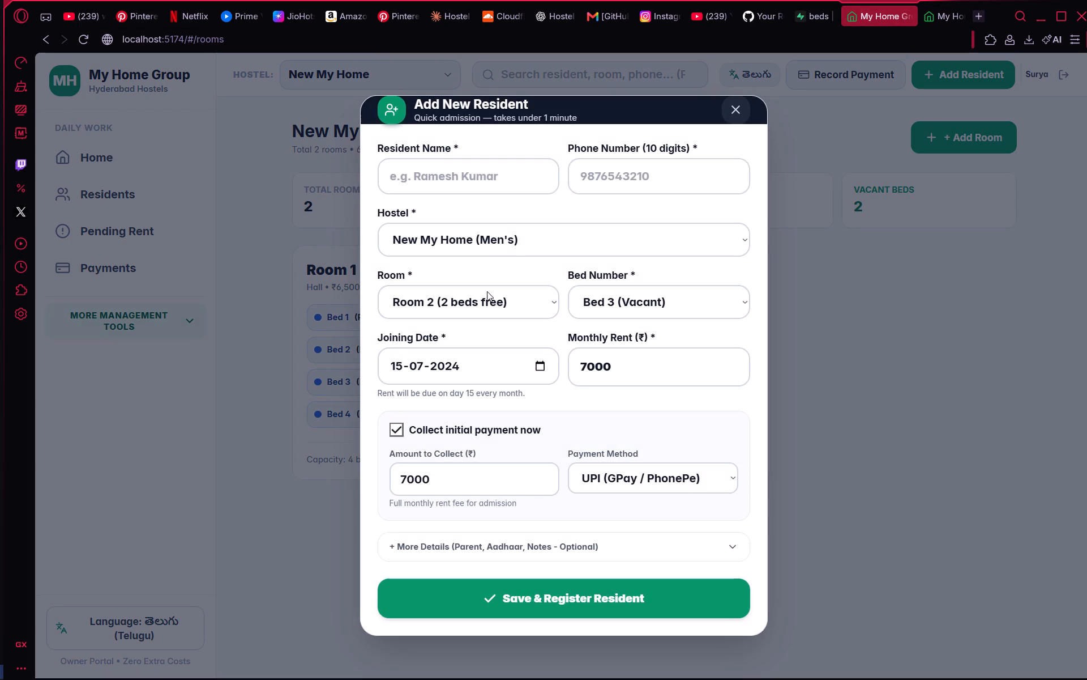
click(463, 180)
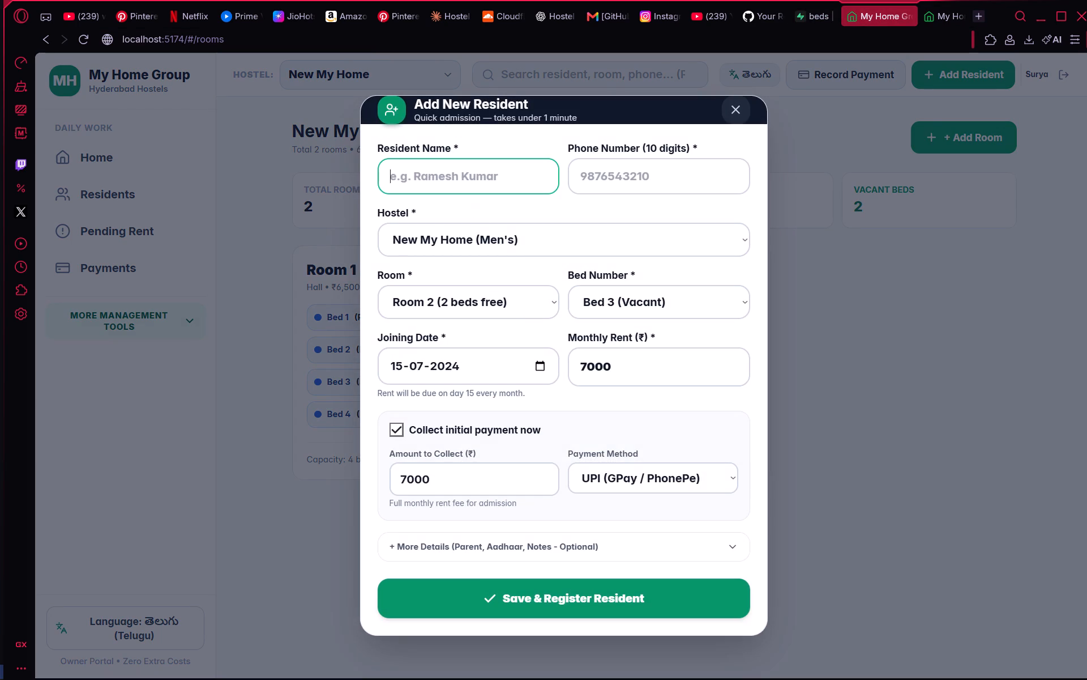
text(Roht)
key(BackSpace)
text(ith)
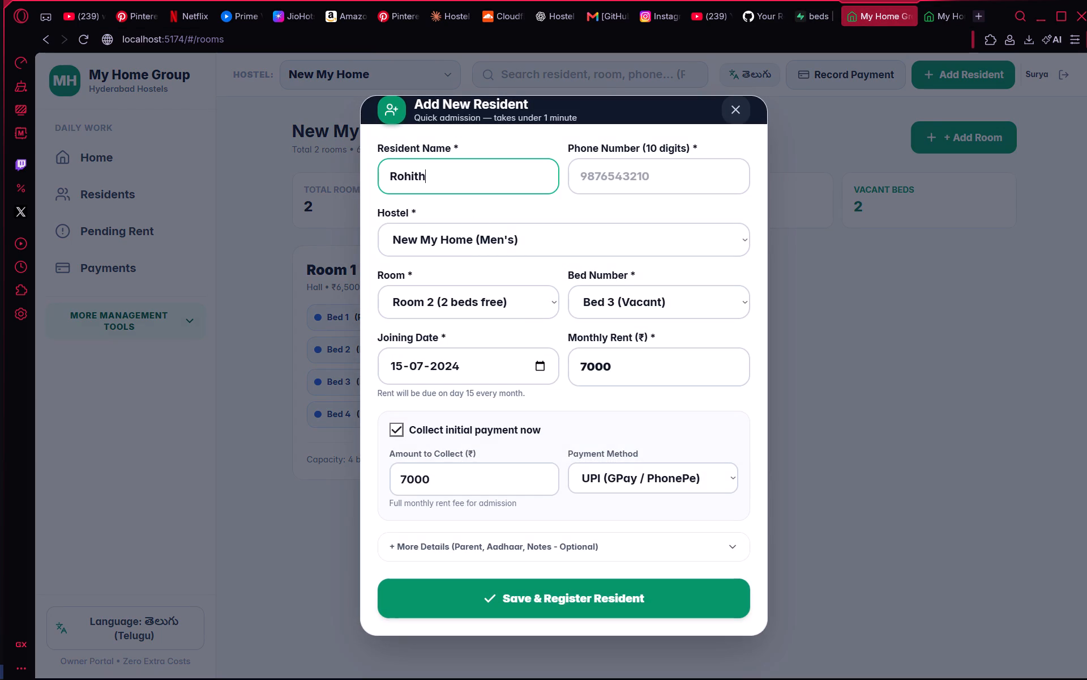
click(632, 180)
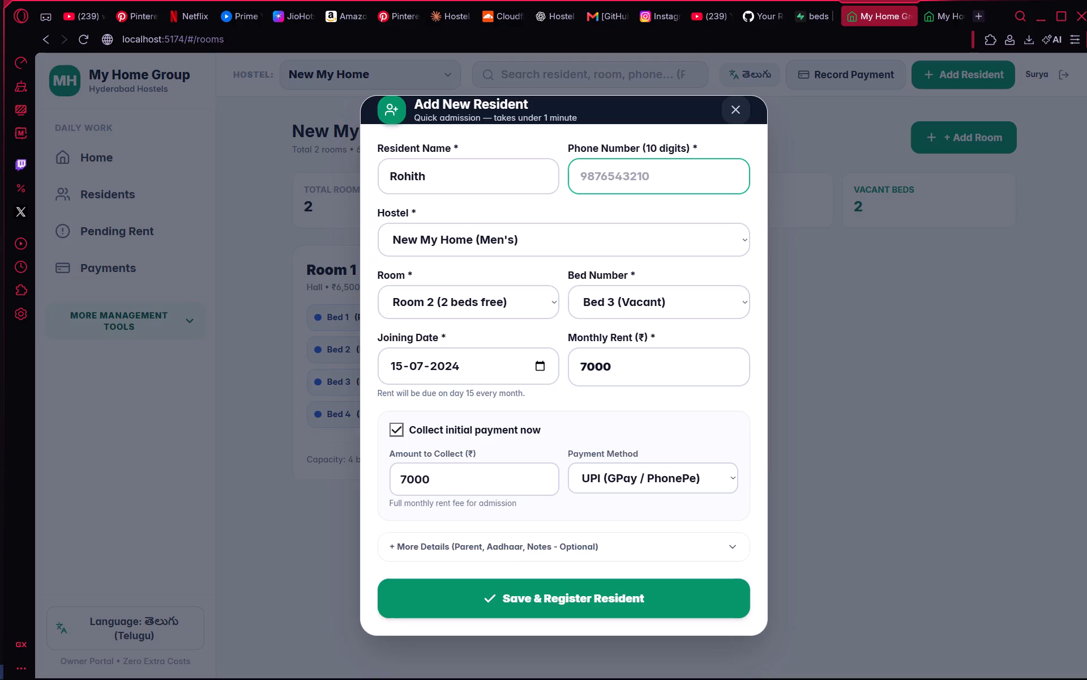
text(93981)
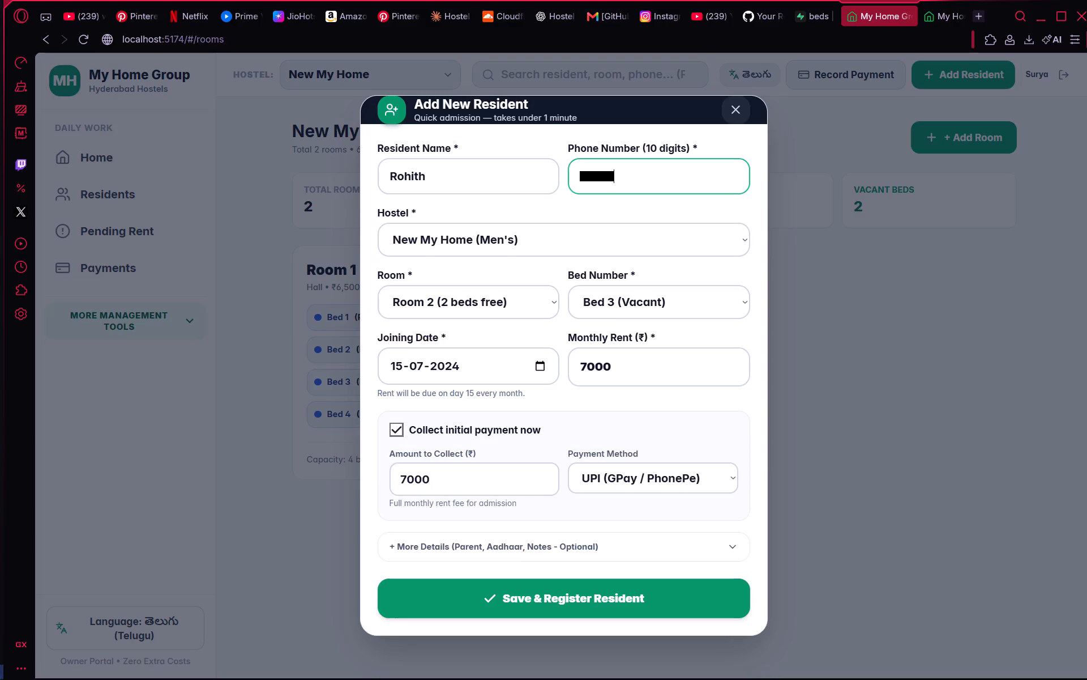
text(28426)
Set the joining date of the Room 2 Bed 3 resident to 05-07-2025.
click(614, 364)
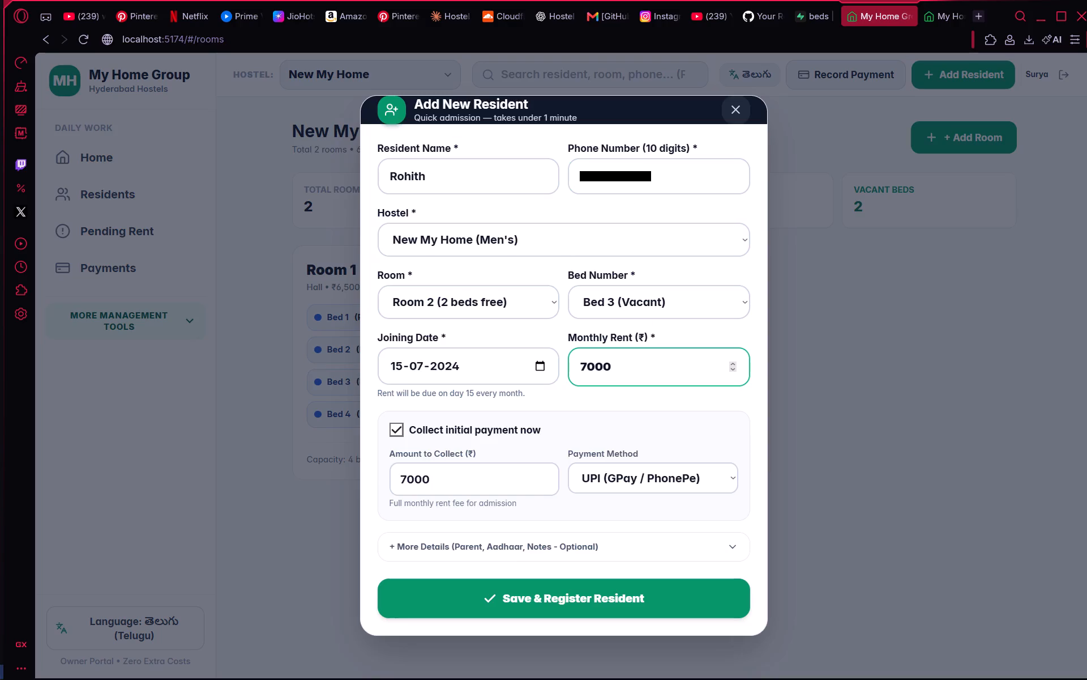
click(543, 366)
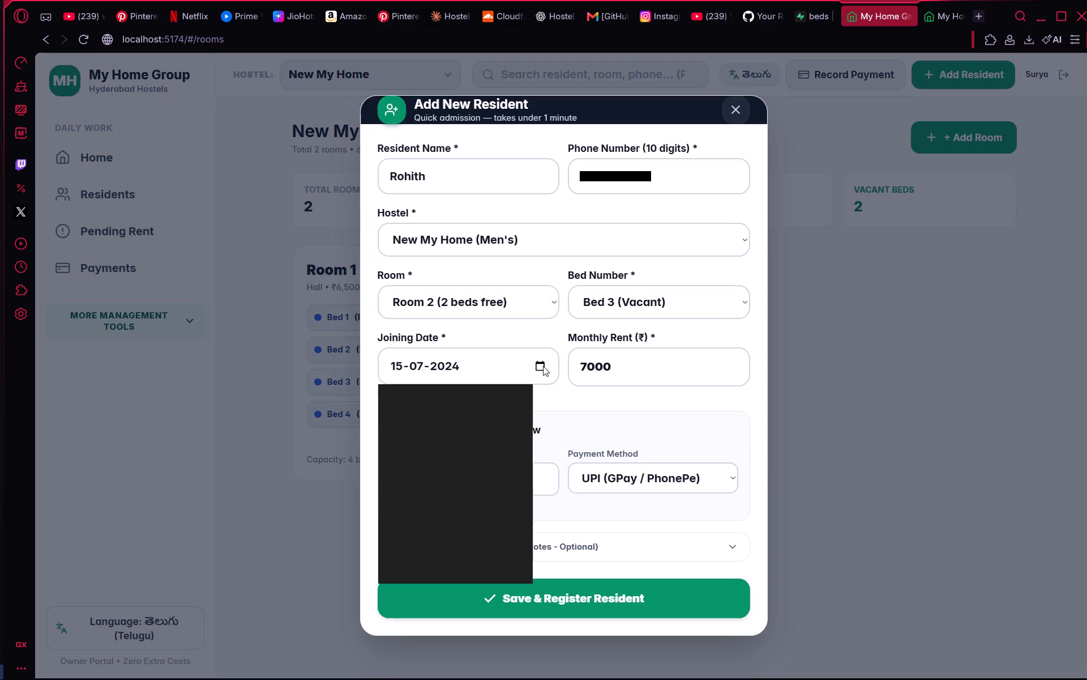
click(430, 399)
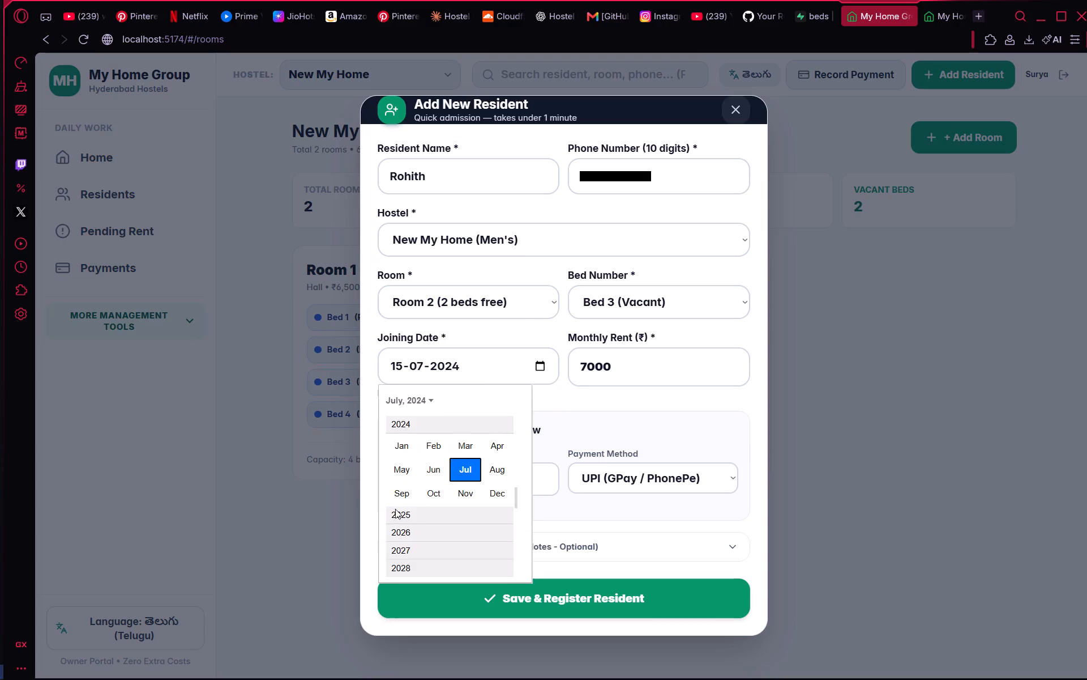
click(397, 522)
click(472, 464)
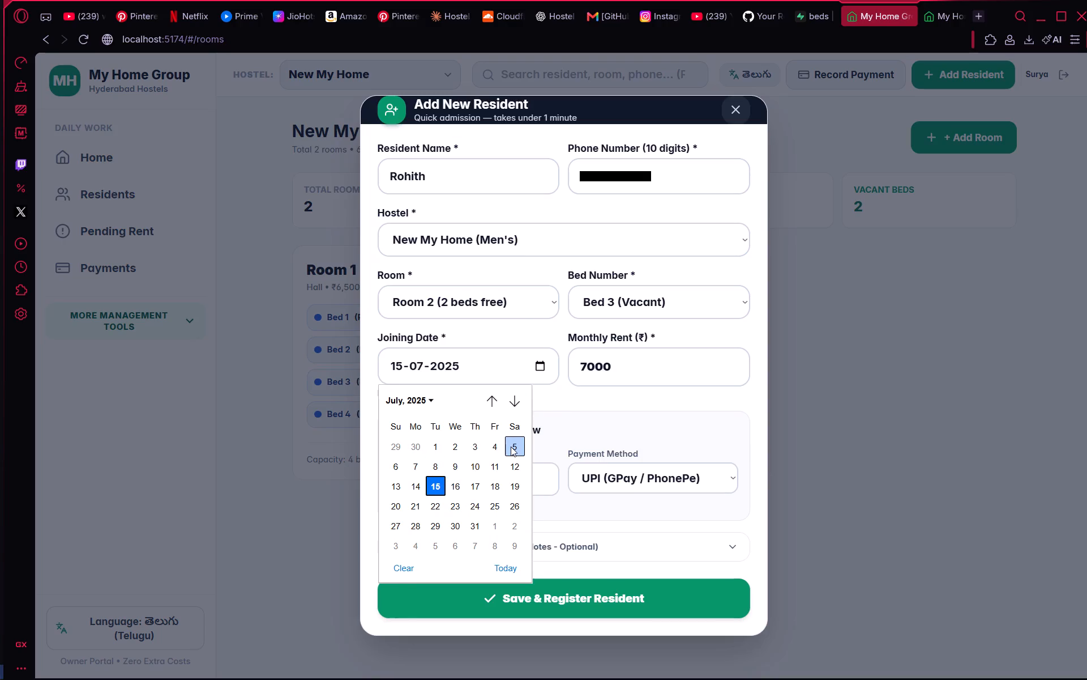
click(511, 447)
click(575, 406)
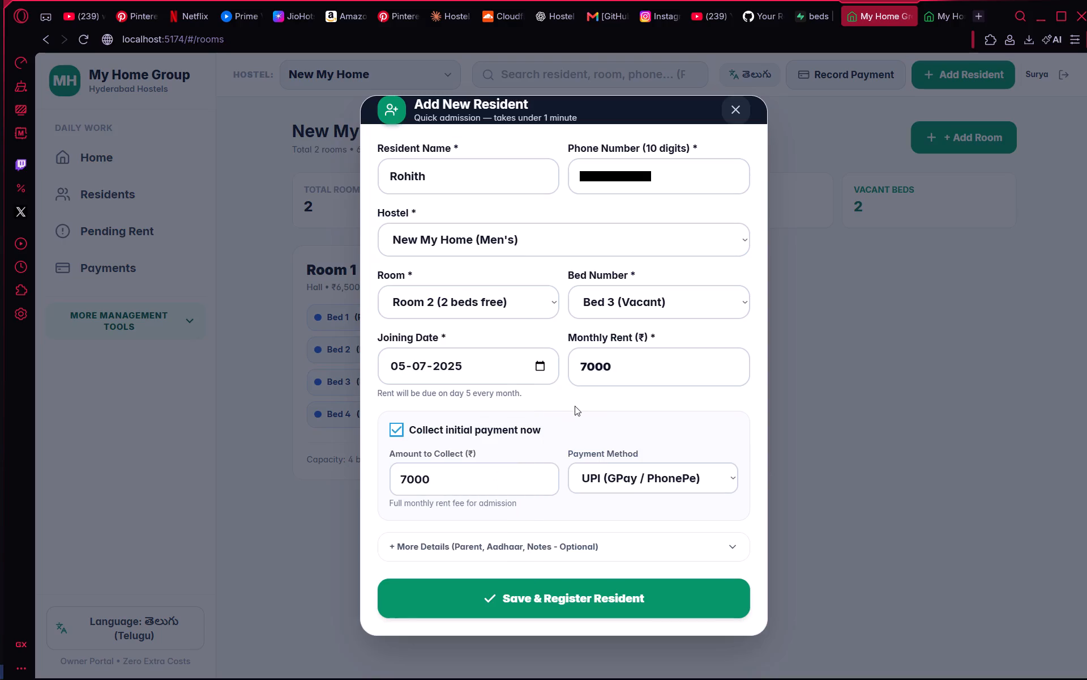
Save and register the resident in Bed 3 of Room 2, and close the resident's details.
scroll(575, 406, down, 4)
click(644, 375)
click(572, 588)
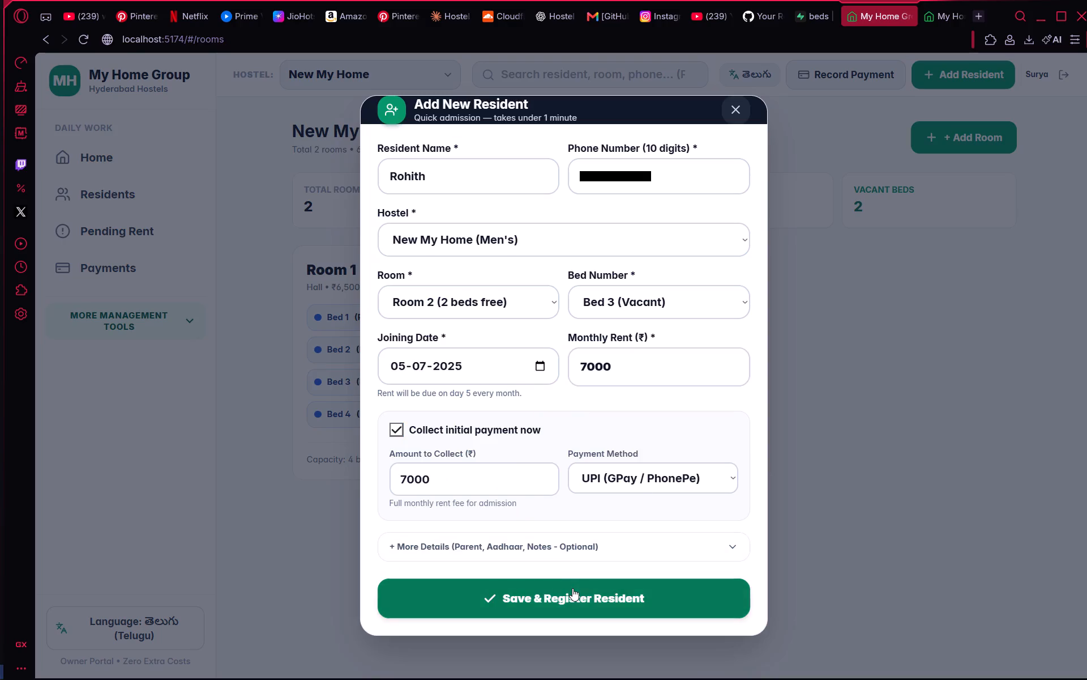
click(768, 94)
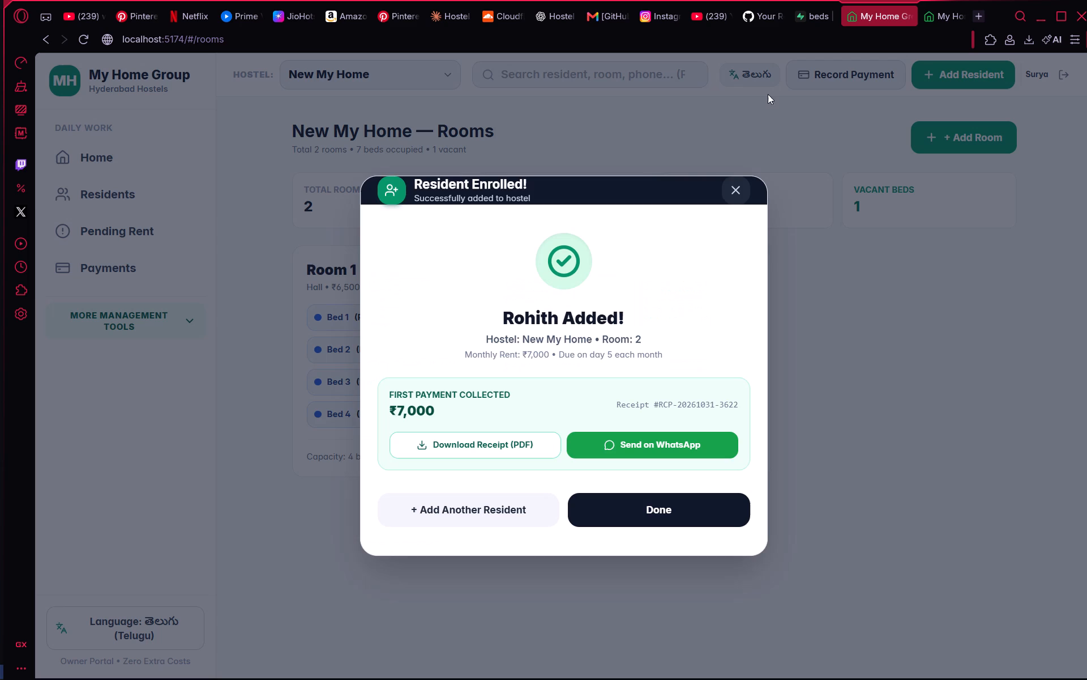
Close the enrolment confirmation of the resident added to Room 2.
click(731, 192)
click(816, 290)
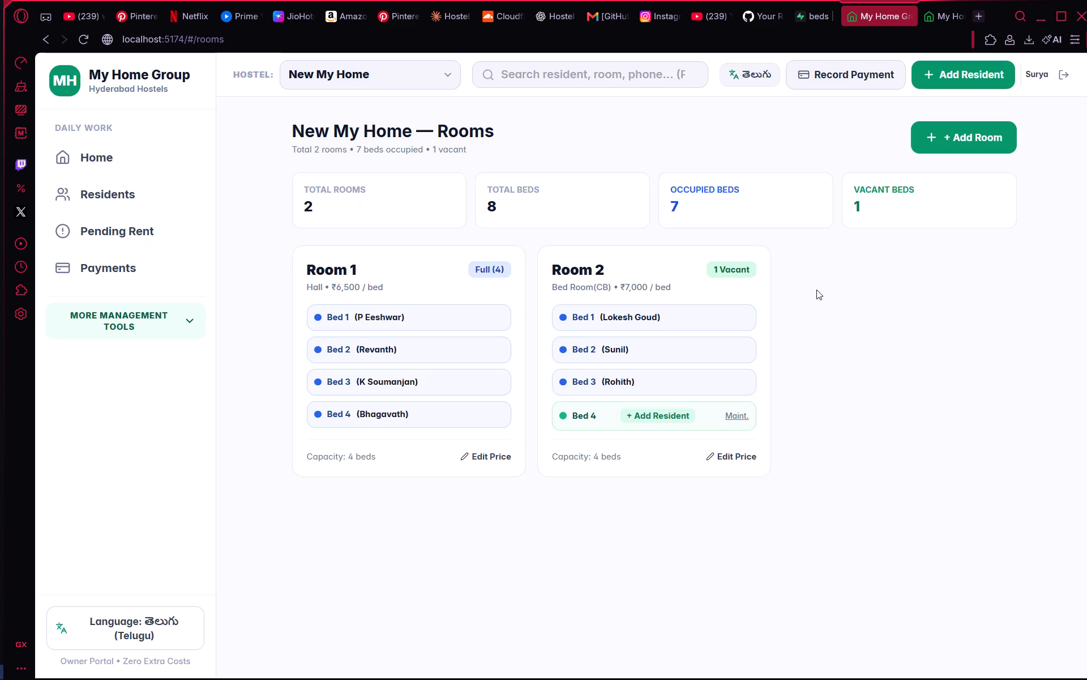
Start a new room for New My Home with floor Bedroom (AT) and room number 3.
click(943, 134)
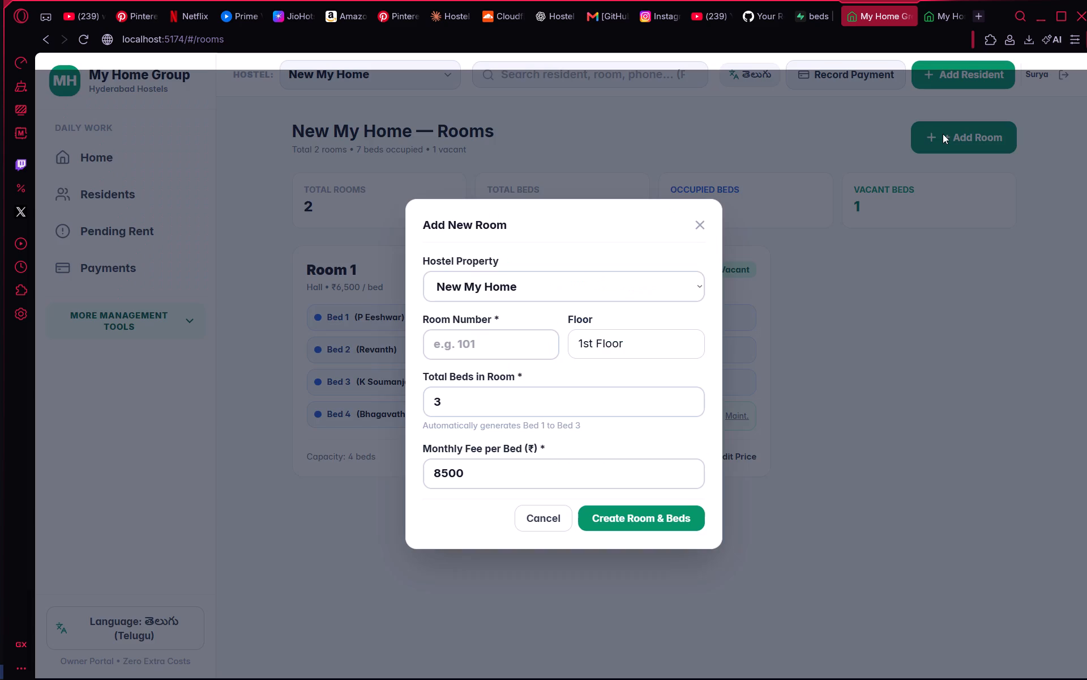
click(699, 224)
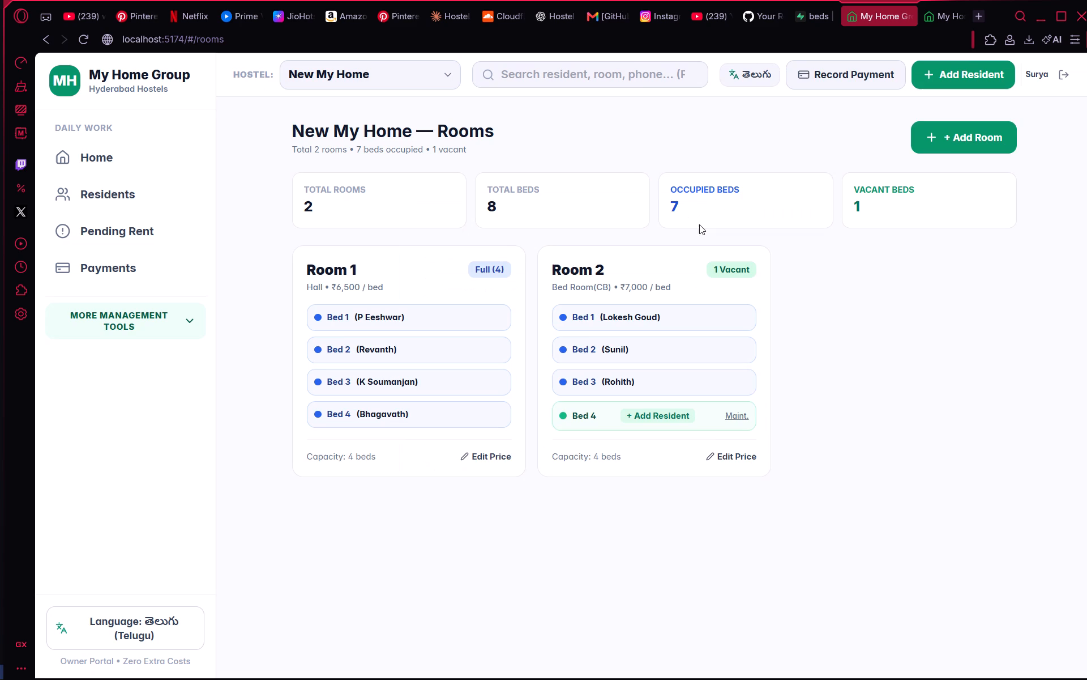
click(948, 138)
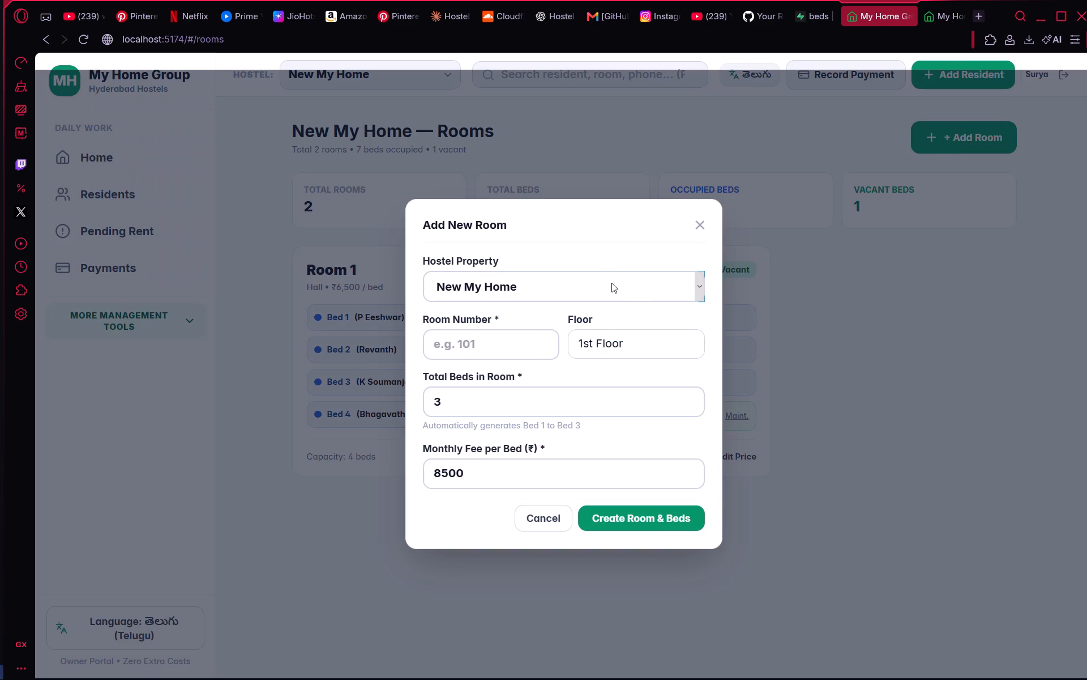
click(514, 356)
drag(639, 343, 533, 343)
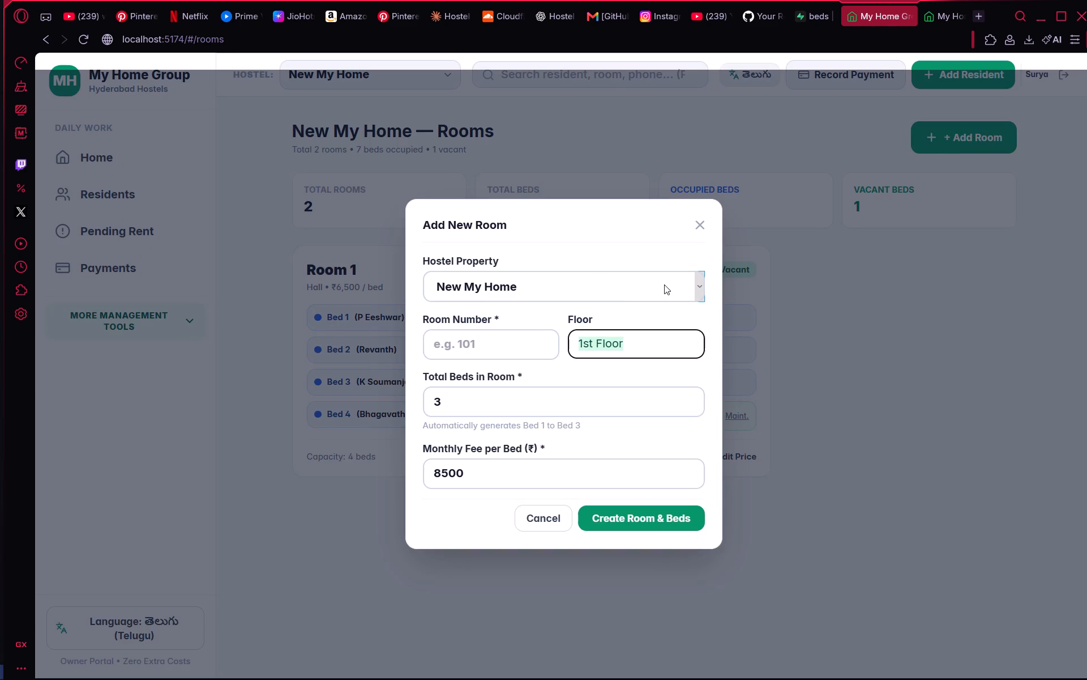
key(BackSpace)
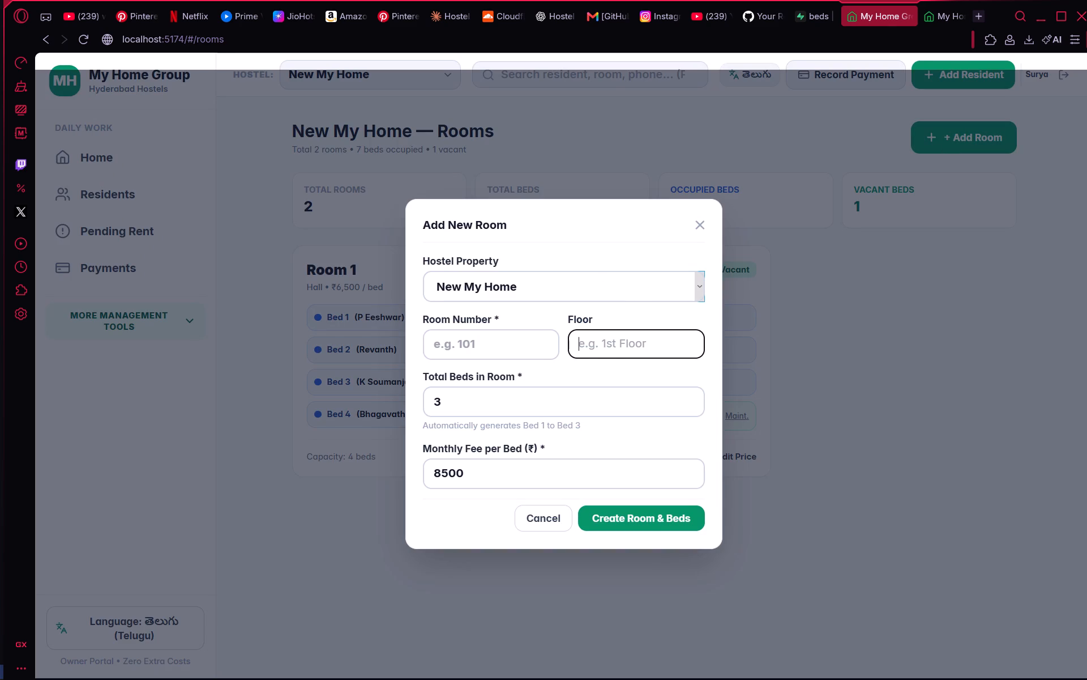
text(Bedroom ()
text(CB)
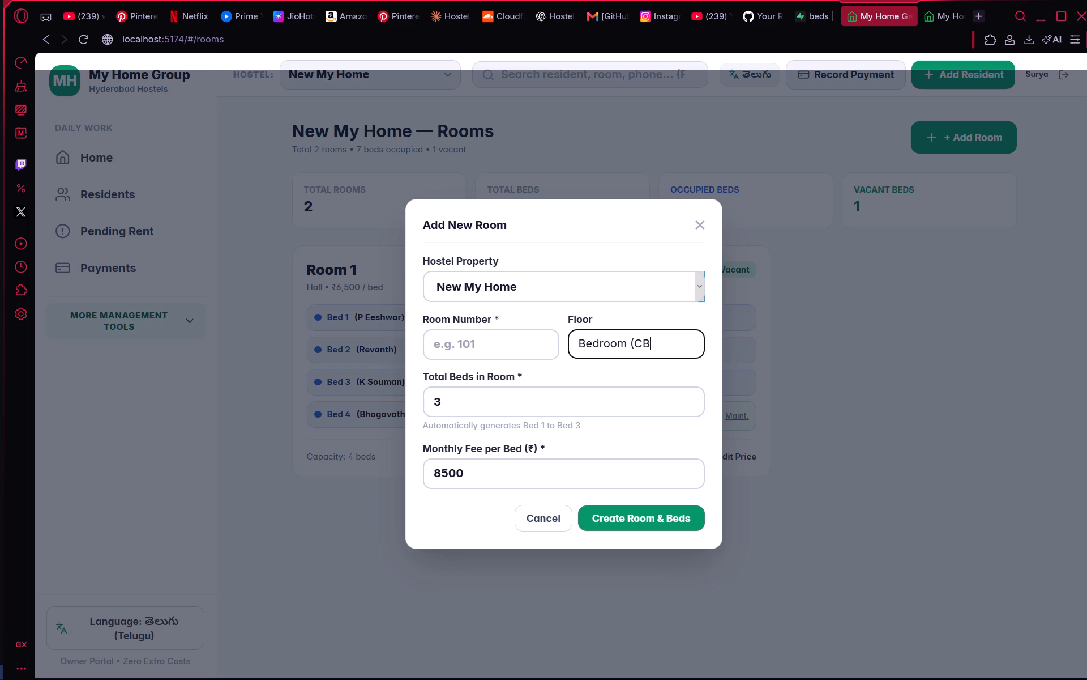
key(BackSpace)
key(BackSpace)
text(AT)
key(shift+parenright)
click(507, 339)
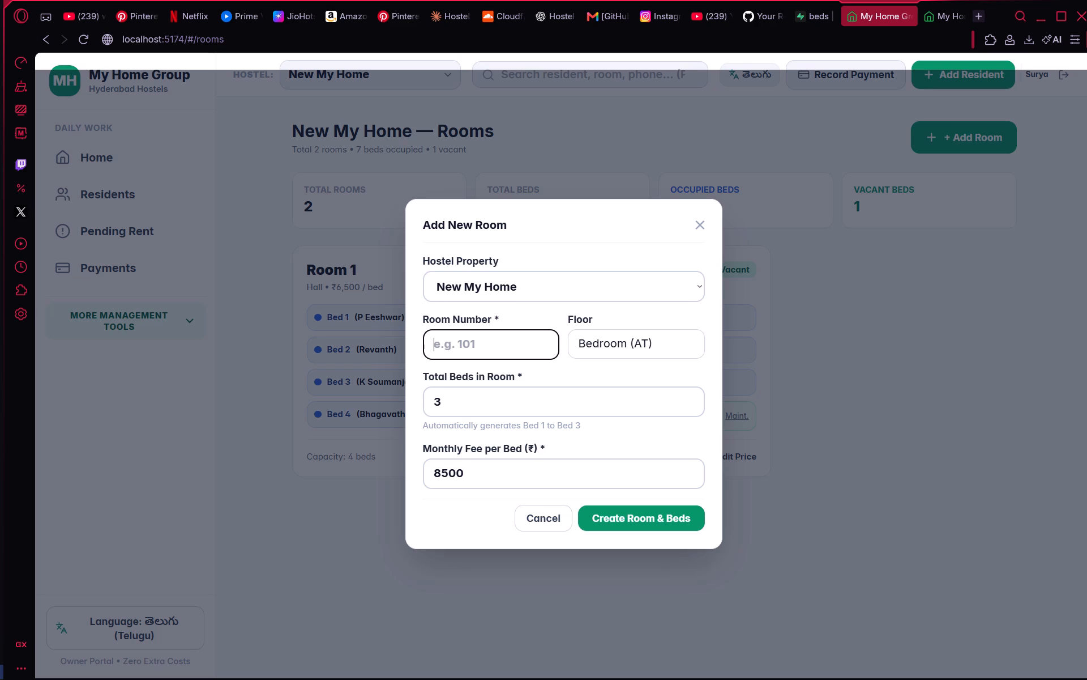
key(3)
Set the new room's total beds to 14 and monthly fee per bed to ₹7500, and try to create it.
click(477, 396)
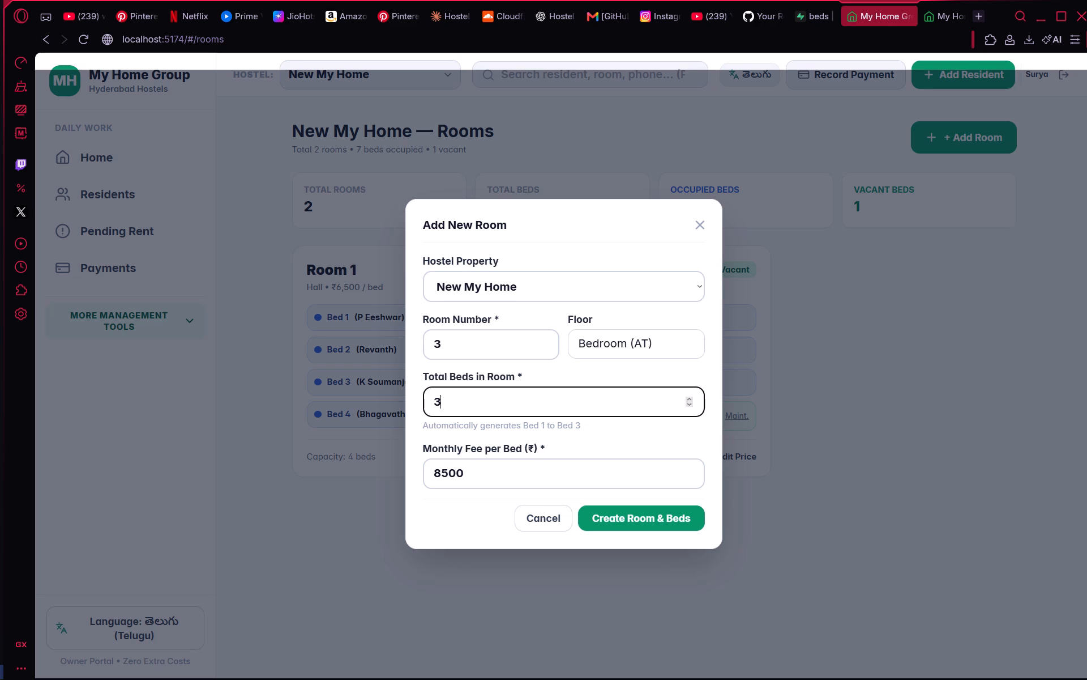
key(BackSpace)
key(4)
click(482, 478)
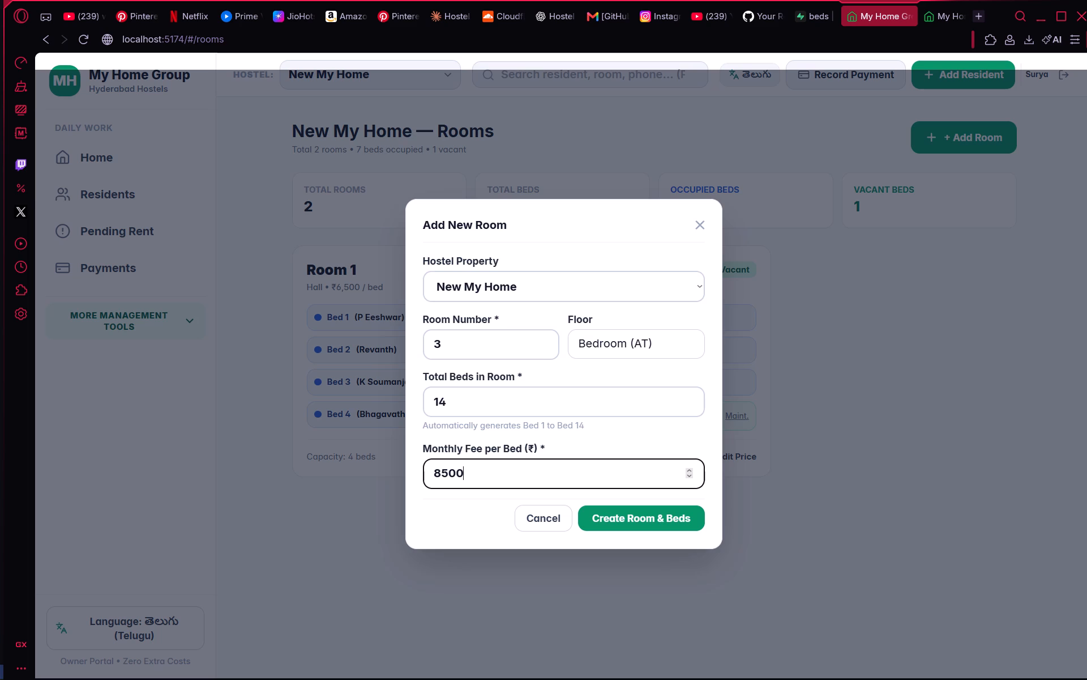
key(BackSpace)
key(BackSpace)
key(BackSpace)
key(BackSpace)
key(BackSpace)
key(Left)
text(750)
click(649, 518)
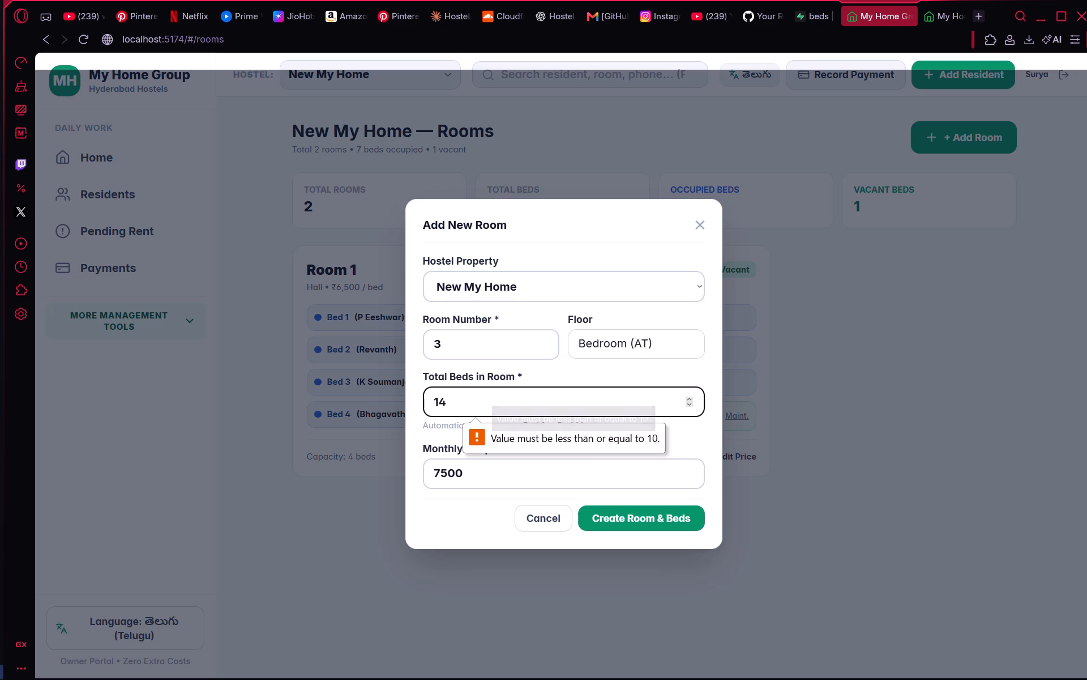
Set the total beds of the new room to 4 and create the room with its beds.
key(BackSpace)
key(BackSpace)
key(Left)
key(Right)
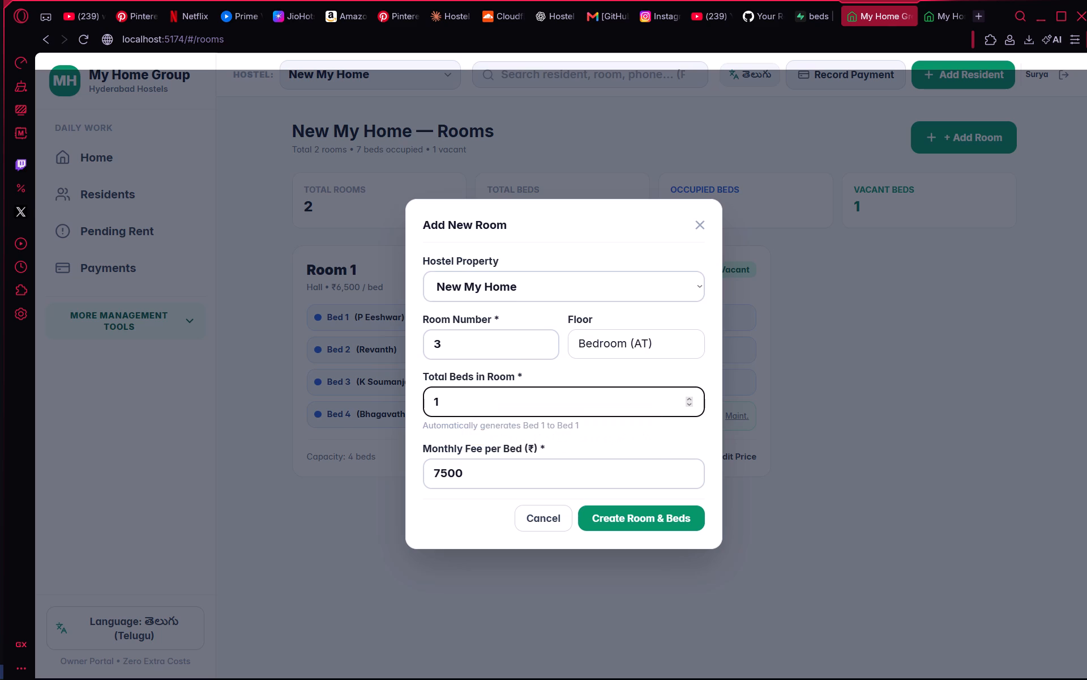
triple_click(687, 398)
click(651, 520)
click(846, 501)
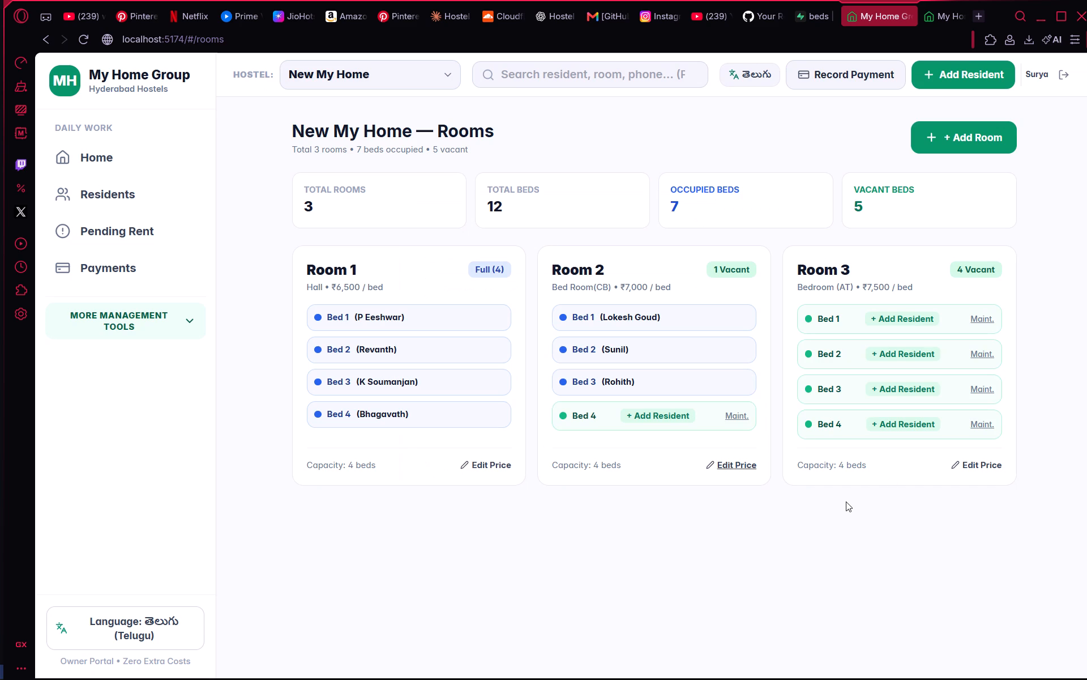
Start a new admission for Bed 4 of Room 2 and enter the resident's name.
scroll(846, 501, left, 3)
click(677, 417)
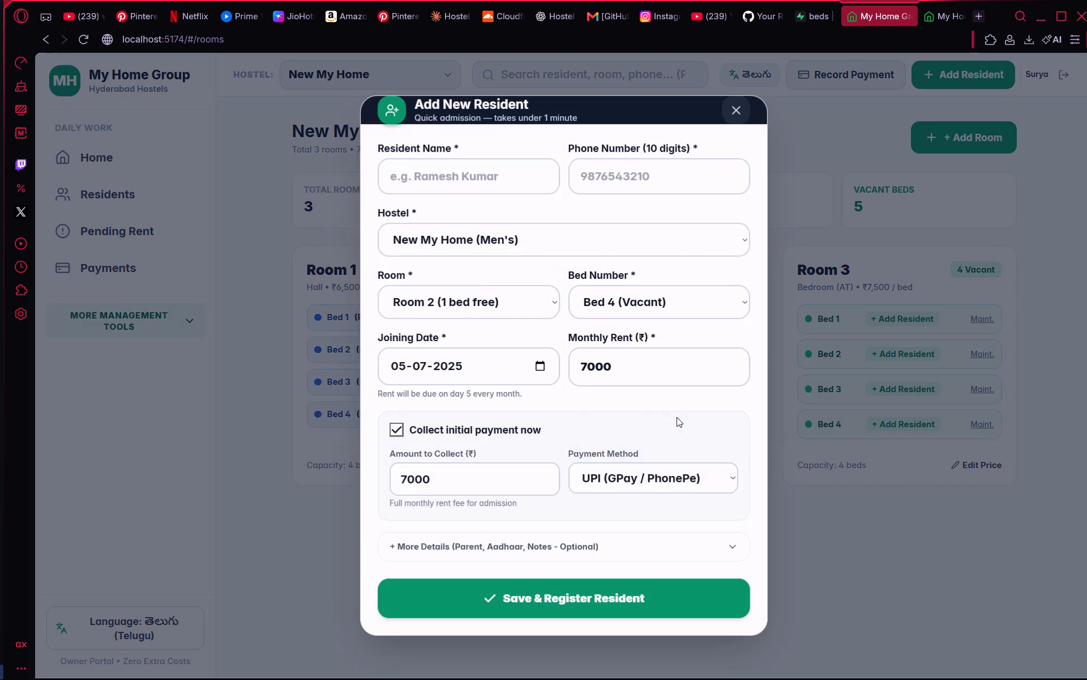
click(468, 178)
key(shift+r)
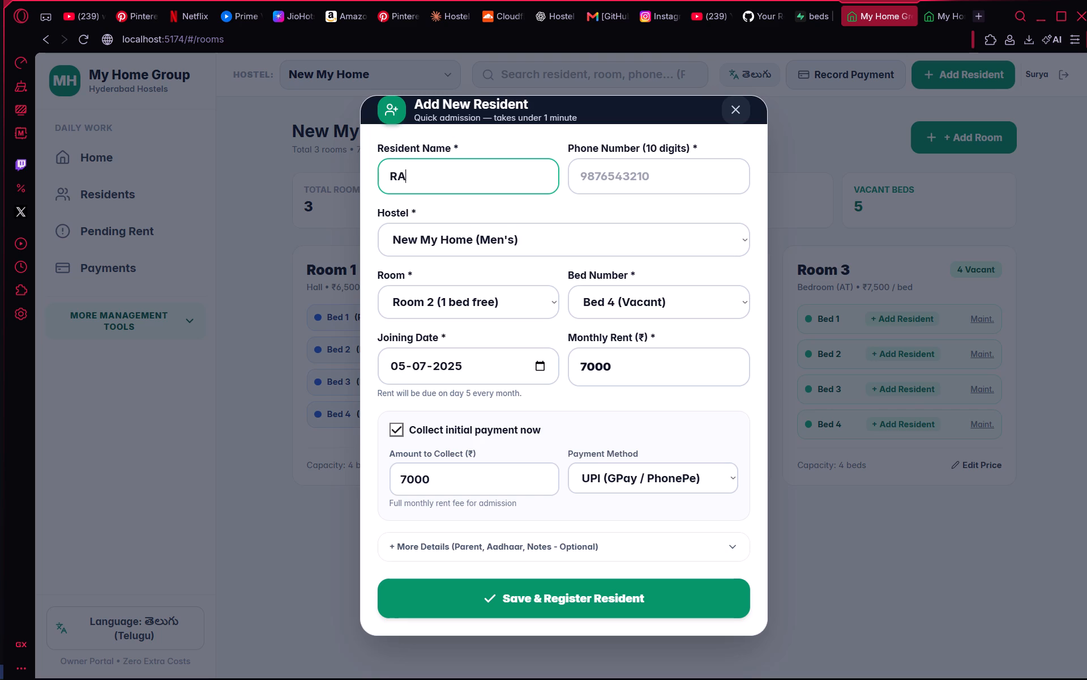
key(BackSpace)
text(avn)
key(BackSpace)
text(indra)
click(609, 174)
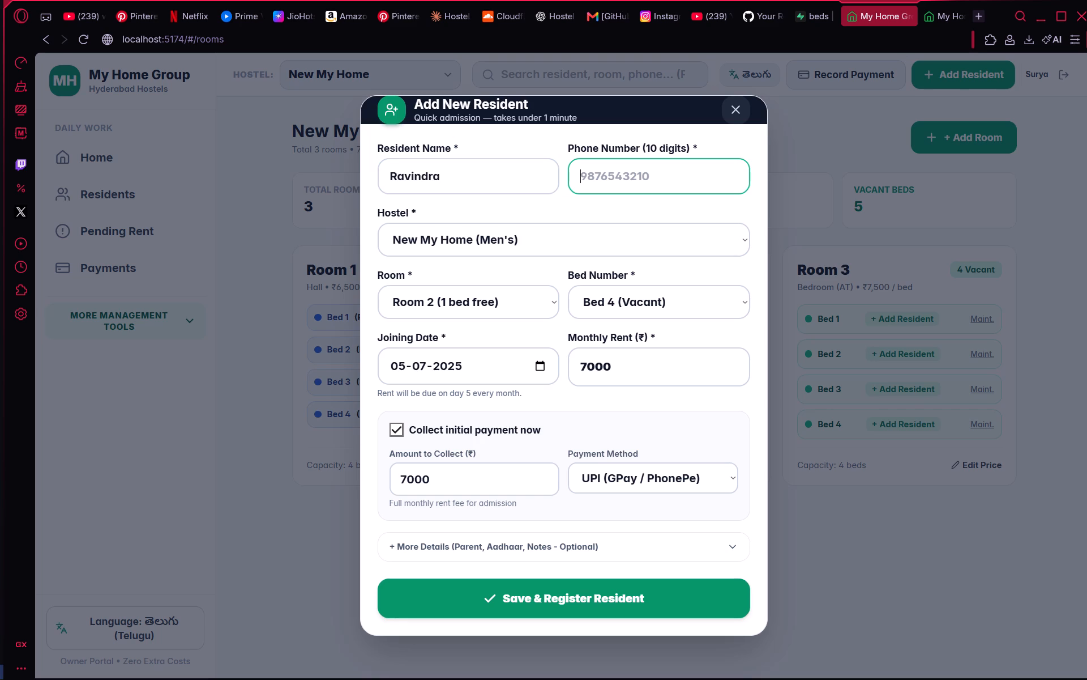
Set the joining date of the Room 2 Bed 4 resident to 20-07-2026.
click(541, 367)
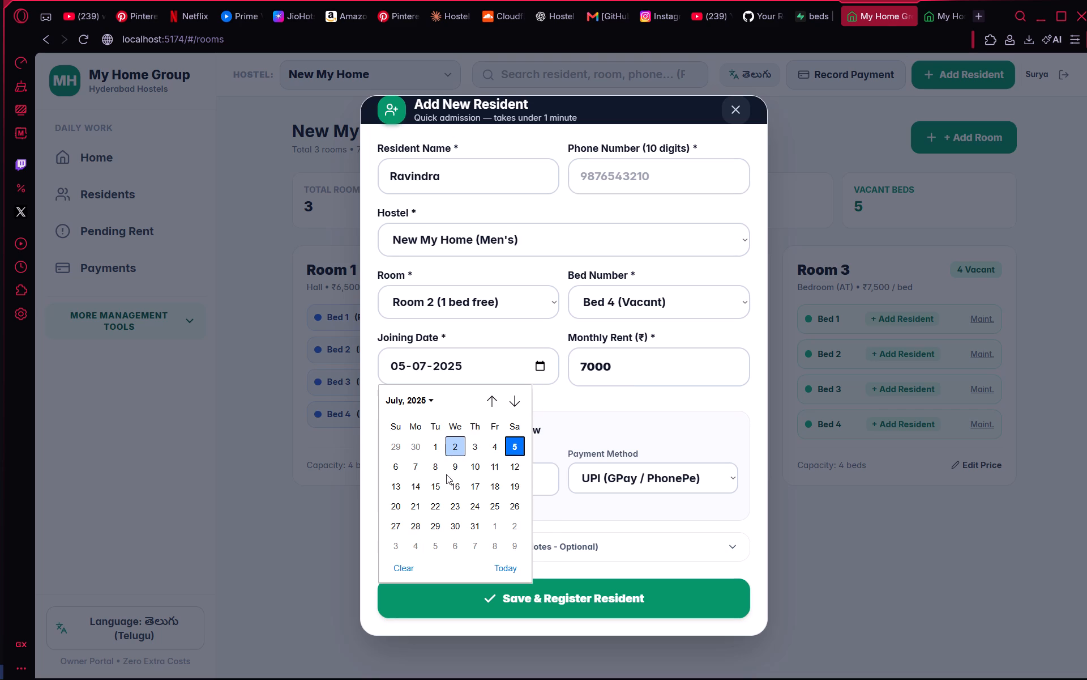
click(426, 403)
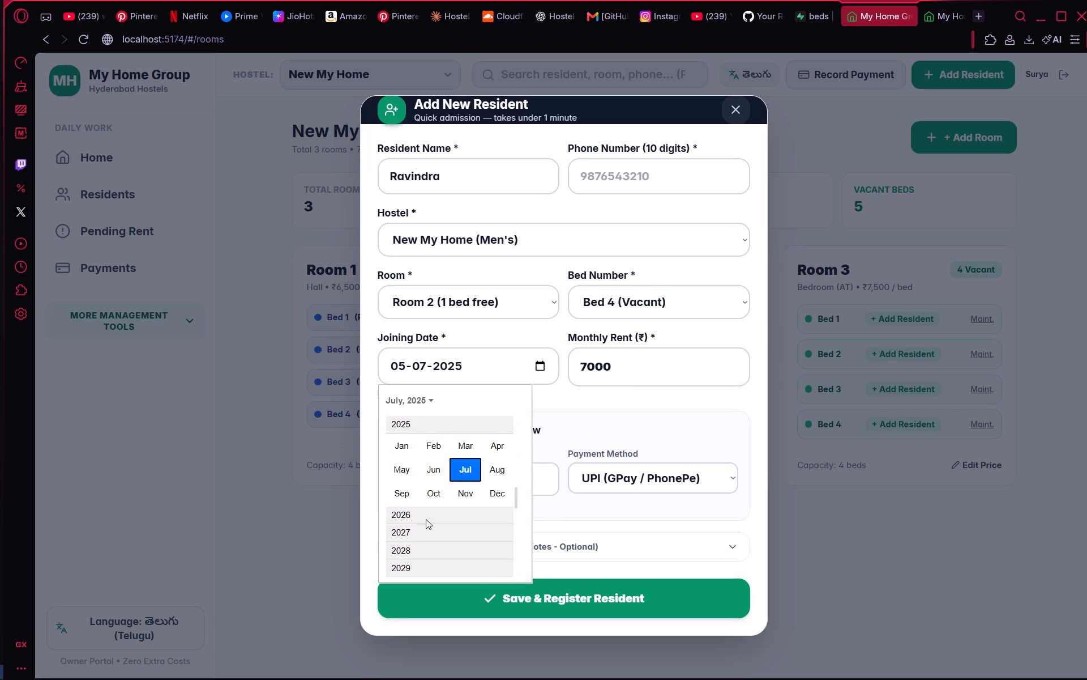
click(418, 517)
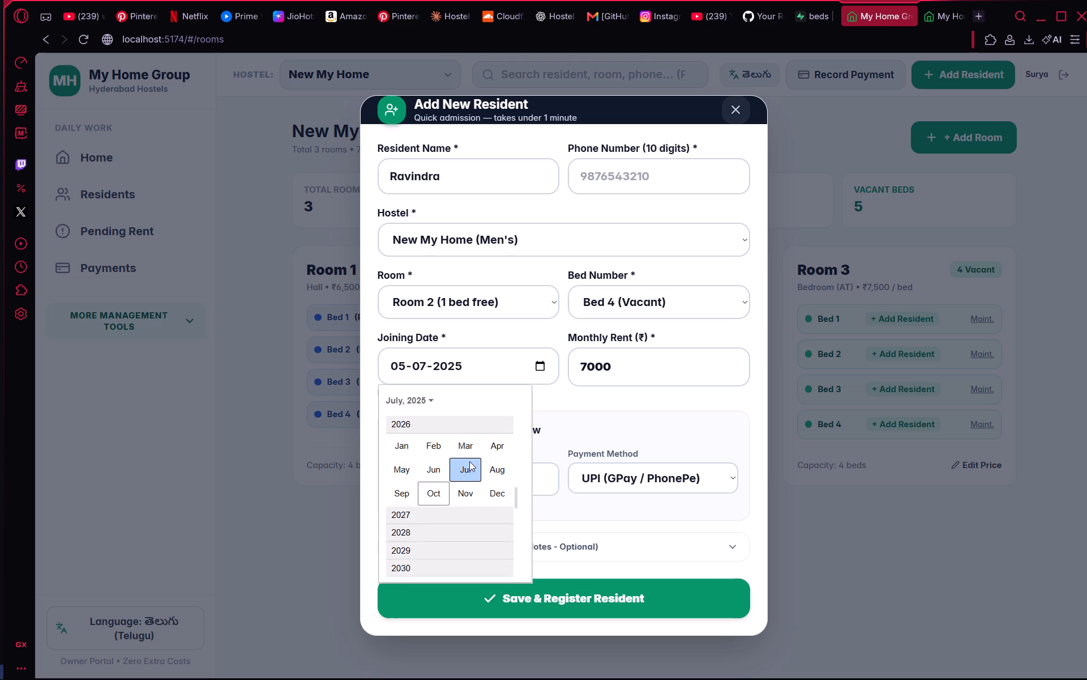
click(468, 464)
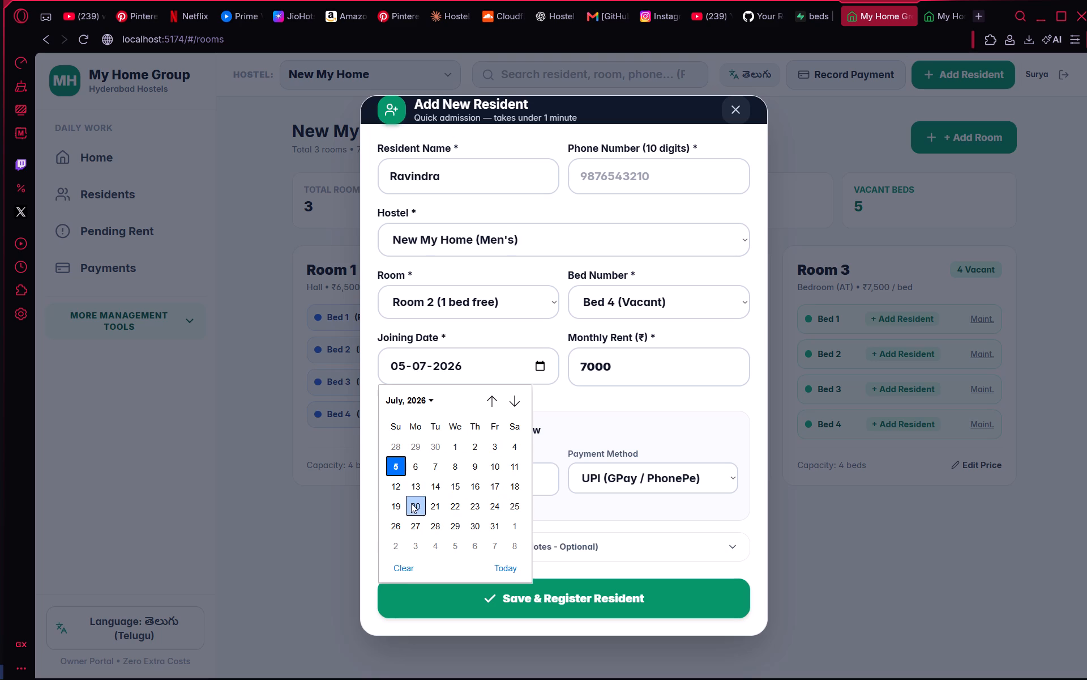
click(413, 507)
click(608, 401)
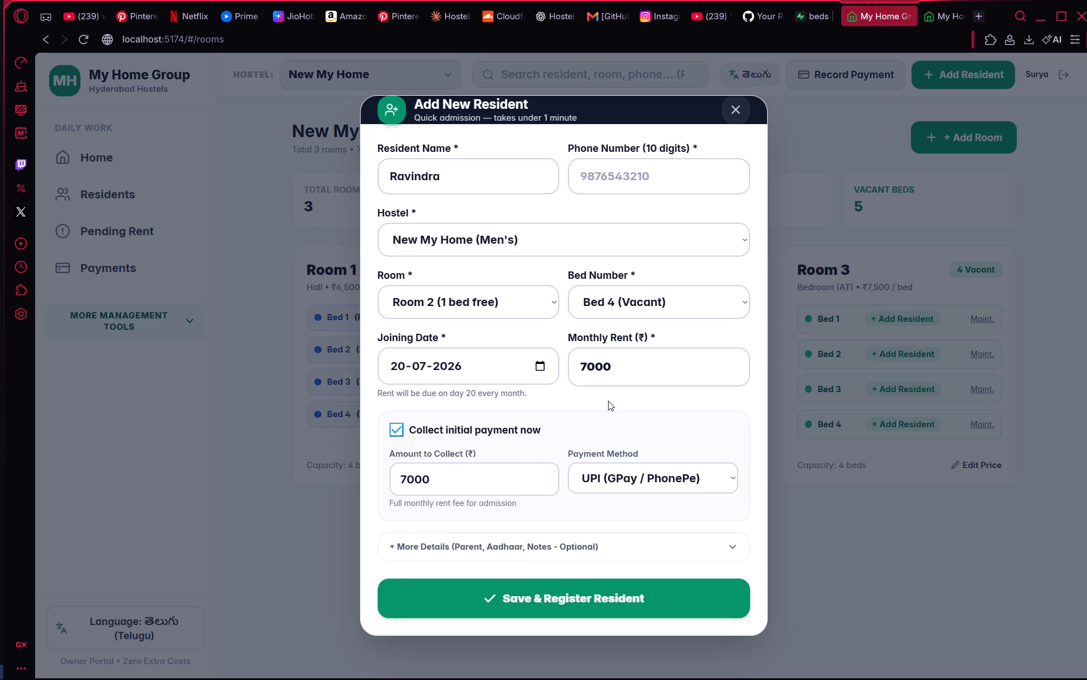
Open the monthly rent of the Room 2 Bed 4 resident for editing.
click(644, 376)
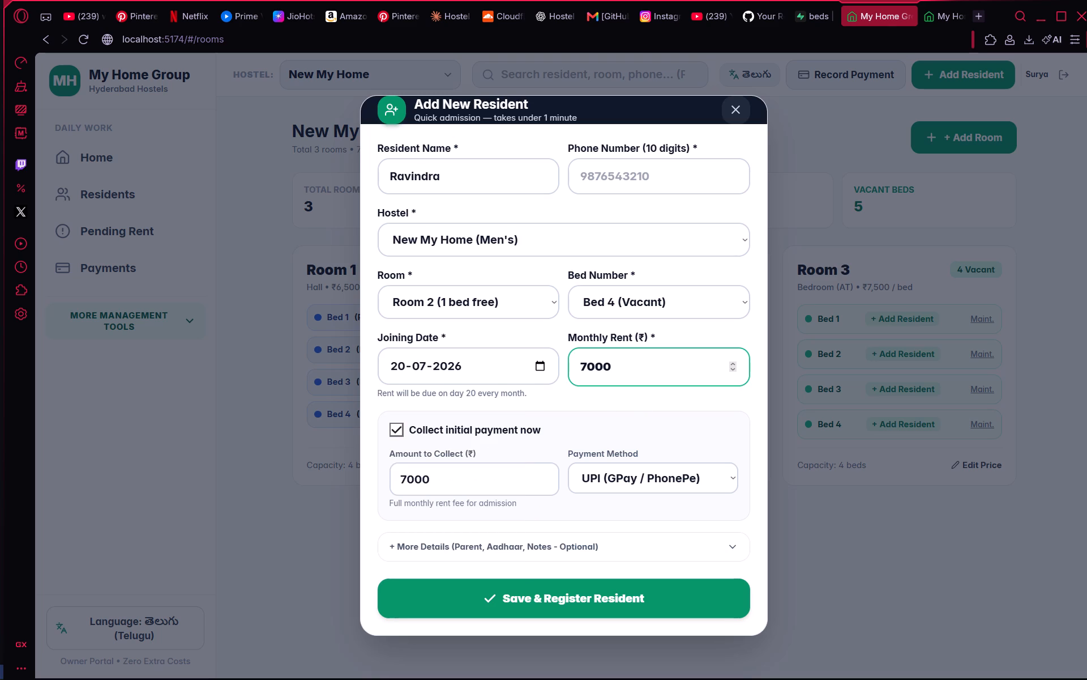
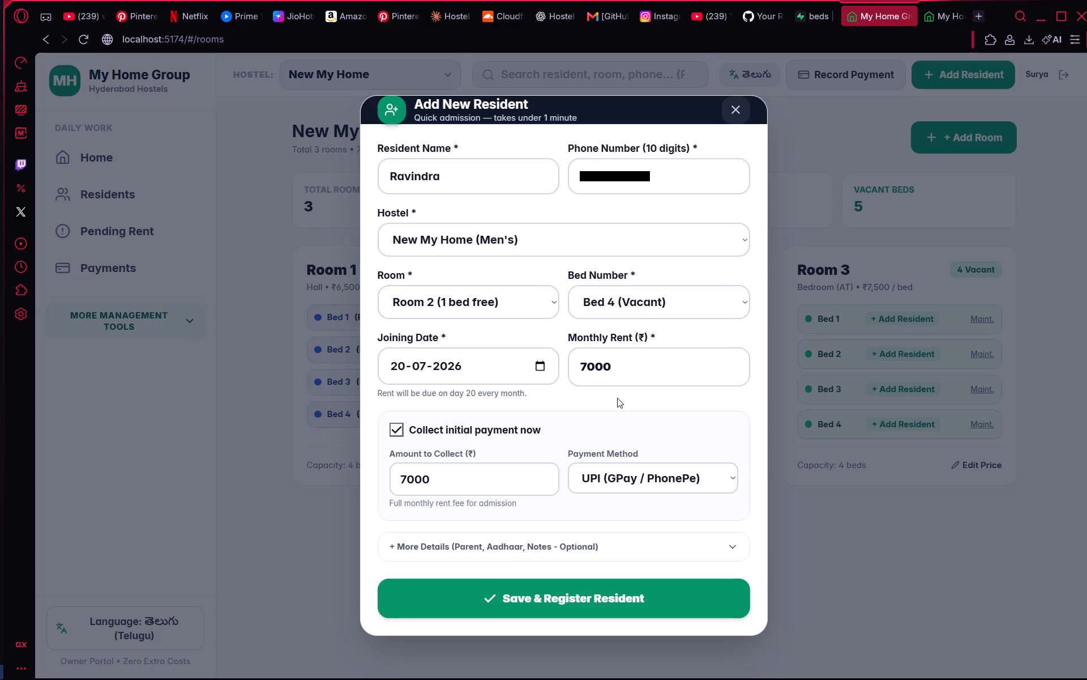
Save and register the Room 2 Bed 4 resident with the initial payment of ₹7,000, and close the resident profile and enrolment confirmation.
click(541, 589)
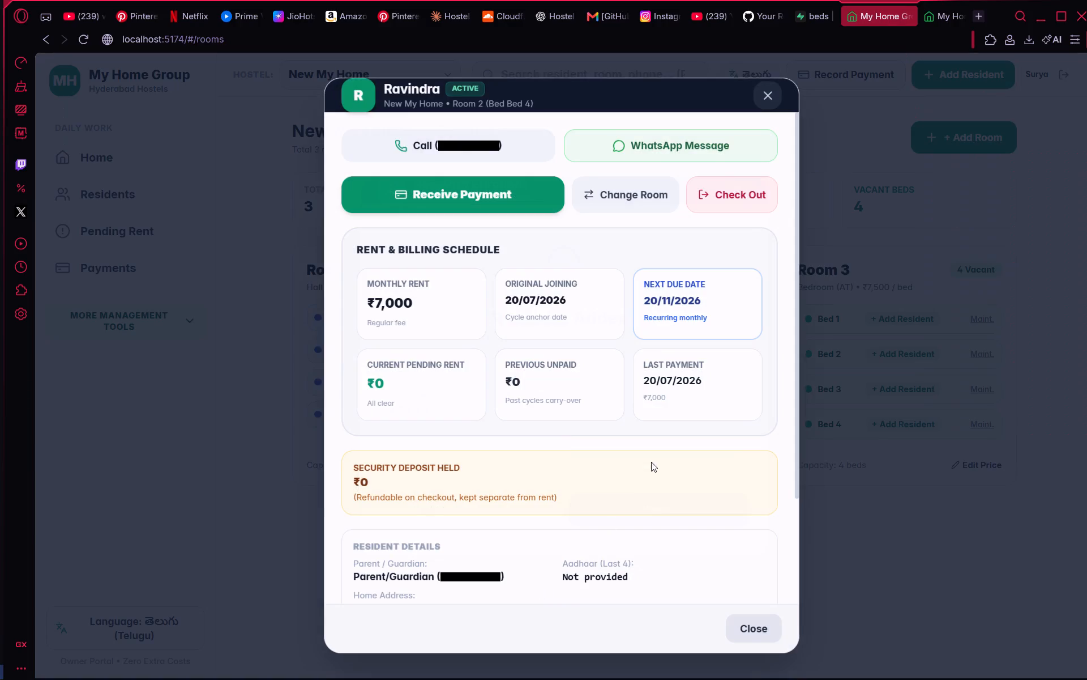
click(765, 95)
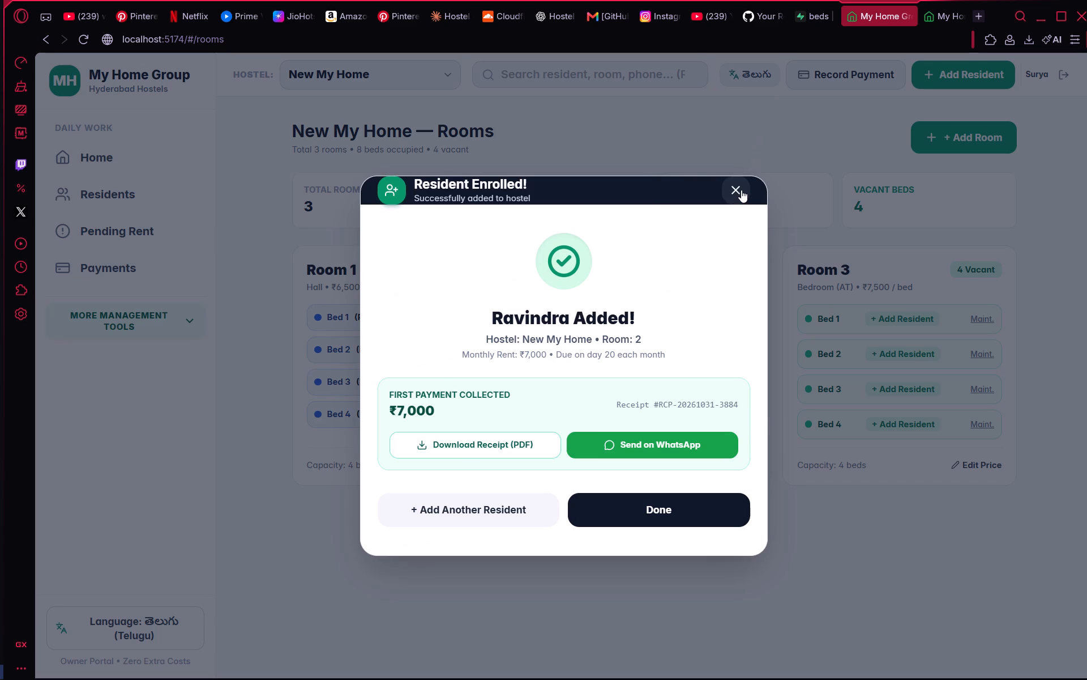
click(741, 190)
scroll(602, 271, down, 7)
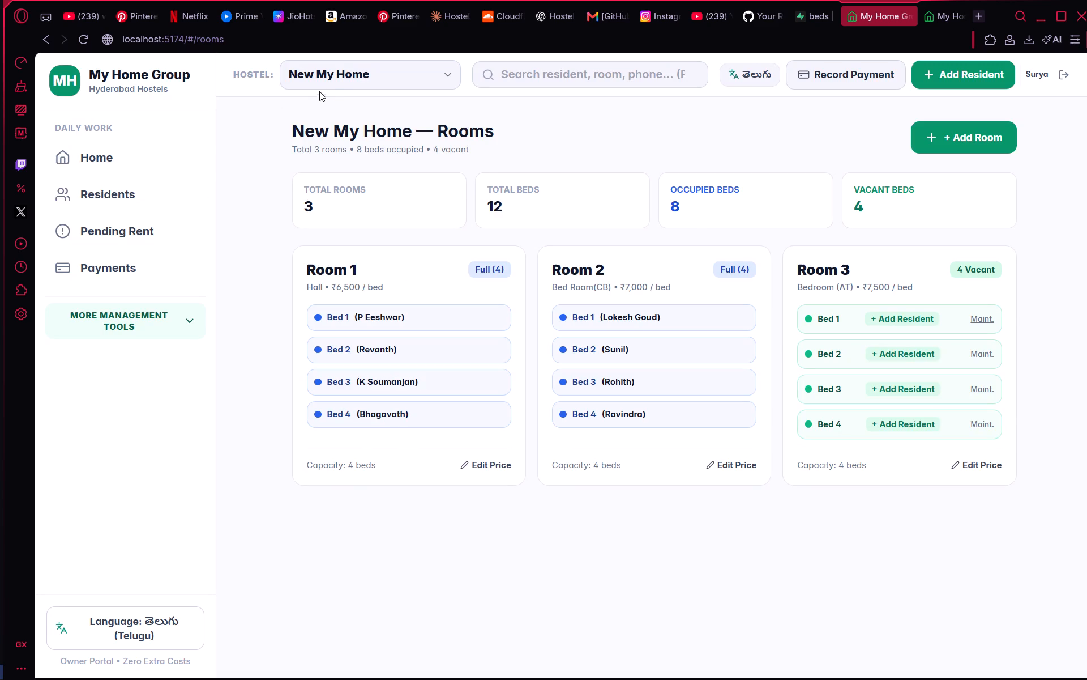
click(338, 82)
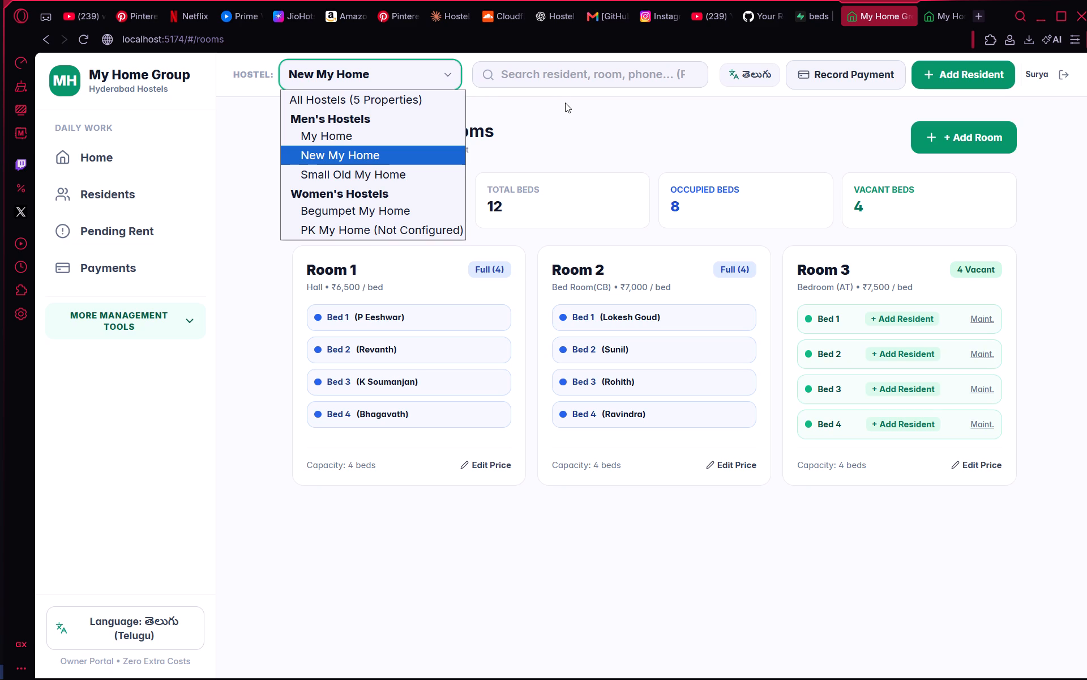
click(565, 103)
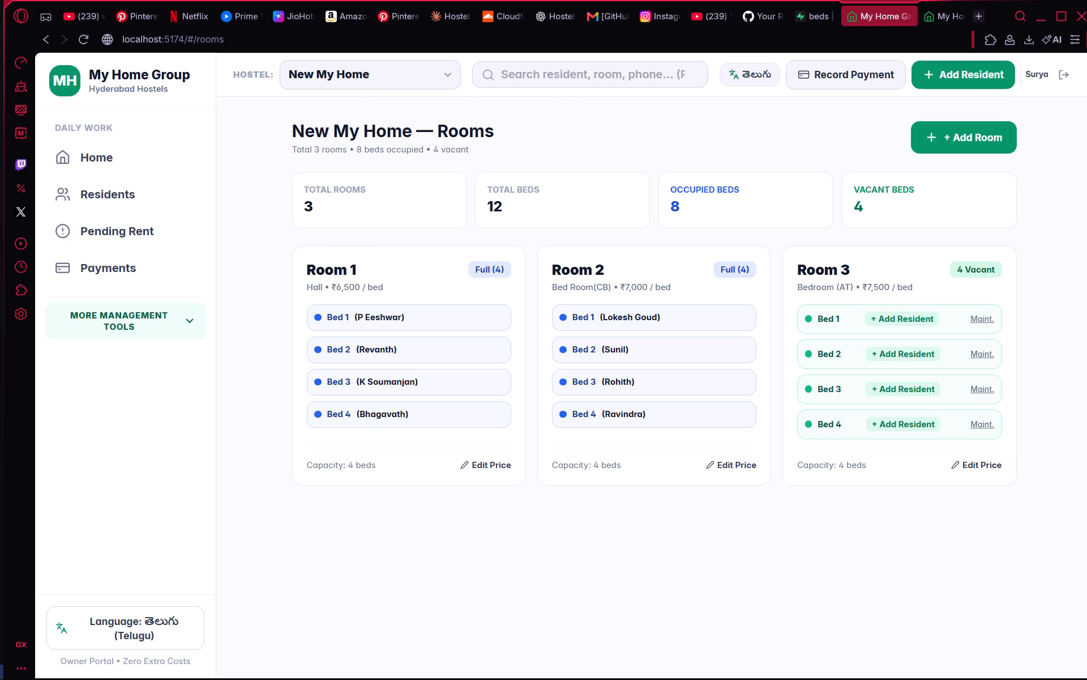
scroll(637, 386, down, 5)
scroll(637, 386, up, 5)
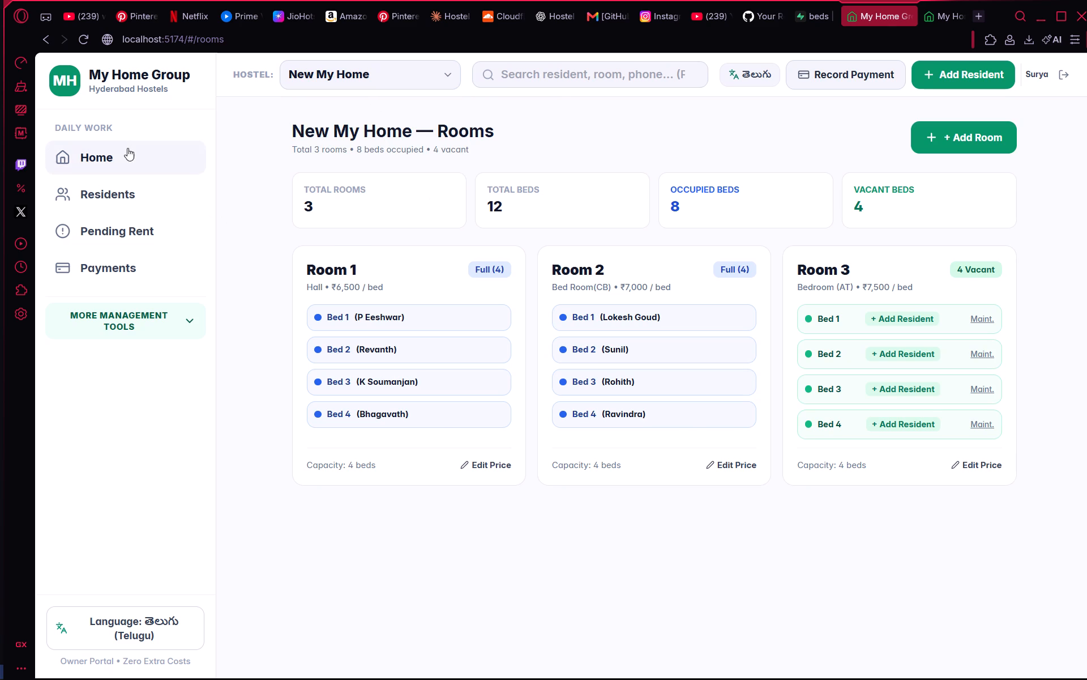
Review the New My Home dashboard, examining bed occupancy, pending rent, recent payments and the hostel properties list.
click(122, 154)
scroll(417, 346, down, 4)
scroll(417, 346, up, 3)
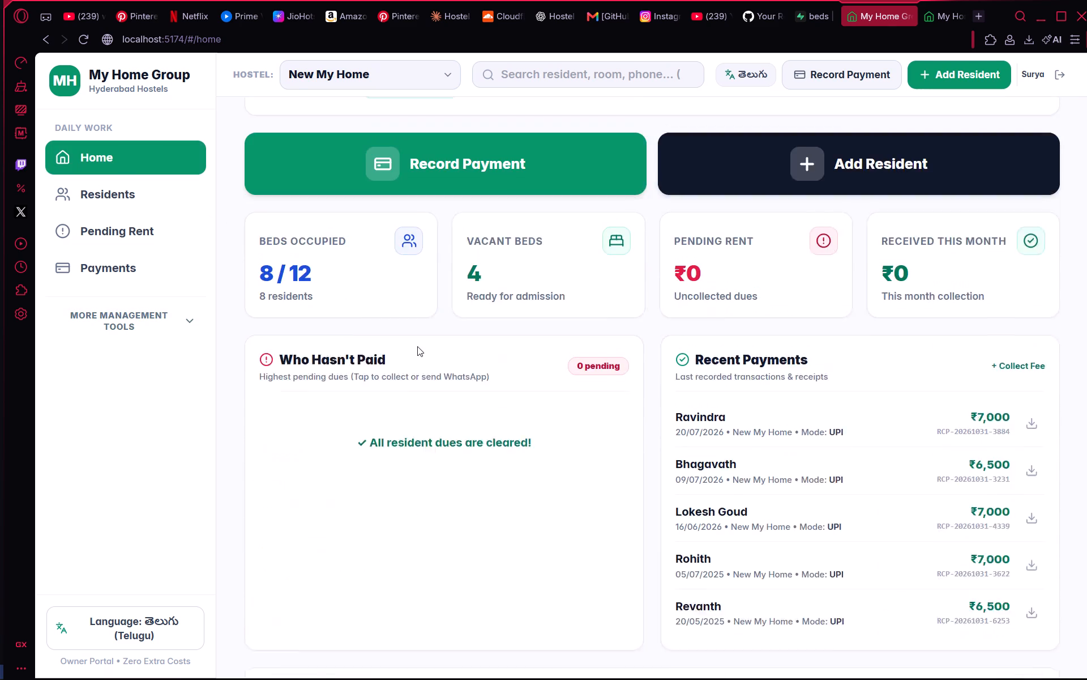
scroll(417, 346, up, 1)
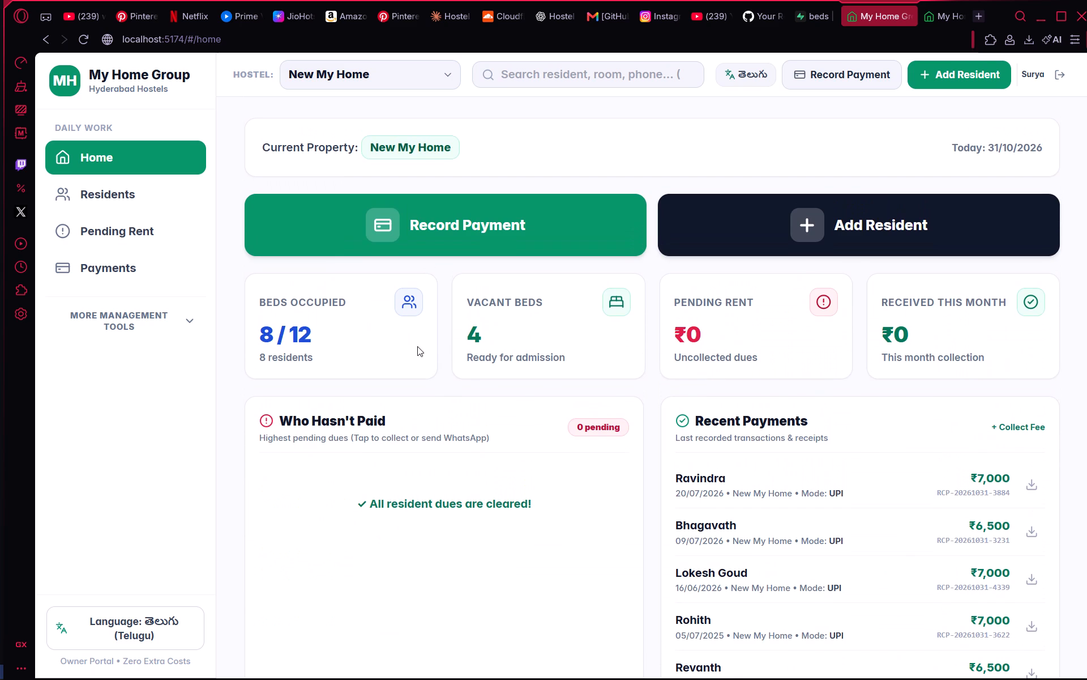
scroll(538, 355, down, 2)
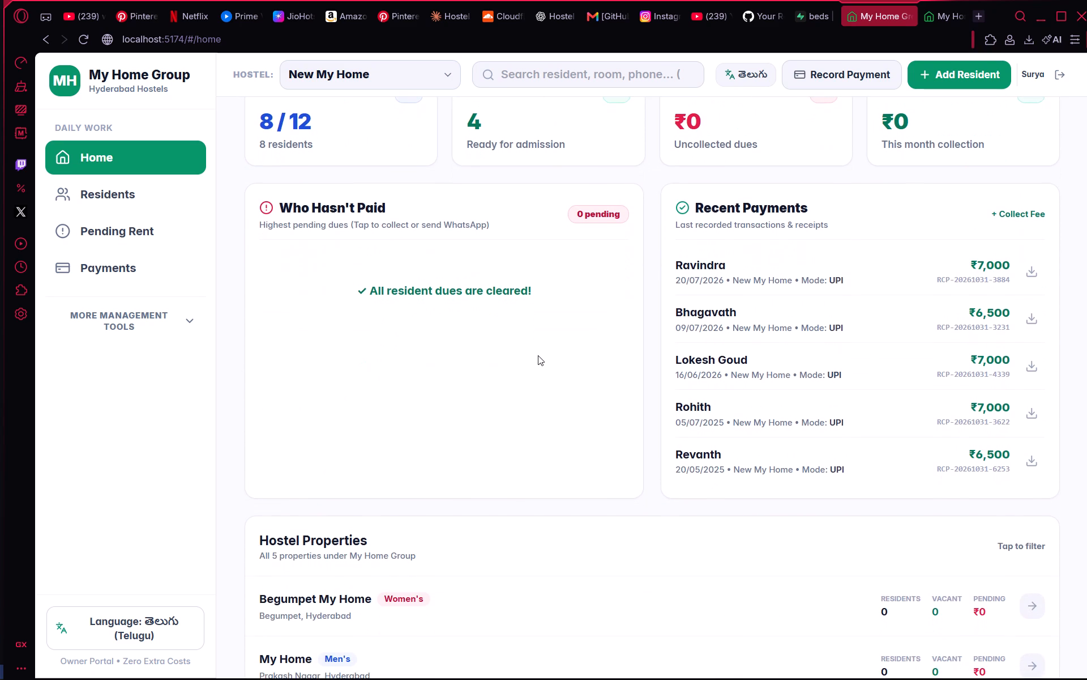
scroll(538, 355, down, 1)
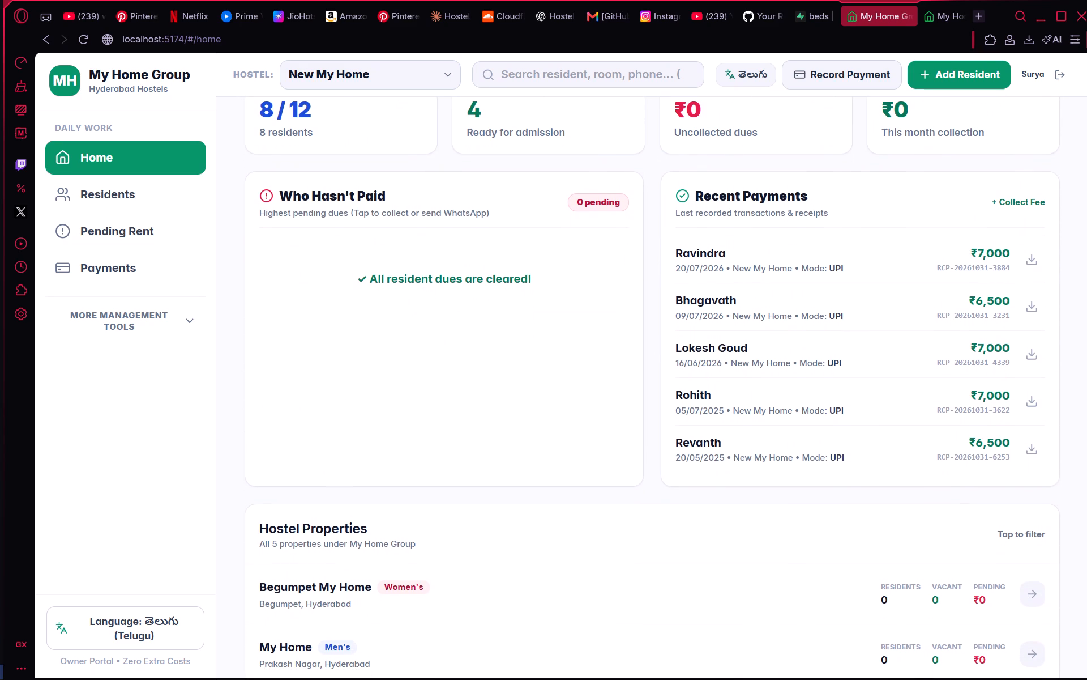
drag(725, 265, 850, 252)
click(637, 416)
scroll(637, 416, down, 4)
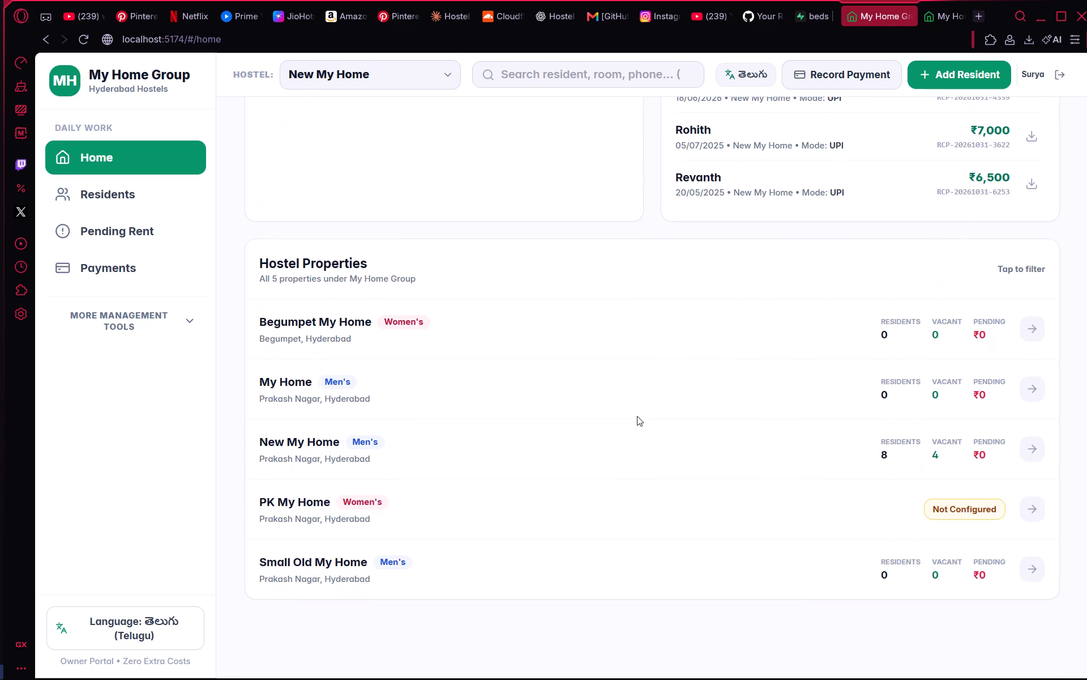
scroll(637, 416, up, 7)
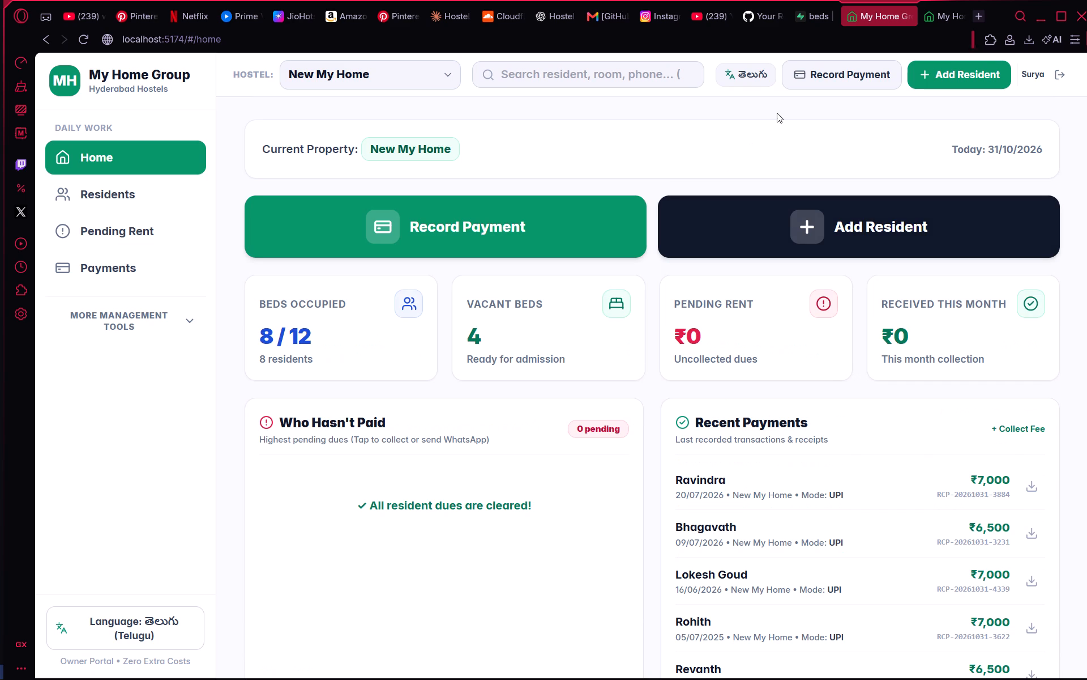
click(660, 148)
Check the resident directory and the pending rent page for New My Home.
click(129, 184)
scroll(581, 390, down, 5)
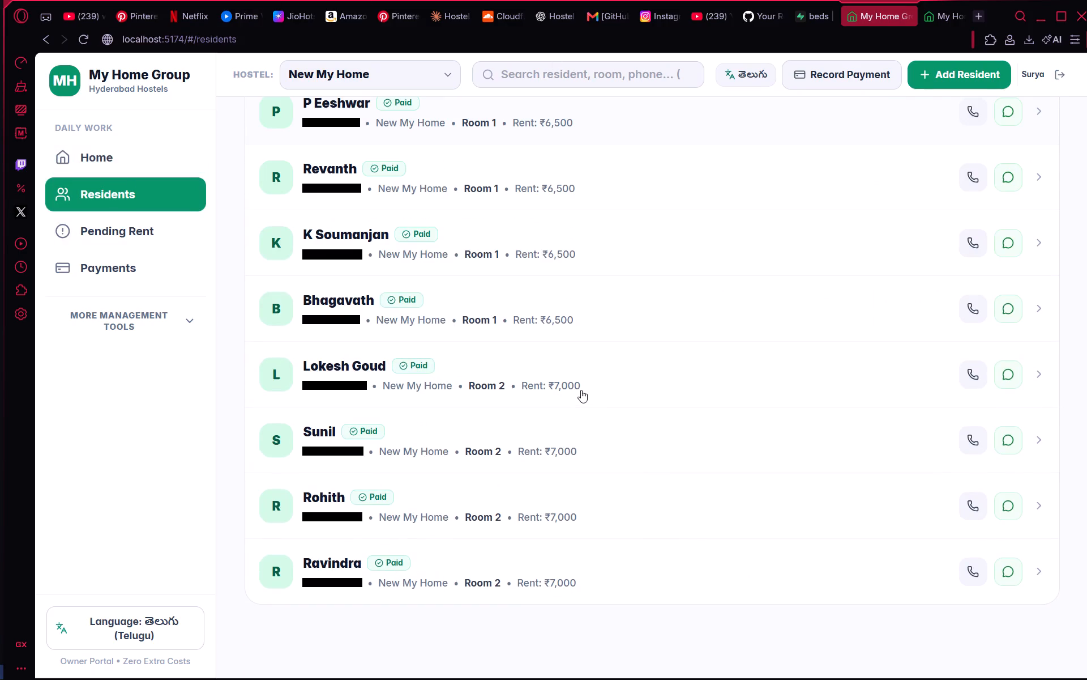
scroll(581, 390, up, 9)
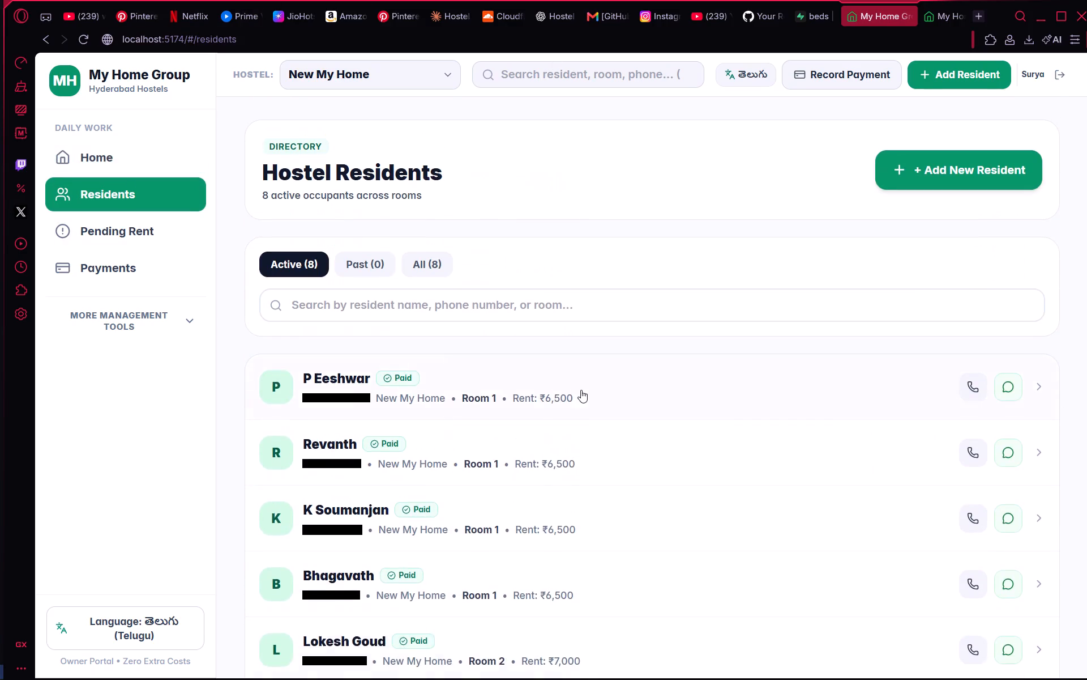
click(112, 219)
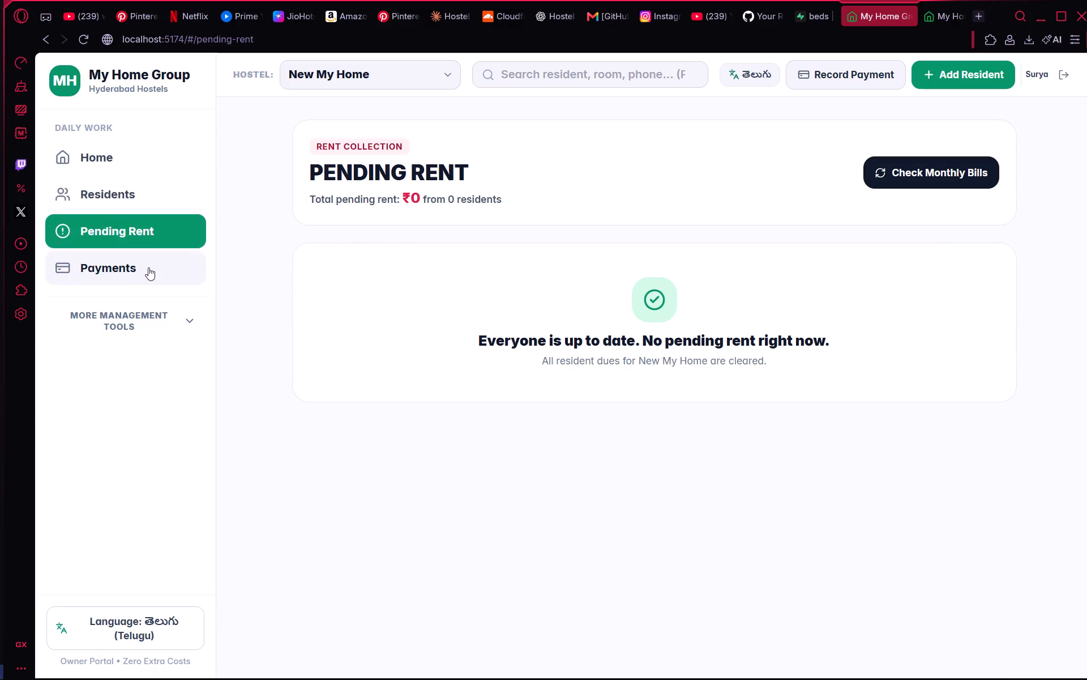
Examine the payment history of New My Home, including the entries for Room 1 and Room 2 residents.
click(139, 269)
scroll(349, 320, down, 5)
scroll(349, 320, up, 7)
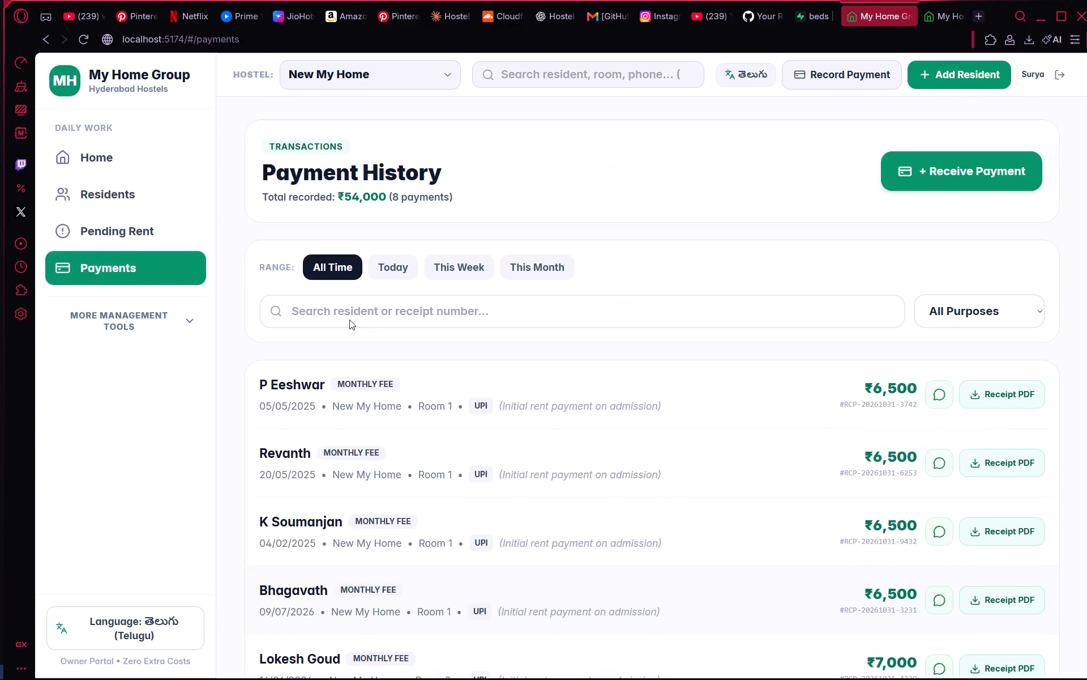
scroll(349, 320, up, 2)
click(558, 409)
scroll(567, 388, down, 2)
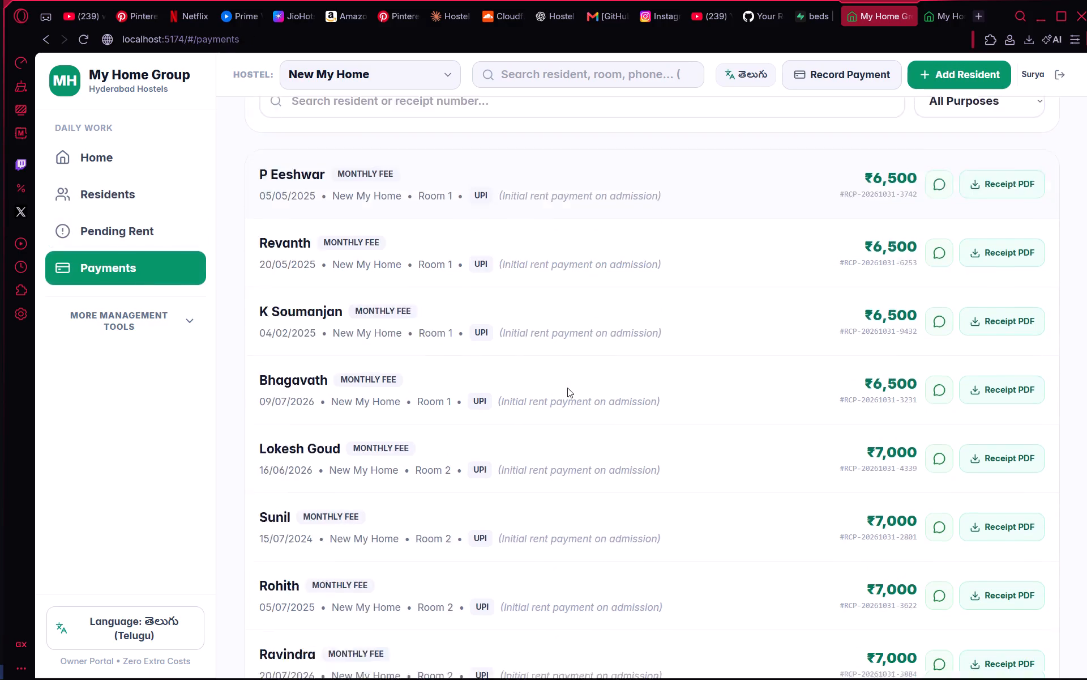
scroll(567, 388, up, 8)
scroll(587, 346, down, 5)
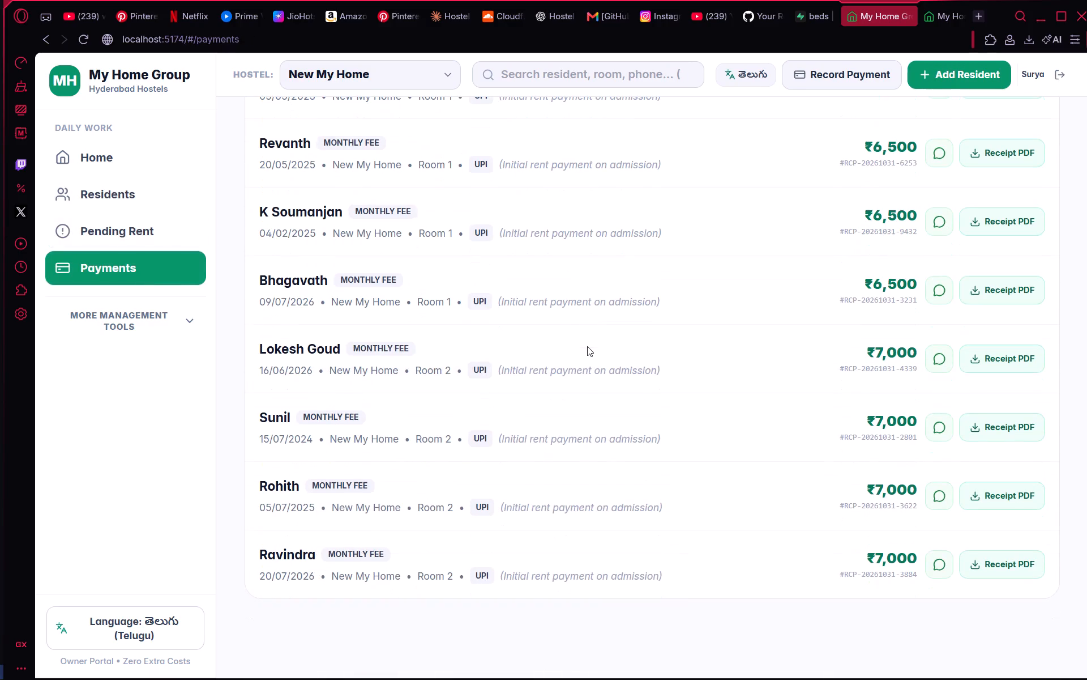
click(71, 175)
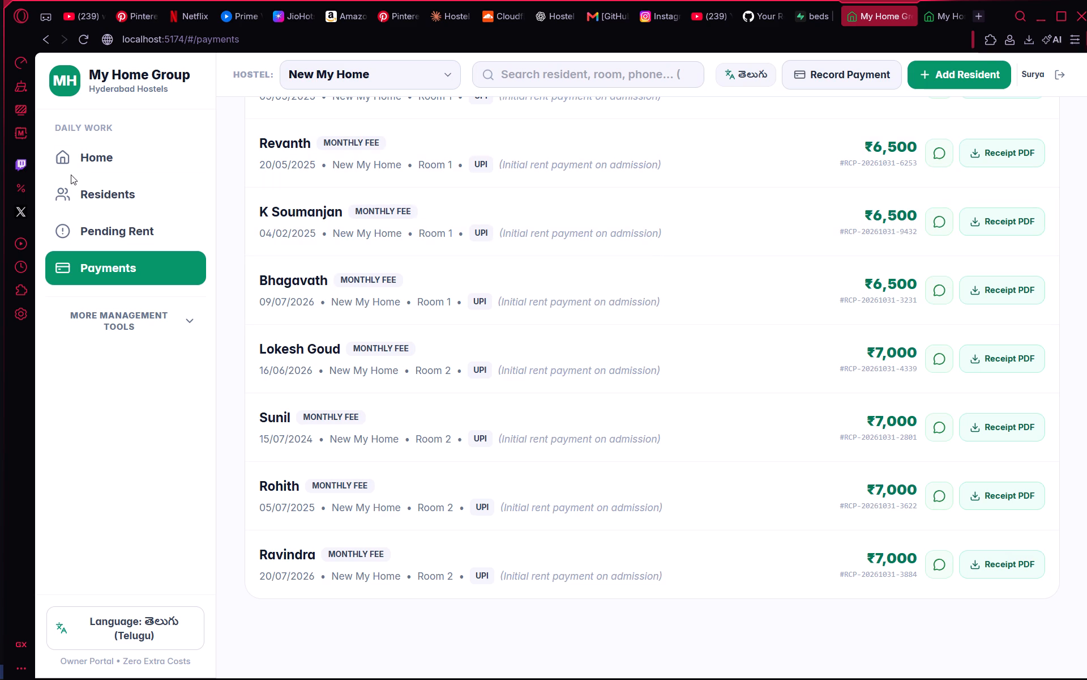
Return to the New My Home dashboard and look over its summary figures and hostel properties list.
click(96, 155)
scroll(567, 319, up, 9)
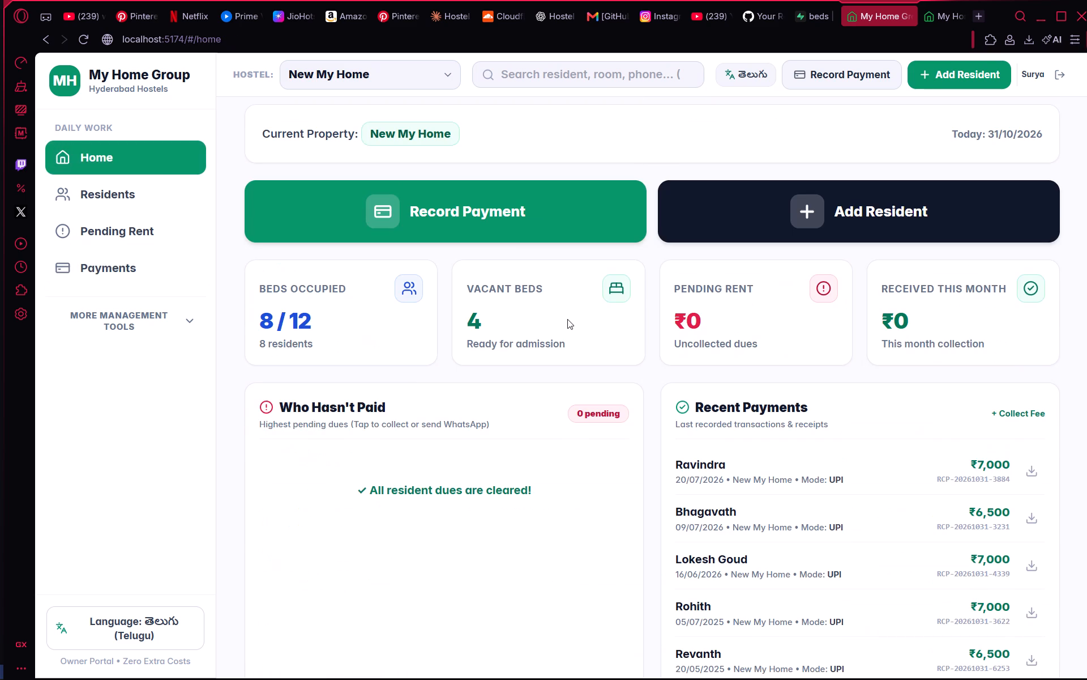
scroll(567, 319, down, 4)
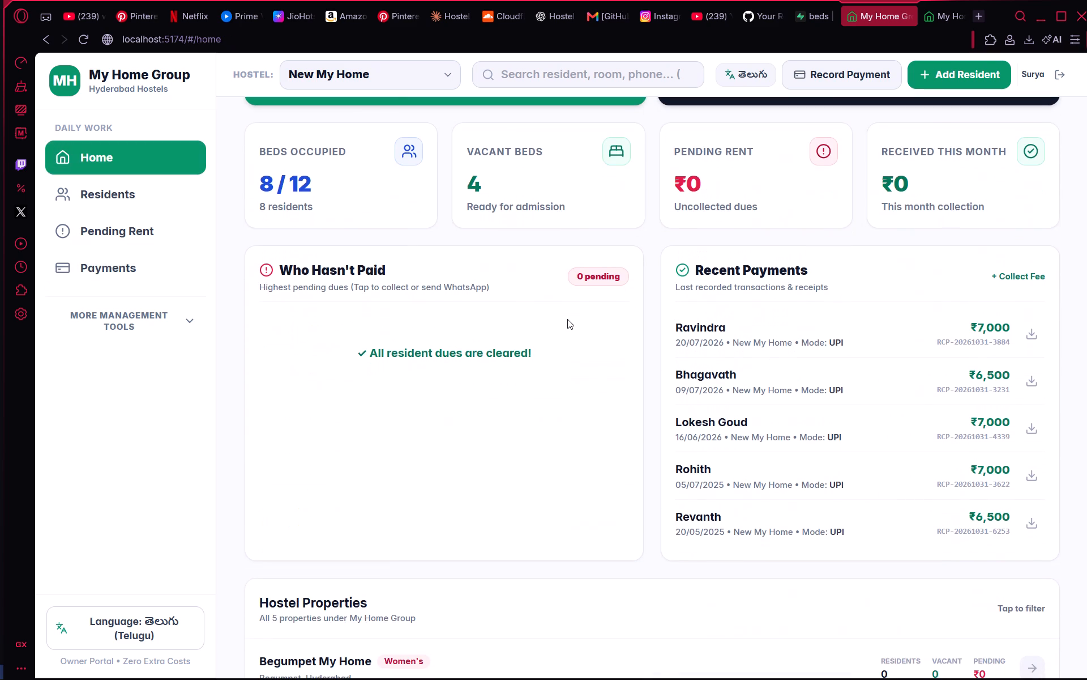
scroll(567, 319, down, 6)
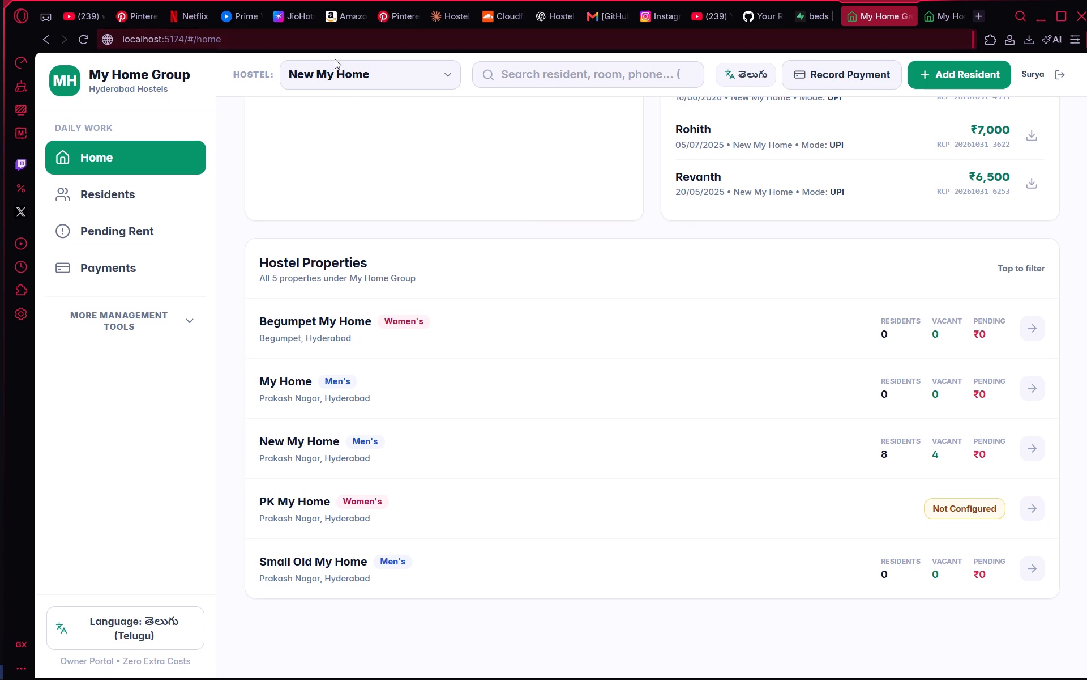
Switch the selected hostel to My Home and check its dashboard and resident directory.
click(345, 70)
click(331, 132)
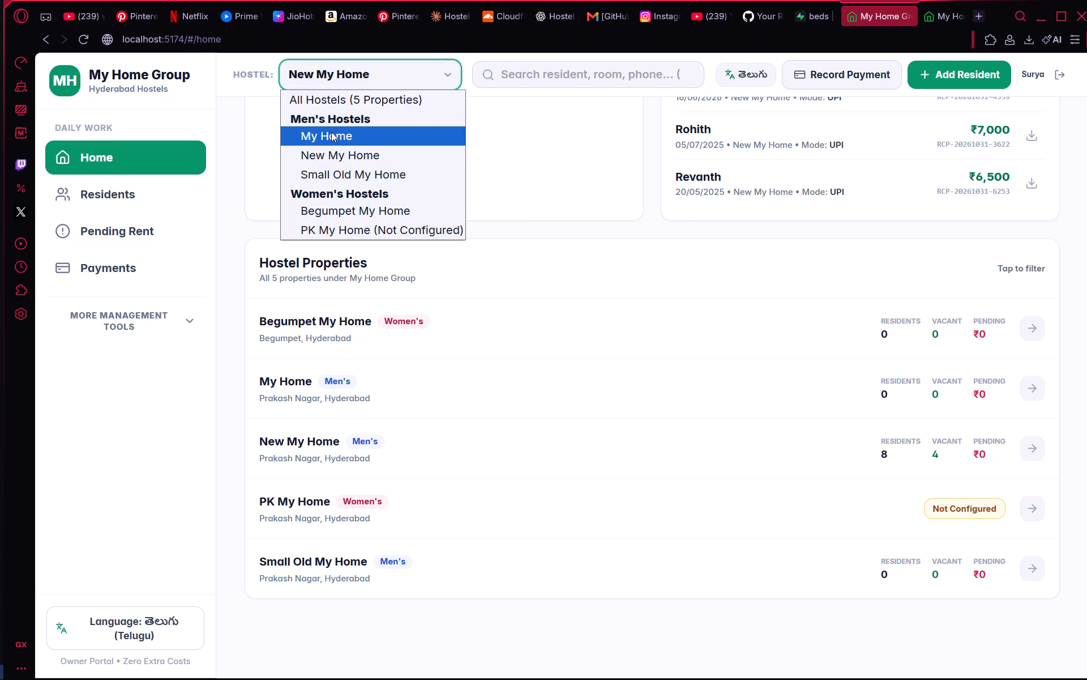
scroll(544, 249, up, 8)
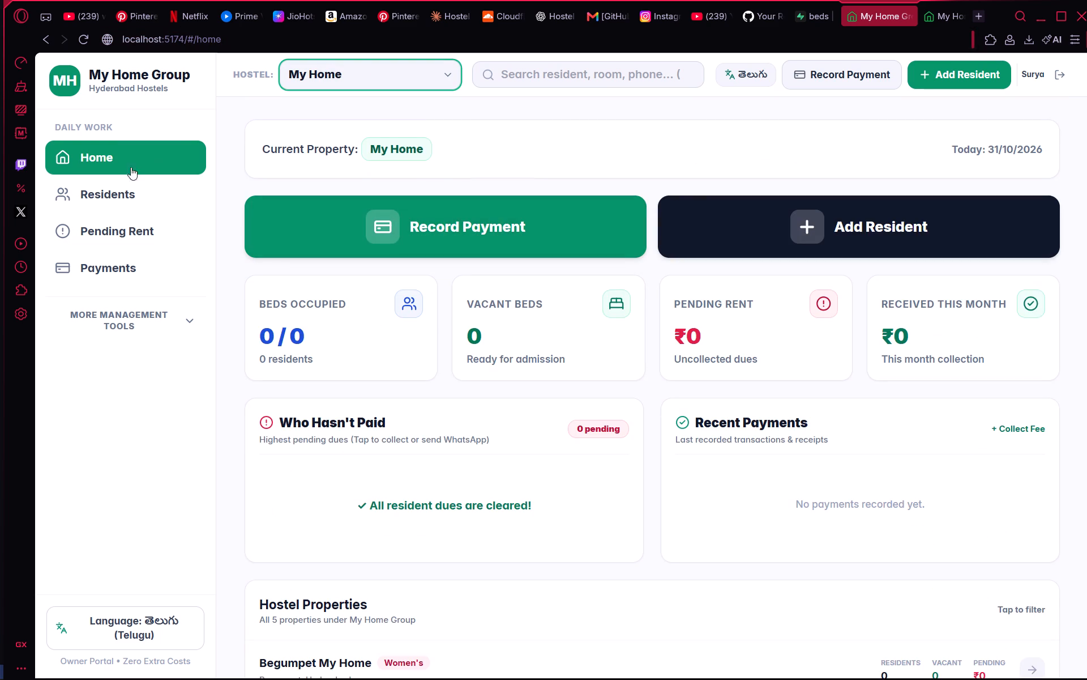
click(108, 178)
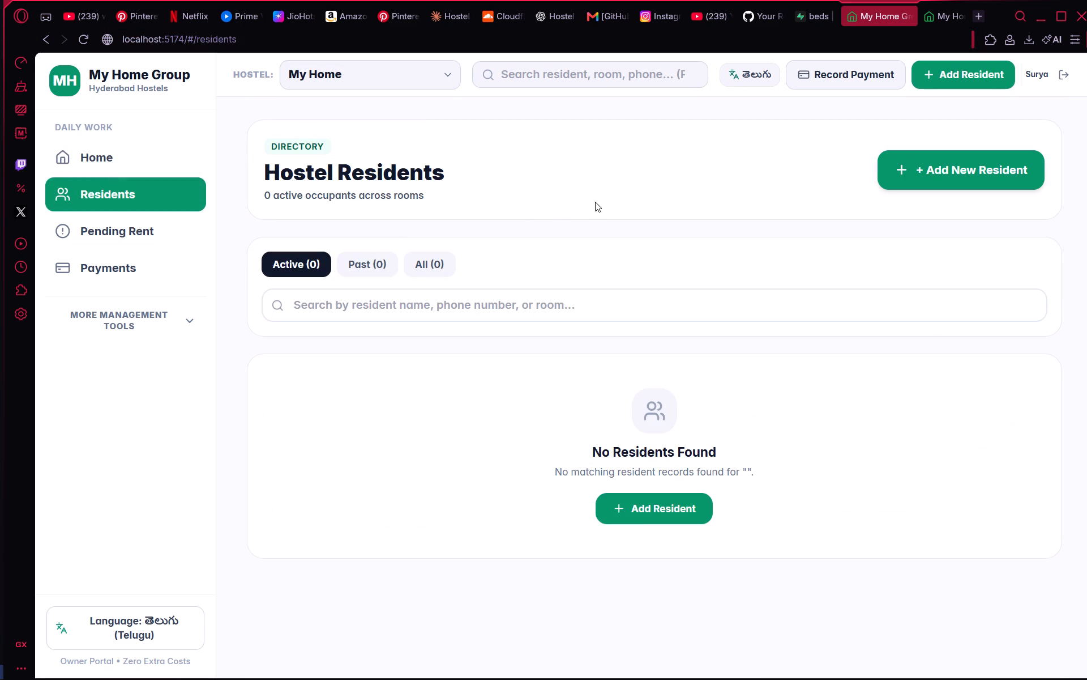
scroll(595, 202, down, 1)
scroll(595, 202, up, 3)
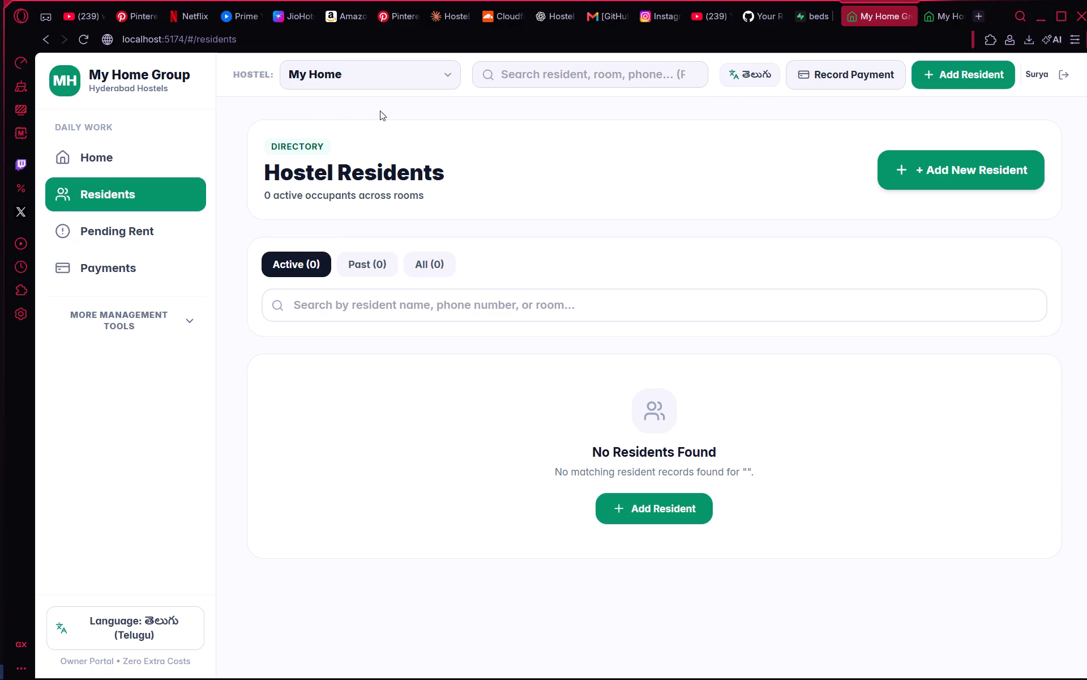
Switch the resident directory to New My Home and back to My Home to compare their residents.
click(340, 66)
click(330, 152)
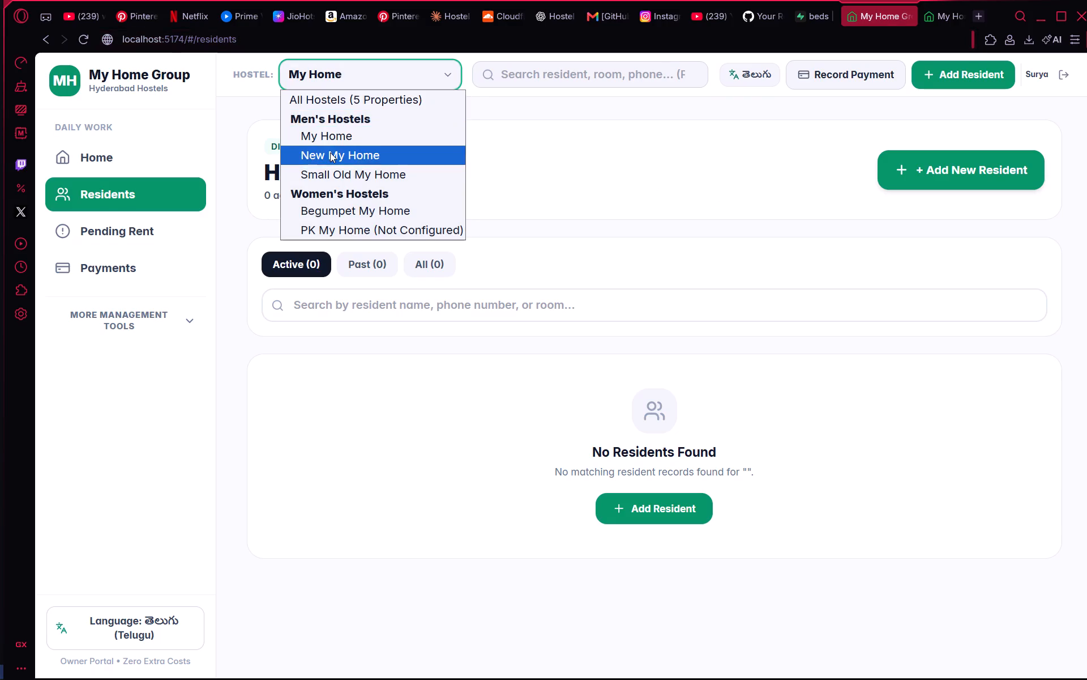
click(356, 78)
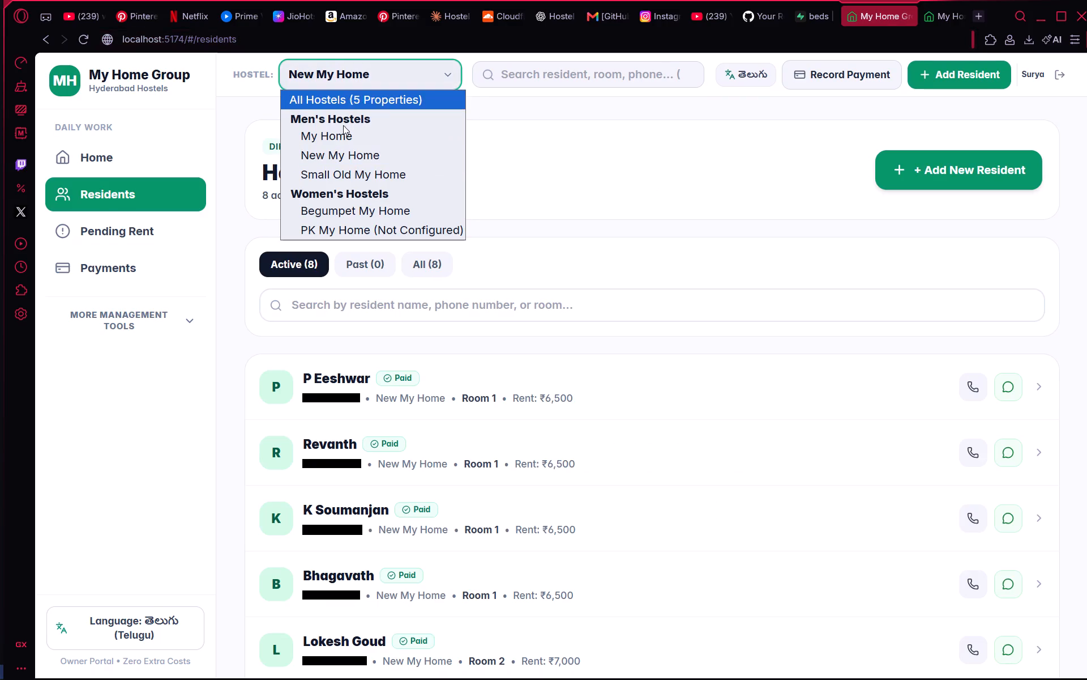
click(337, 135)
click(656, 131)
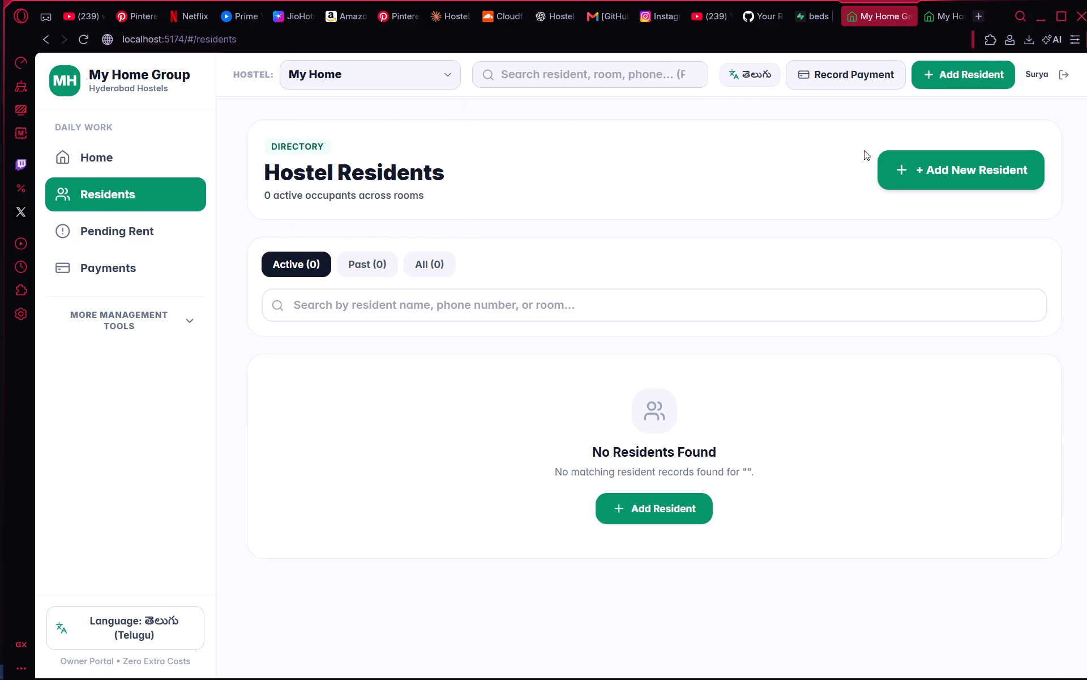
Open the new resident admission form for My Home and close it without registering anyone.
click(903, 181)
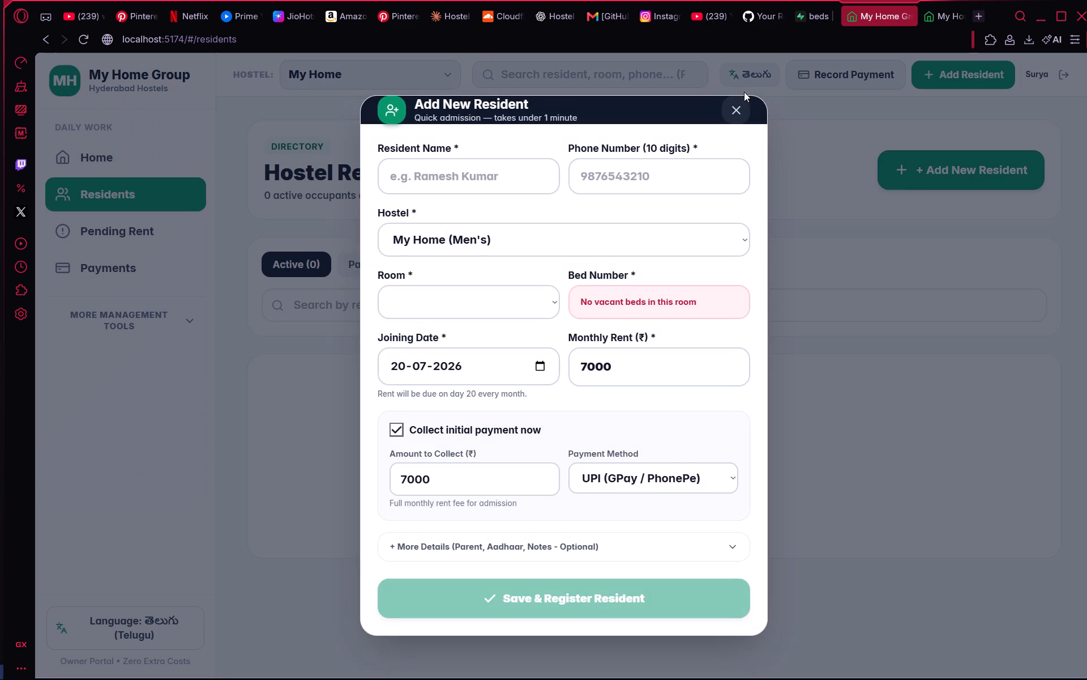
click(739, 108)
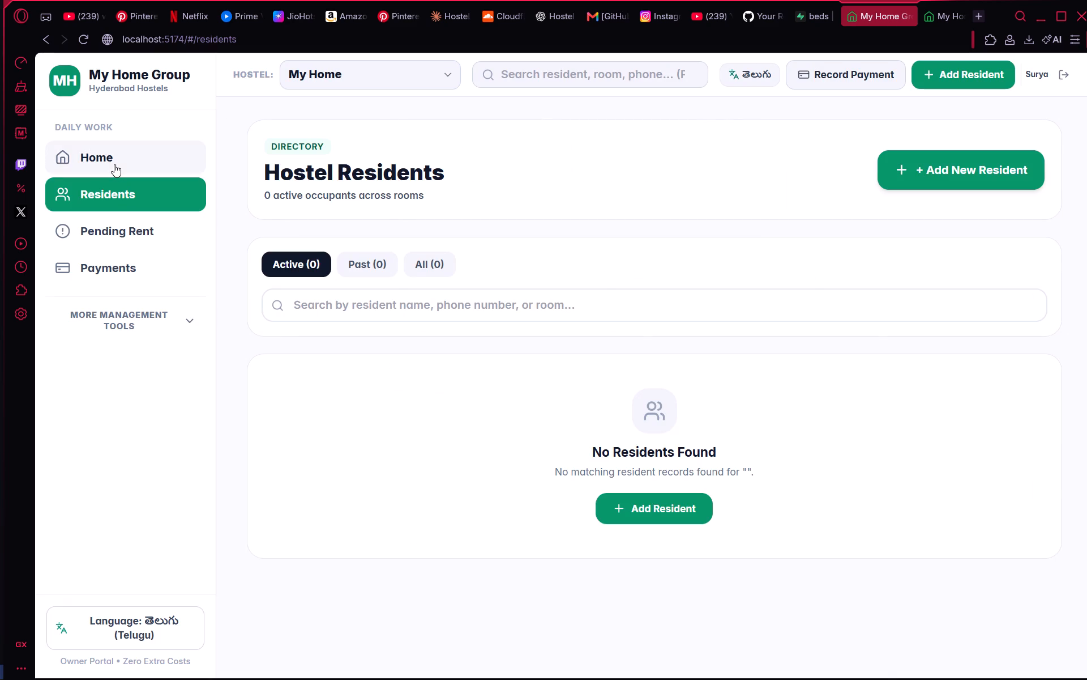
Open the My Home hostel's rooms page from the hostel properties list on the home dashboard.
click(114, 164)
scroll(444, 319, down, 5)
click(439, 372)
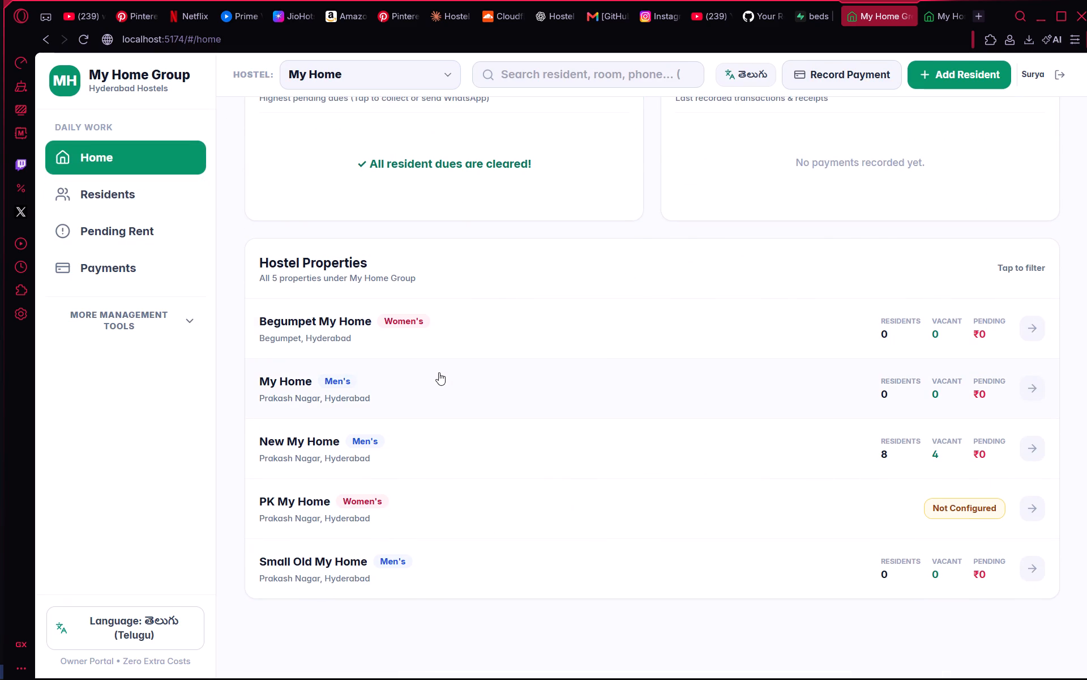
Start a new room for My Home and set its floor to Gnd Floor.
click(637, 381)
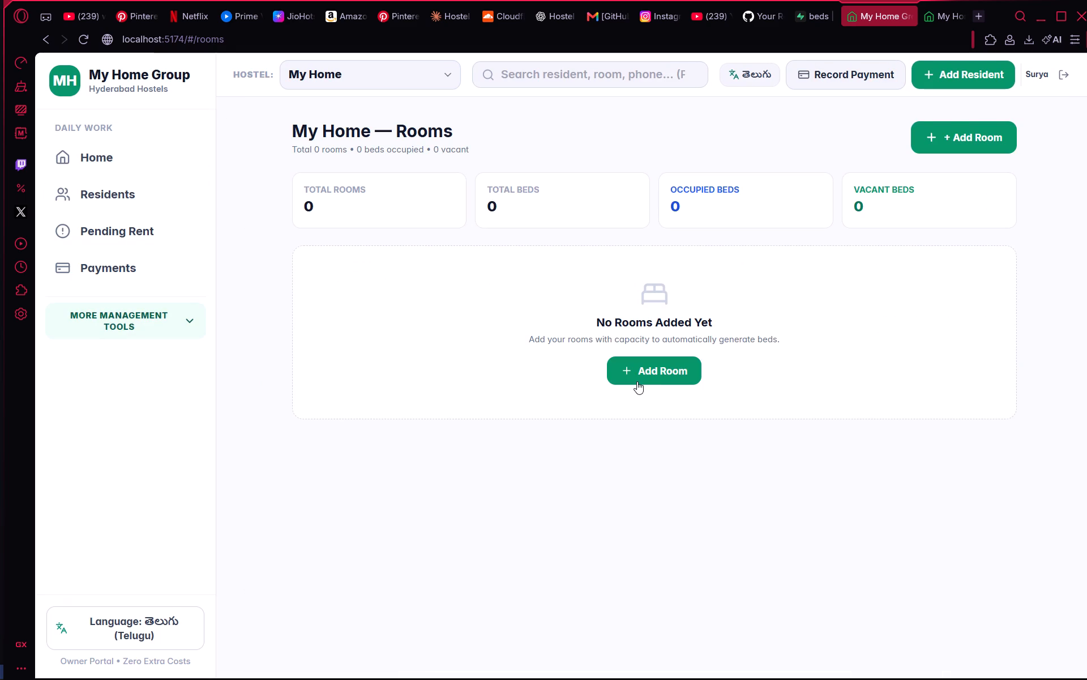
click(470, 342)
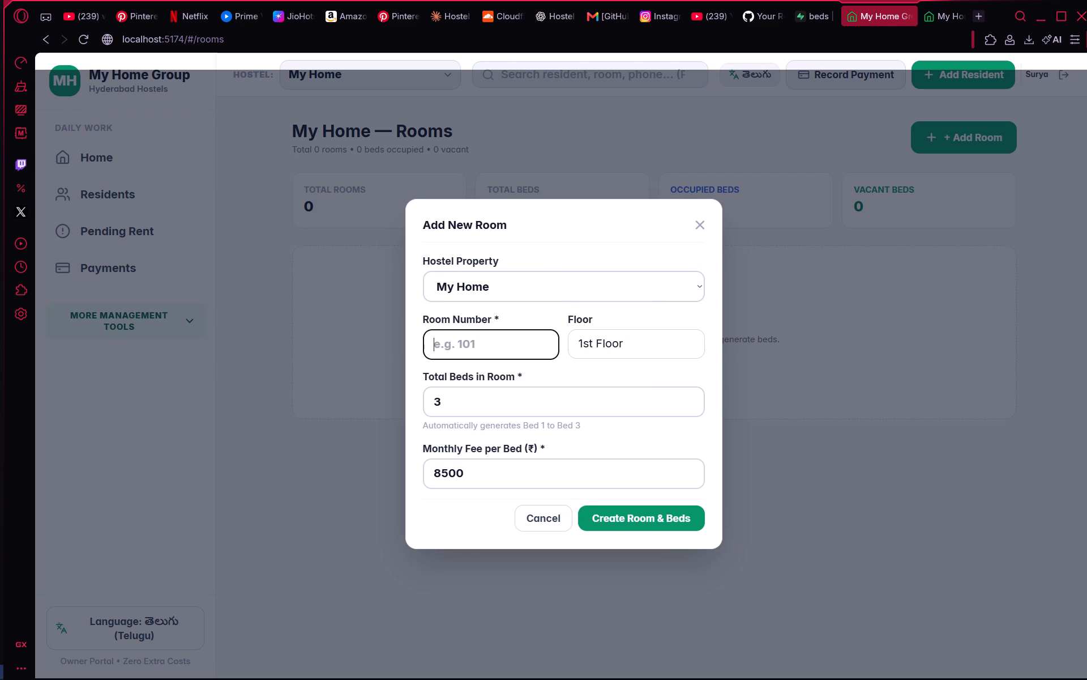
click(573, 346)
click(637, 343)
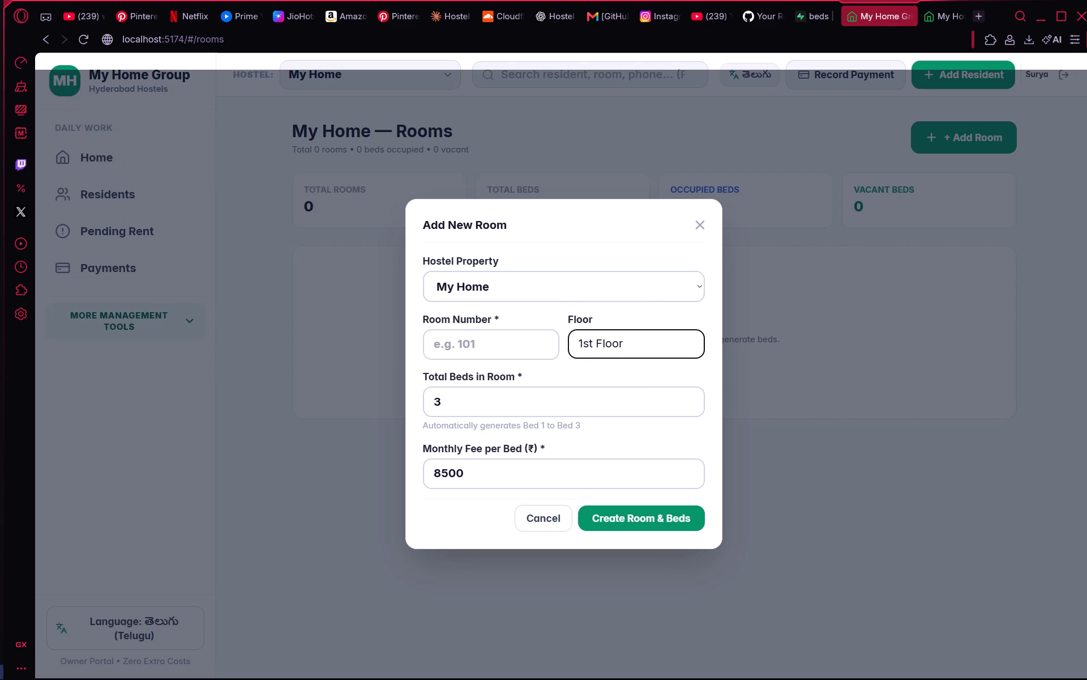
text(\\\)
key(BackSpace)
key(BackSpace)
key(BackSpace)
key(BackSpace)
key(BackSpace)
key(BackSpace)
key(BackSpace)
key(BackSpace)
key(BackSpace)
key(BackSpace)
key(BackSpace)
key(BackSpace)
key(BackSpace)
key(BackSpace)
key(BackSpace)
key(BackSpace)
key(BackSpace)
key(BackSpace)
key(BackSpace)
key(BackSpace)
text(Gnd FLOOR)
key(BackSpace)
key(BackSpace)
key(BackSpace)
key(BackSpace)
text(loor)
Enter room number 1 and set the total beds in the room to 4.
click(491, 338)
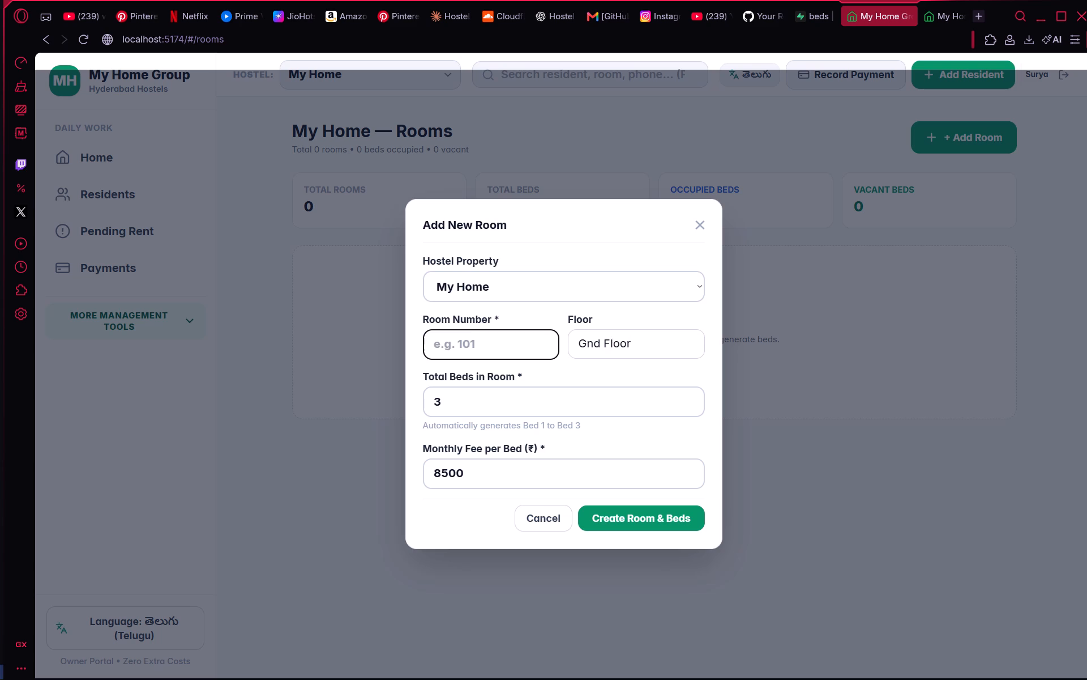
key(1)
click(485, 392)
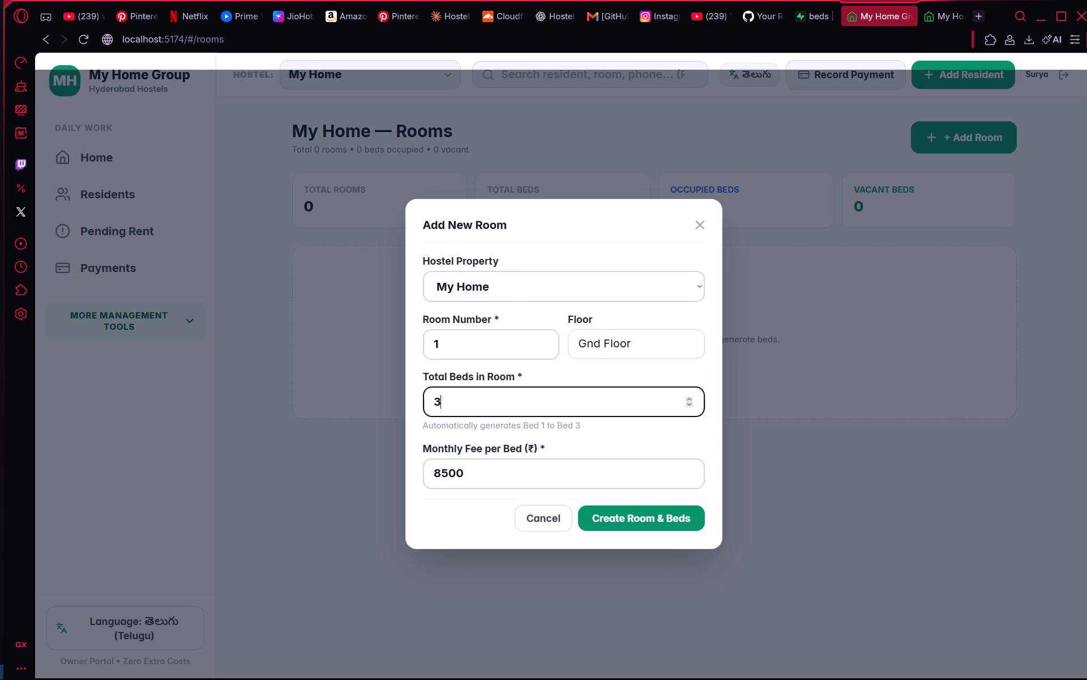
key(BackSpace)
key(BackSpace)
key(BackSpace)
triple_click(688, 400)
click(567, 436)
Set the monthly fee per bed to ₹6500 and create the room with its beds.
click(513, 469)
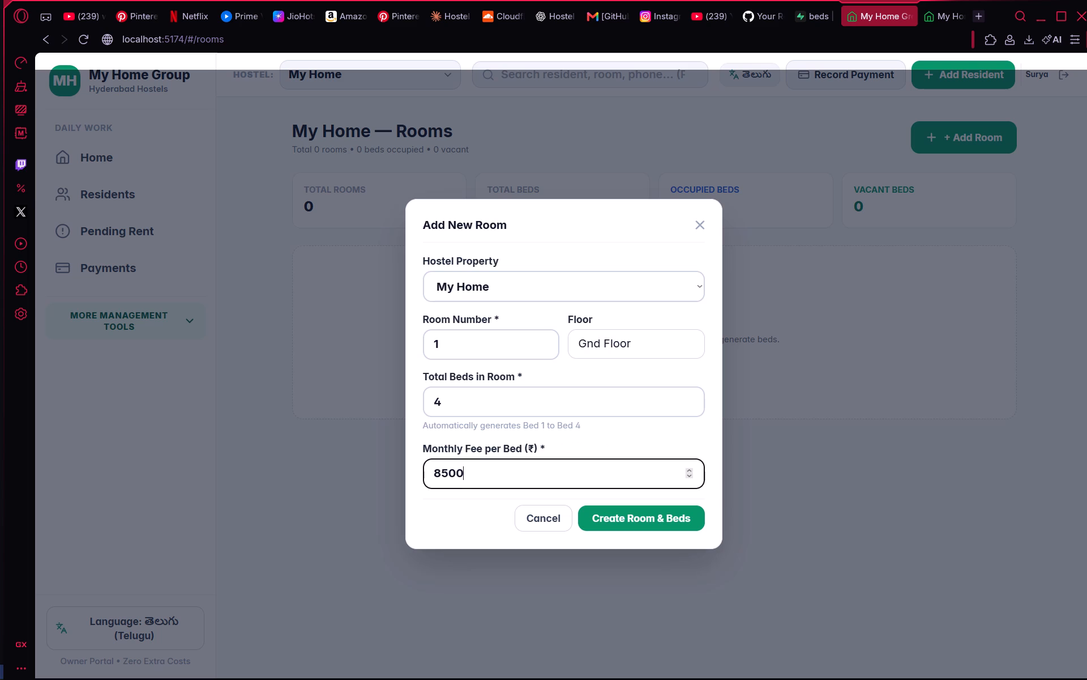
key(BackSpace)
key(BackSpace)
key(BackSpace)
key(BackSpace)
key(BackSpace)
key(BackSpace)
key(BackSpace)
key(BackSpace)
key(Left)
key(Right)
key(Left)
key(Right)
key(Left)
key(Right)
key(Left)
key(Right)
key(Left)
key(Right)
key(Left)
key(Right)
key(Left)
key(Right)
key(Left)
key(Right)
key(Left)
key(Right)
key(Left)
key(Right)
key(Left)
key(Right)
key(Left)
text(65)
key(0)
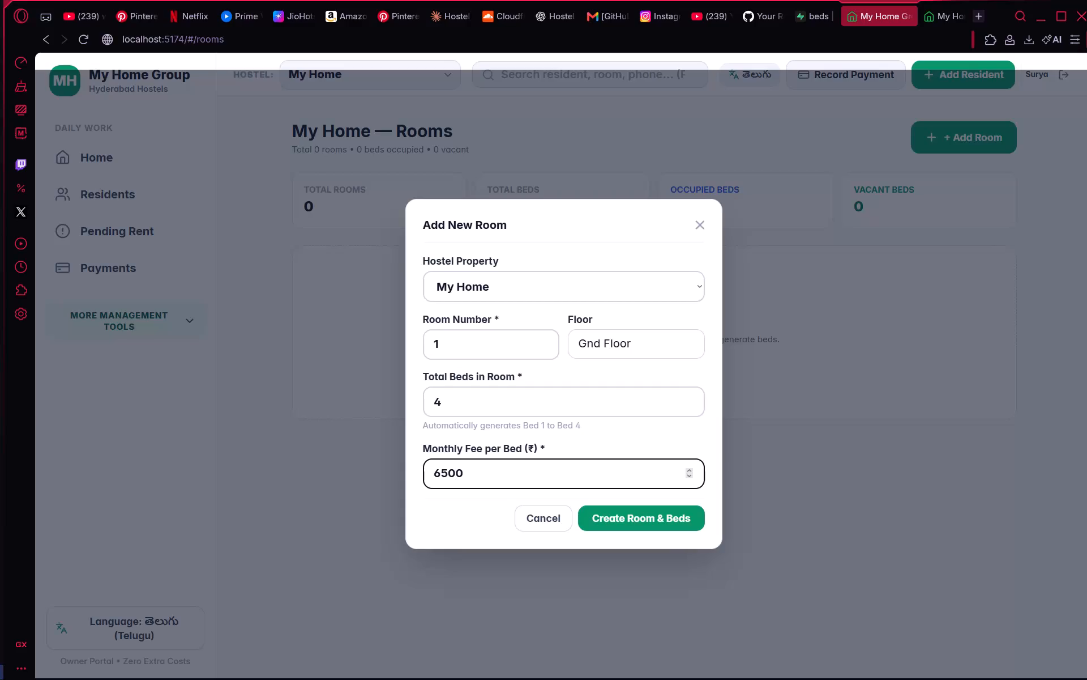
click(644, 520)
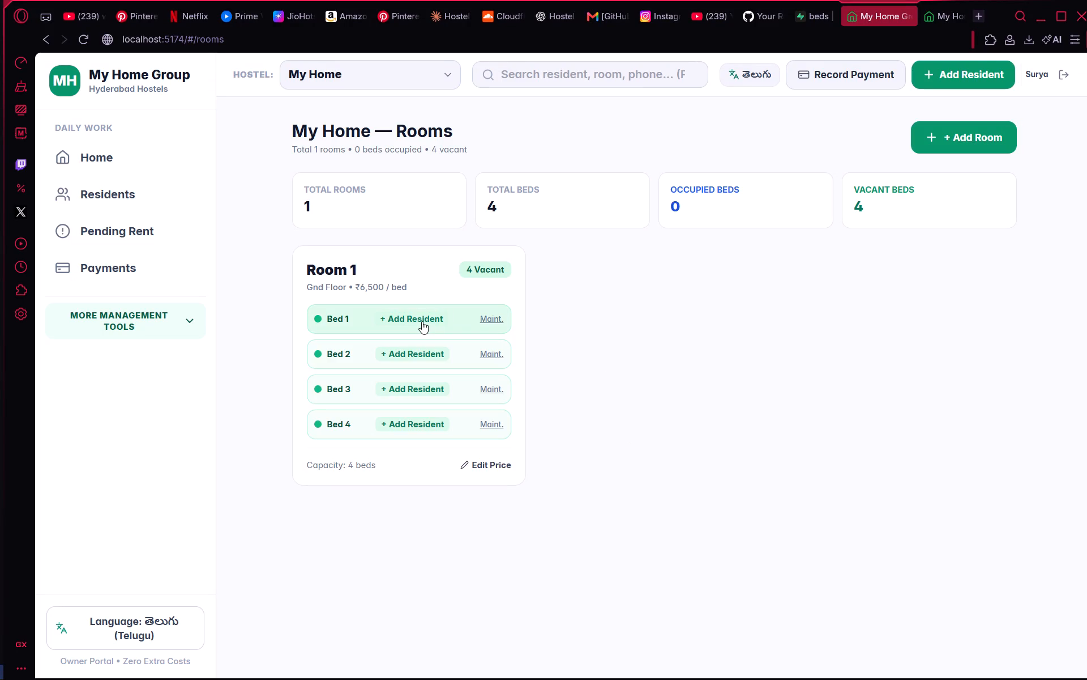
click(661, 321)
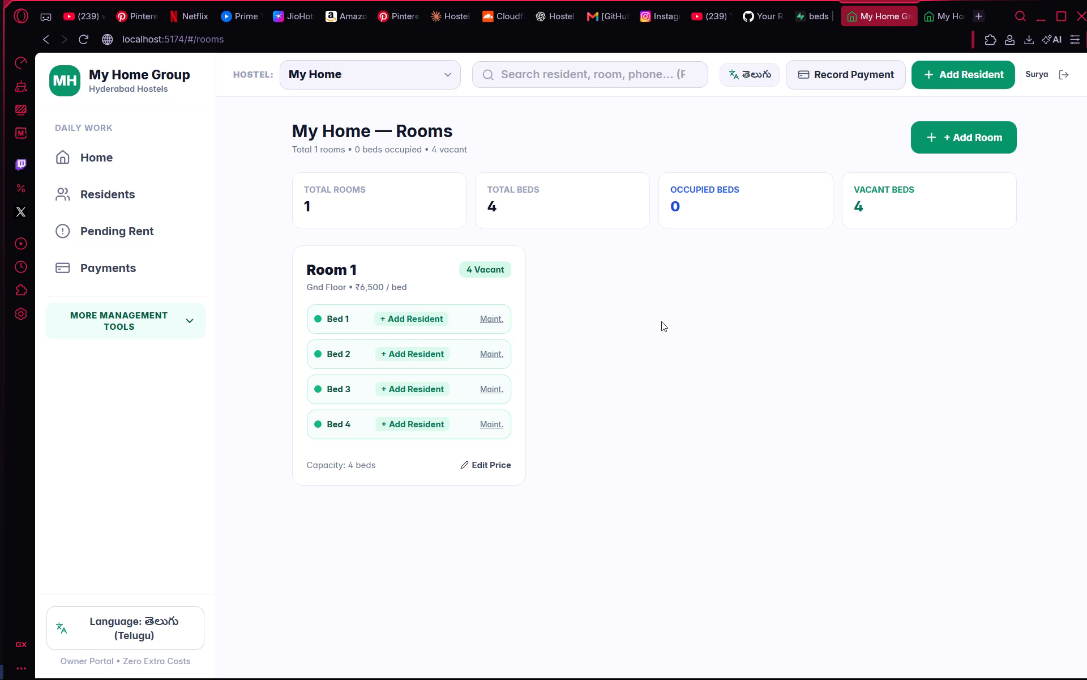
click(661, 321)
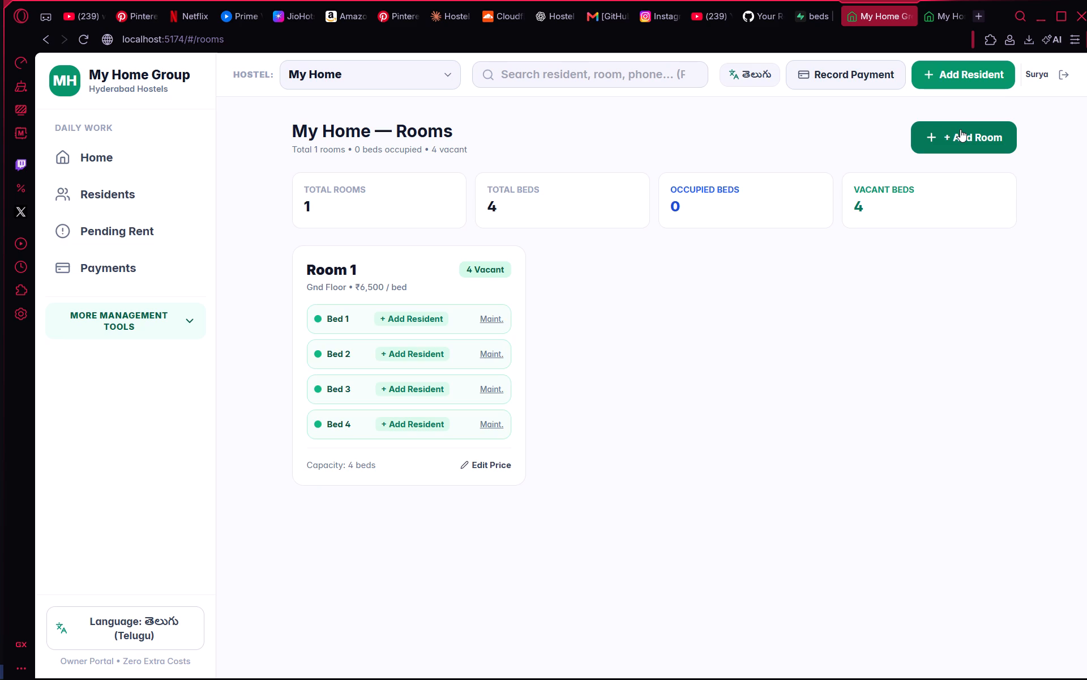
Start another new room for My Home and set its floor to Gnd Floor.
click(960, 129)
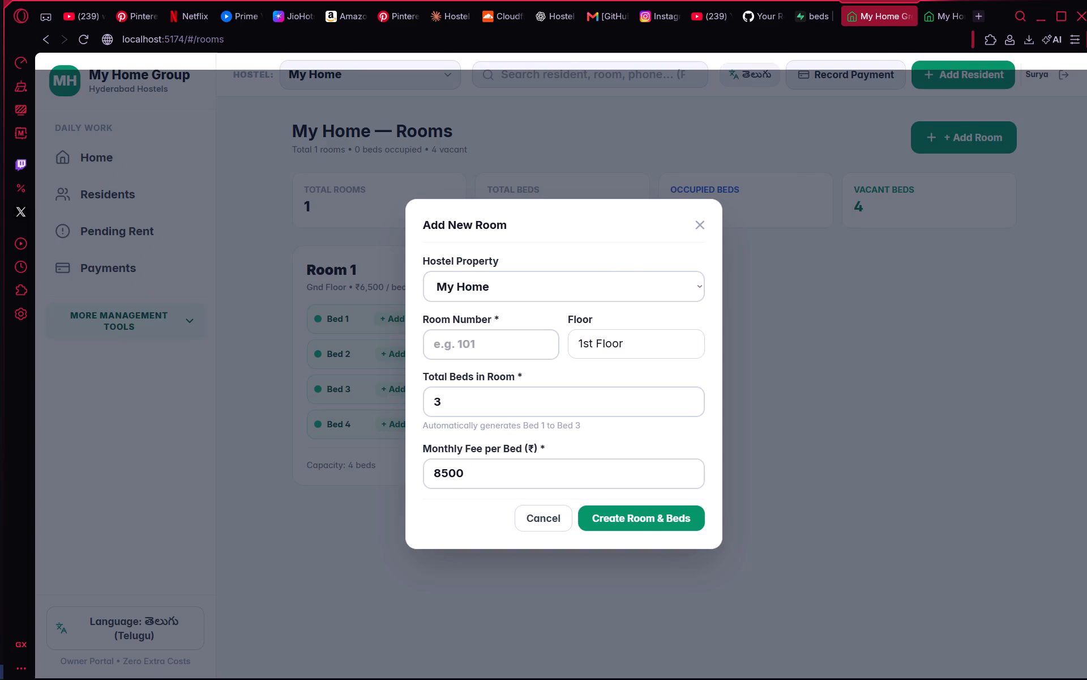
click(630, 347)
key(BackSpace)
key(BackSpace)
key(BackSpace)
key(BackSpace)
key(BackSpace)
key(BackSpace)
key(BackSpace)
key(BackSpace)
key(BackSpace)
key(BackSpace)
key(BackSpace)
key(BackSpace)
key(BackSpace)
key(BackSpace)
key(BackSpace)
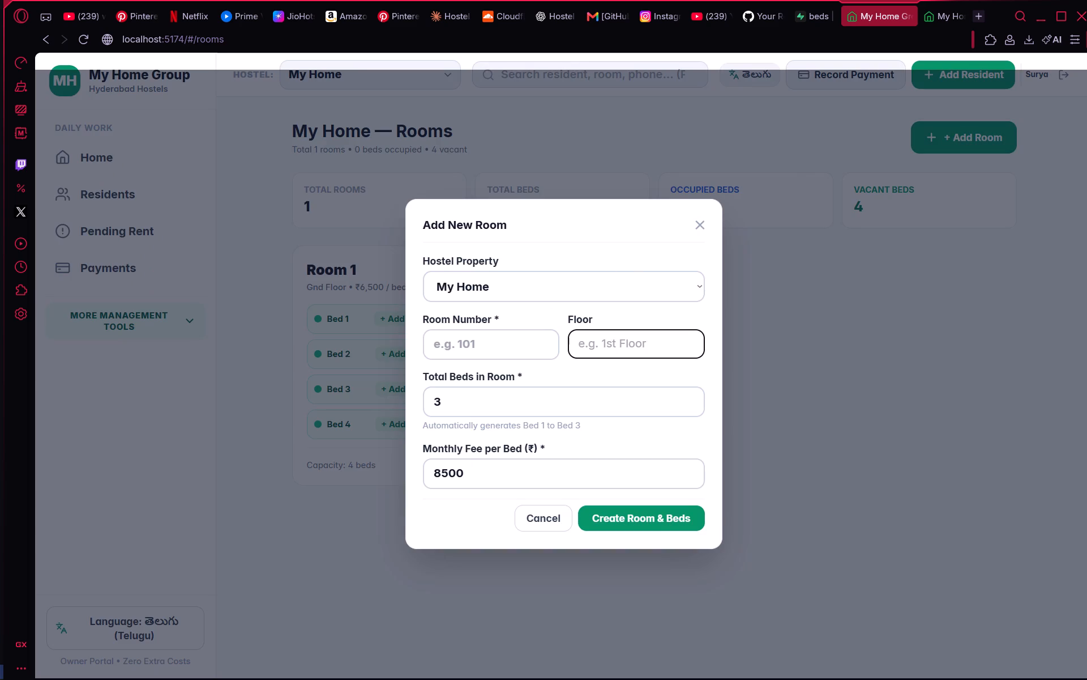
text(Gns)
key(BackSpace)
text(d Floor)
Enter room number 2 and set the total beds in the room to 2.
click(451, 350)
key(2)
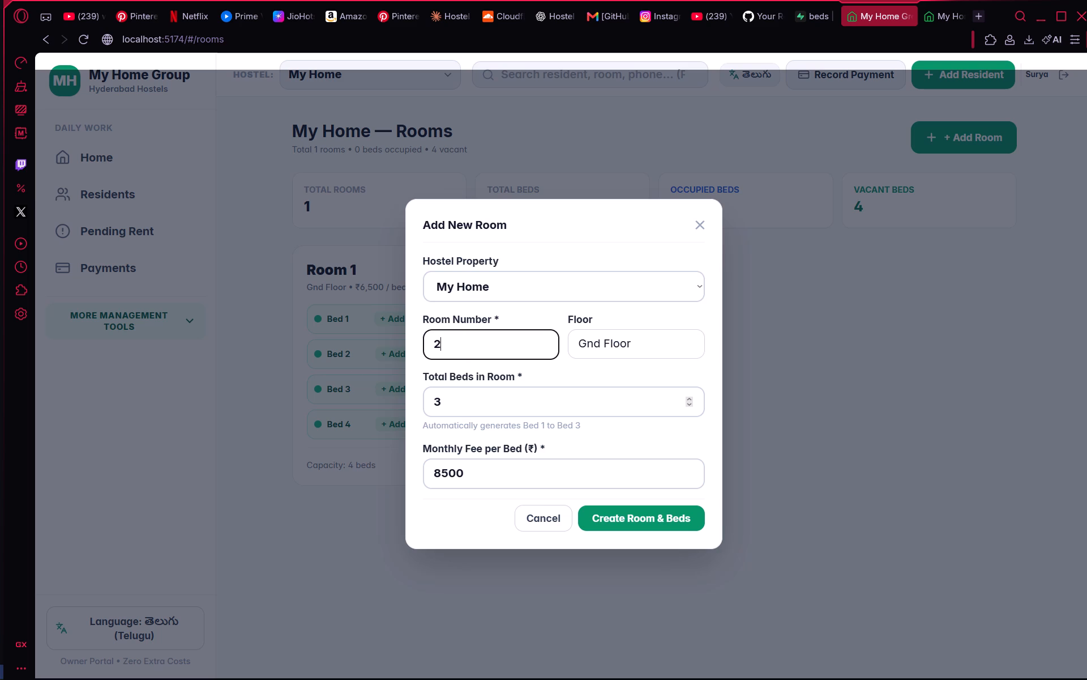
click(480, 396)
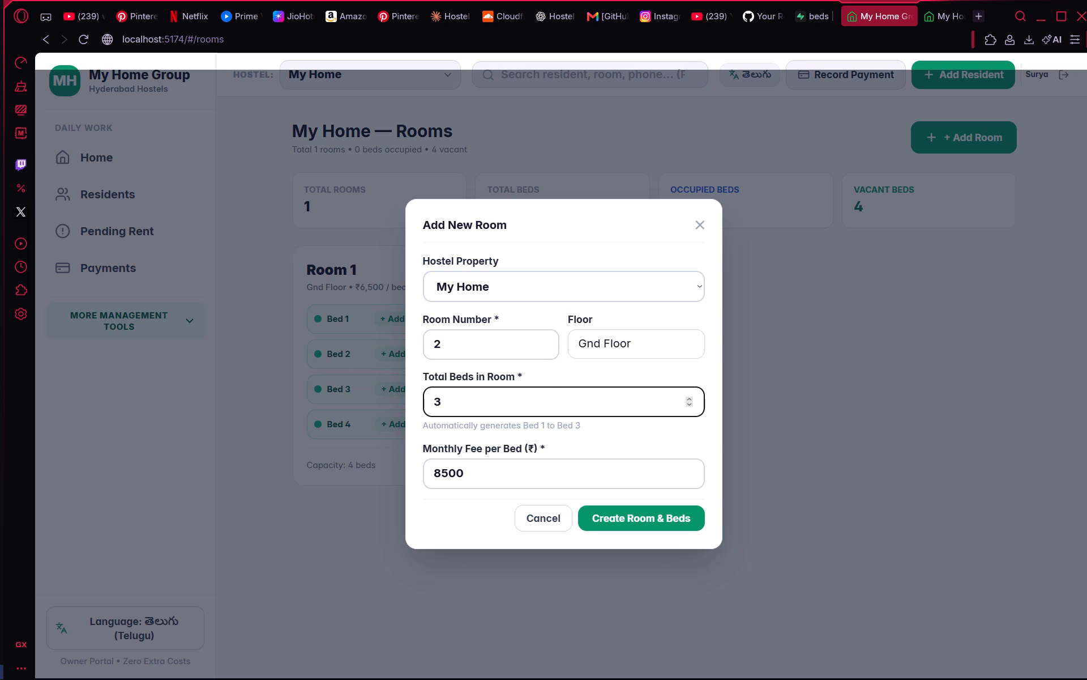
click(689, 405)
Set the monthly fee per bed to ₹7000 and create the room with its beds.
click(515, 469)
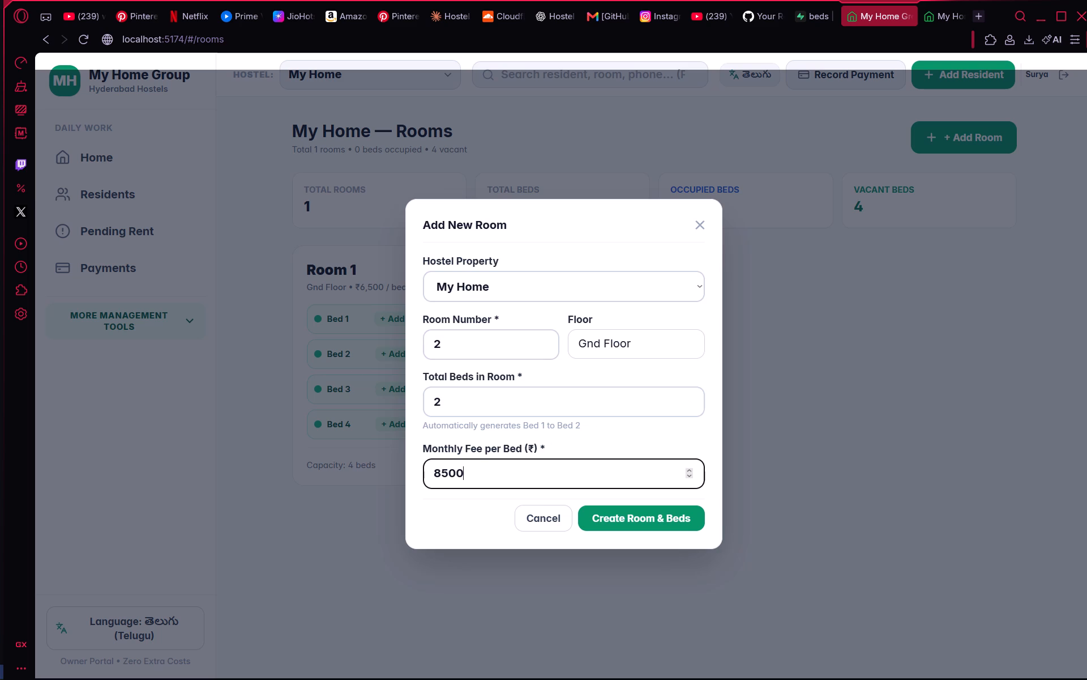
key(BackSpace)
key(BackSpace)
key(BackSpace)
key(BackSpace)
key(BackSpace)
key(Left)
text(700)
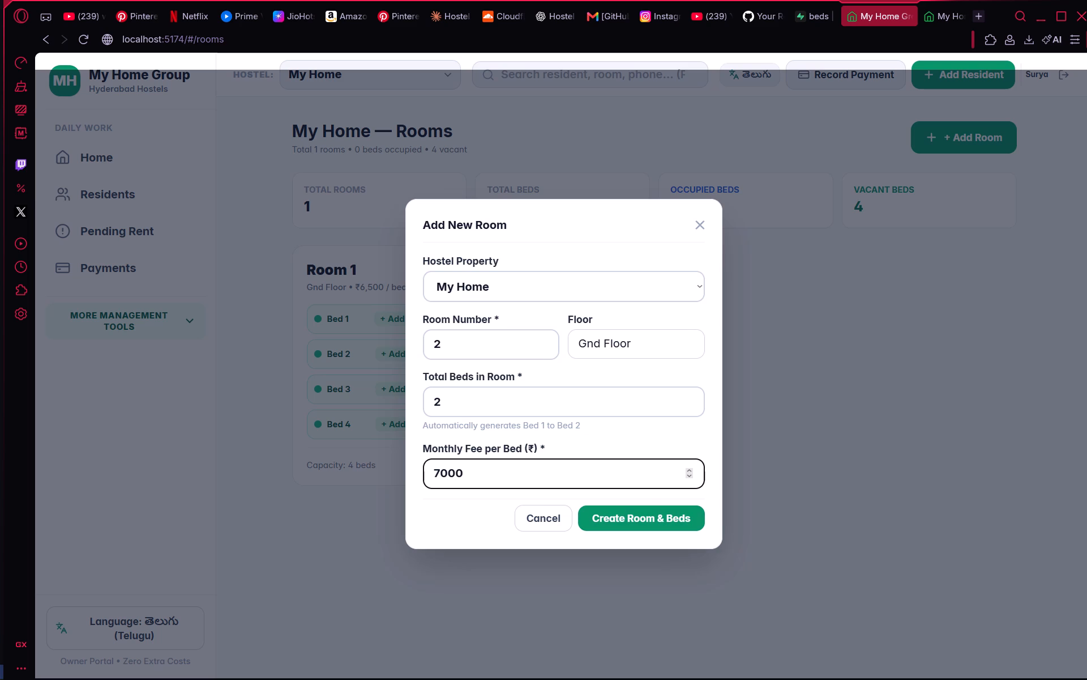
click(639, 518)
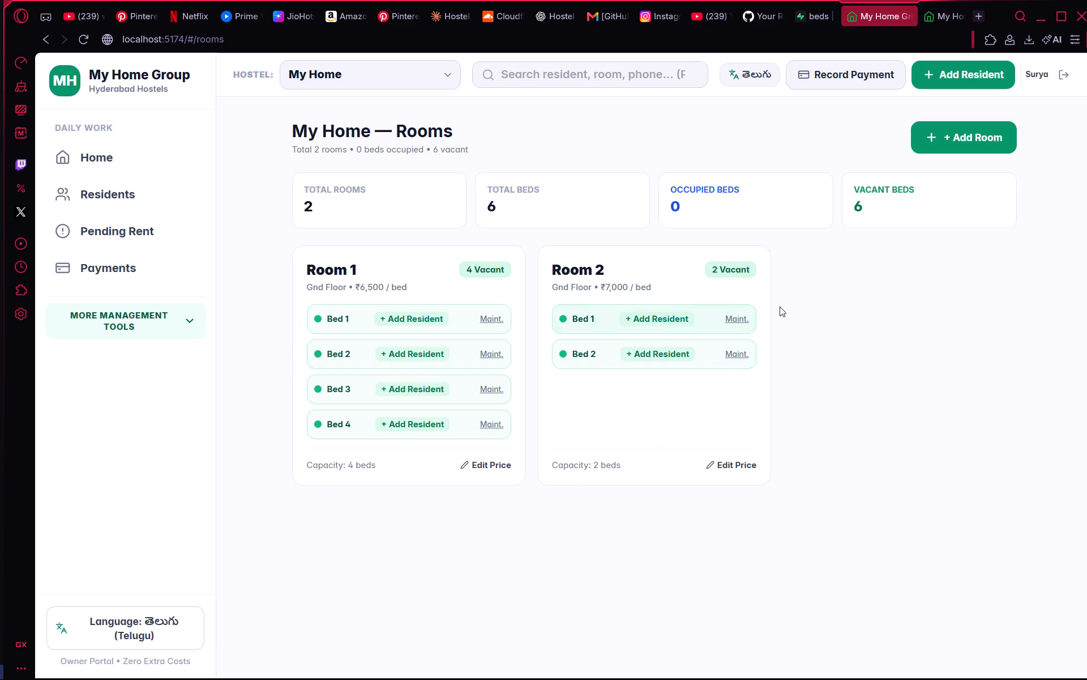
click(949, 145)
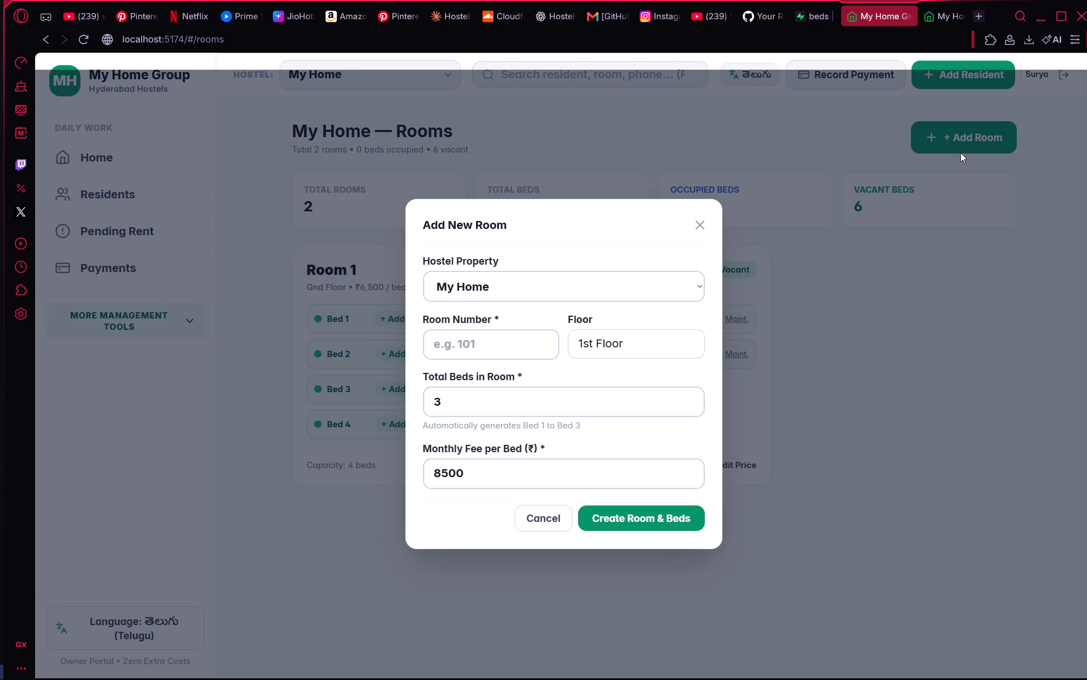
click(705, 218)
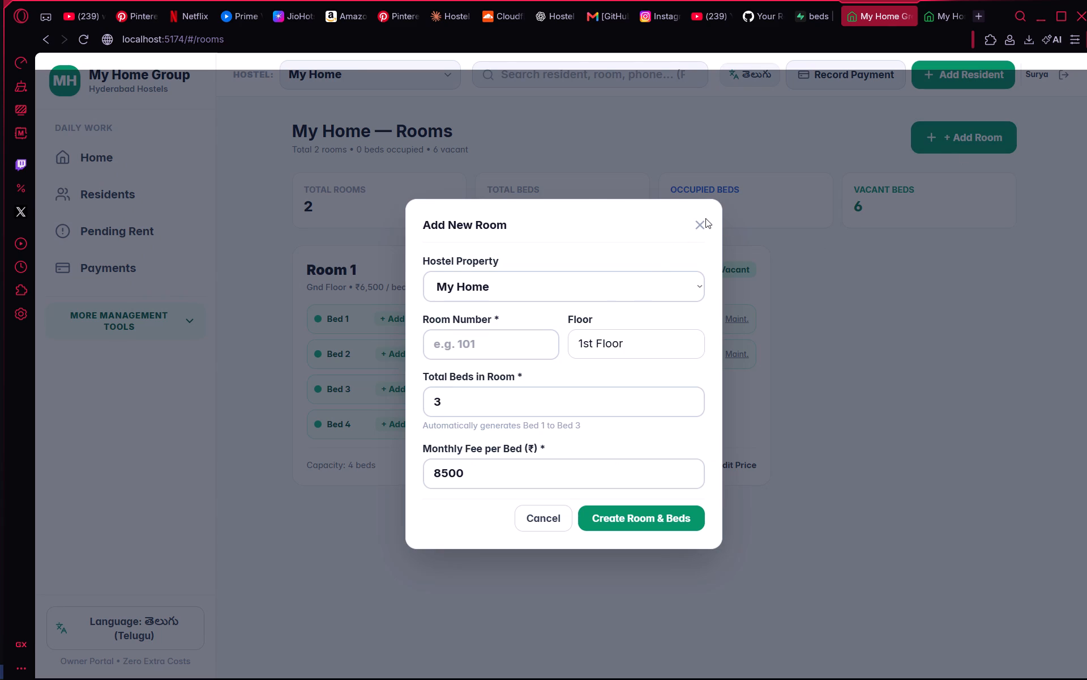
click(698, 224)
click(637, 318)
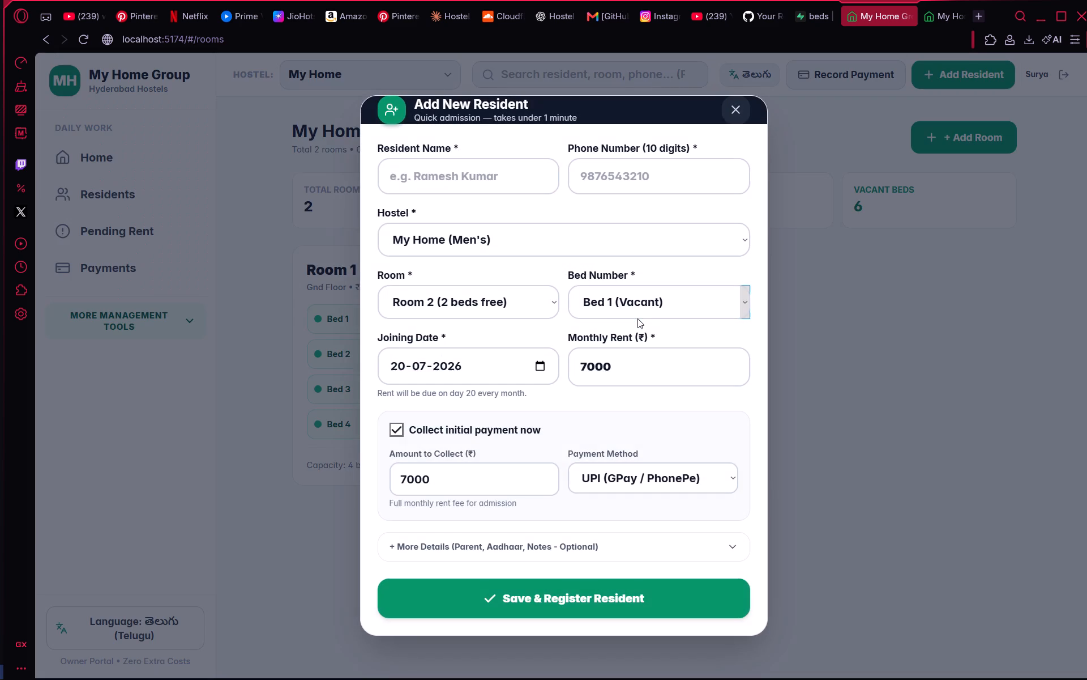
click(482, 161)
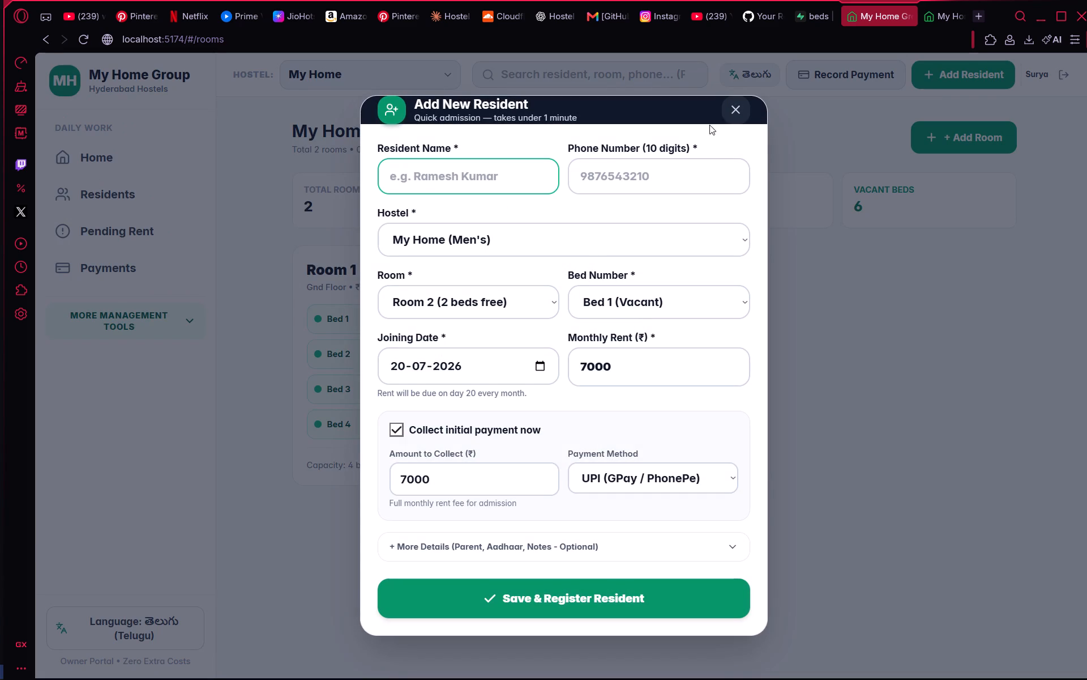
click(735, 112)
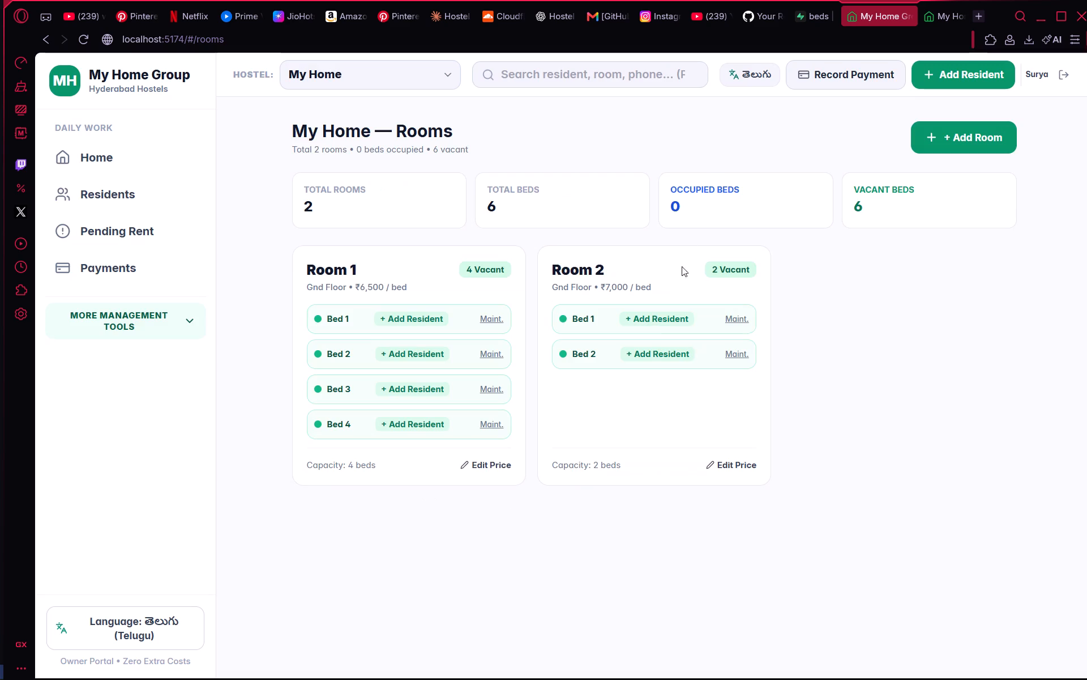
Start a new resident admission for Bed 1 in Room 2 of My Home and enter the resident's name.
click(649, 318)
click(474, 181)
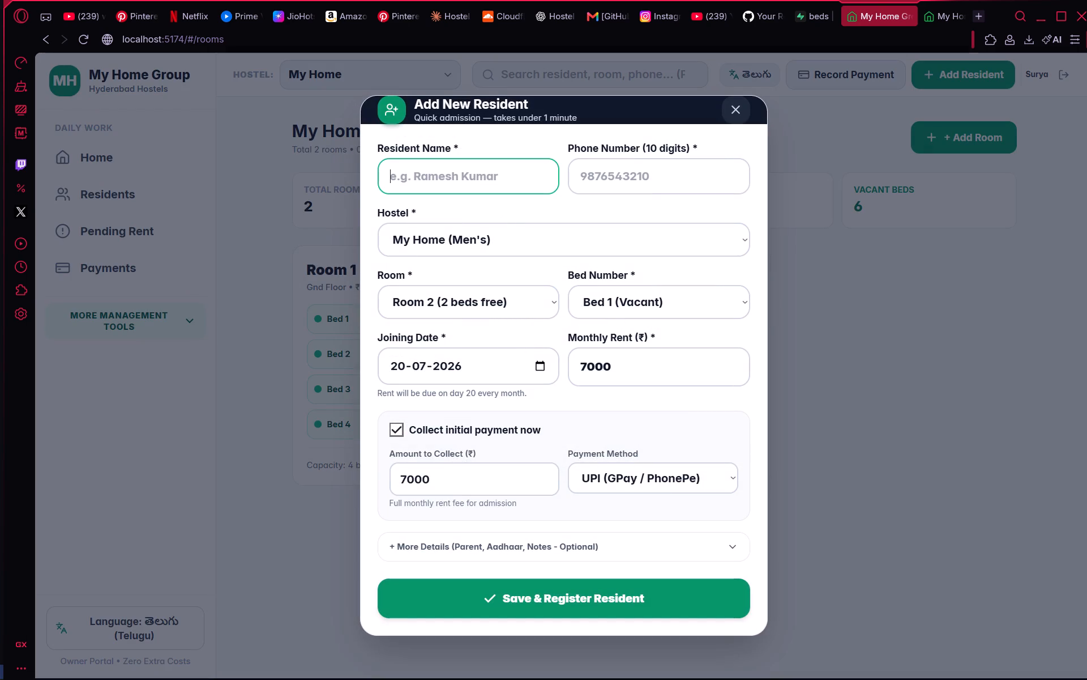
key(shift+m)
key(BackSpace)
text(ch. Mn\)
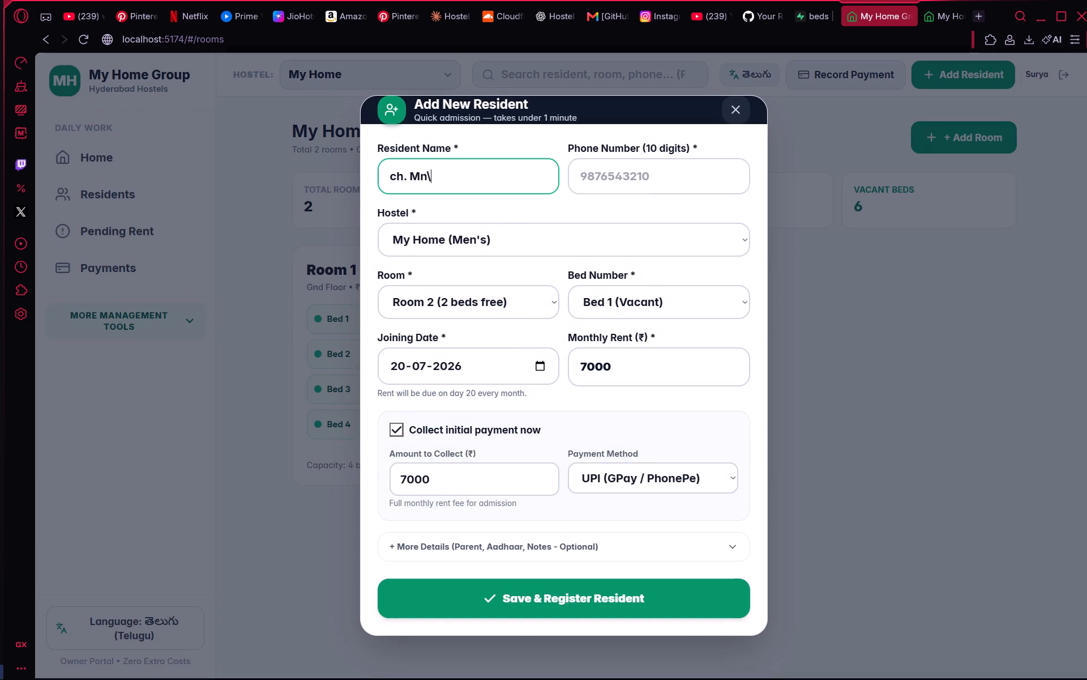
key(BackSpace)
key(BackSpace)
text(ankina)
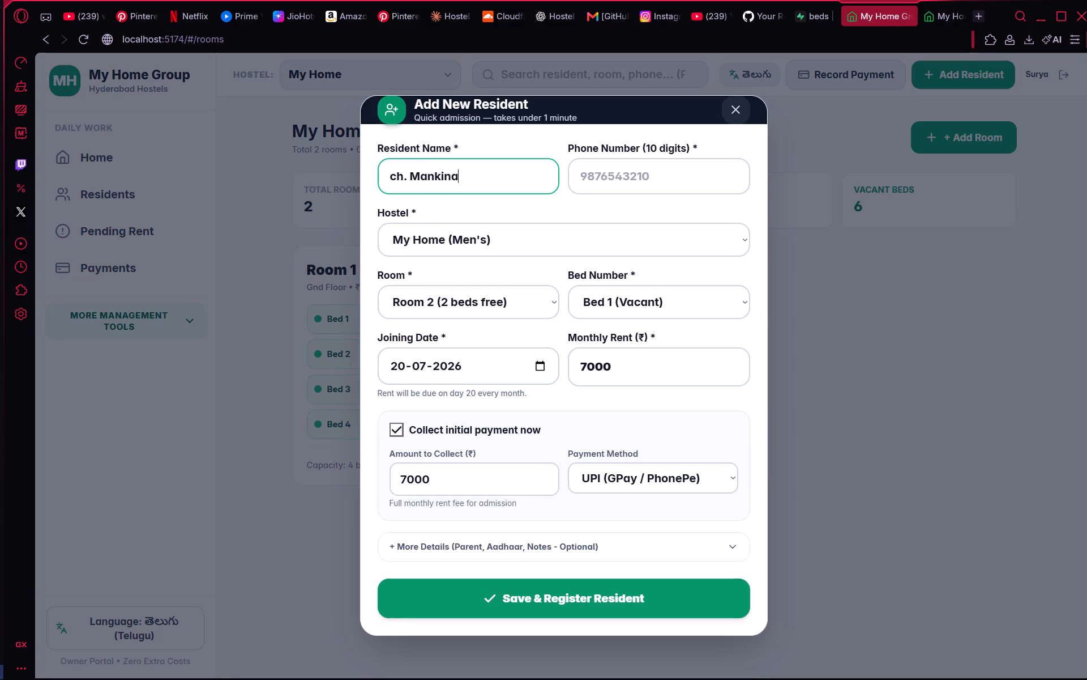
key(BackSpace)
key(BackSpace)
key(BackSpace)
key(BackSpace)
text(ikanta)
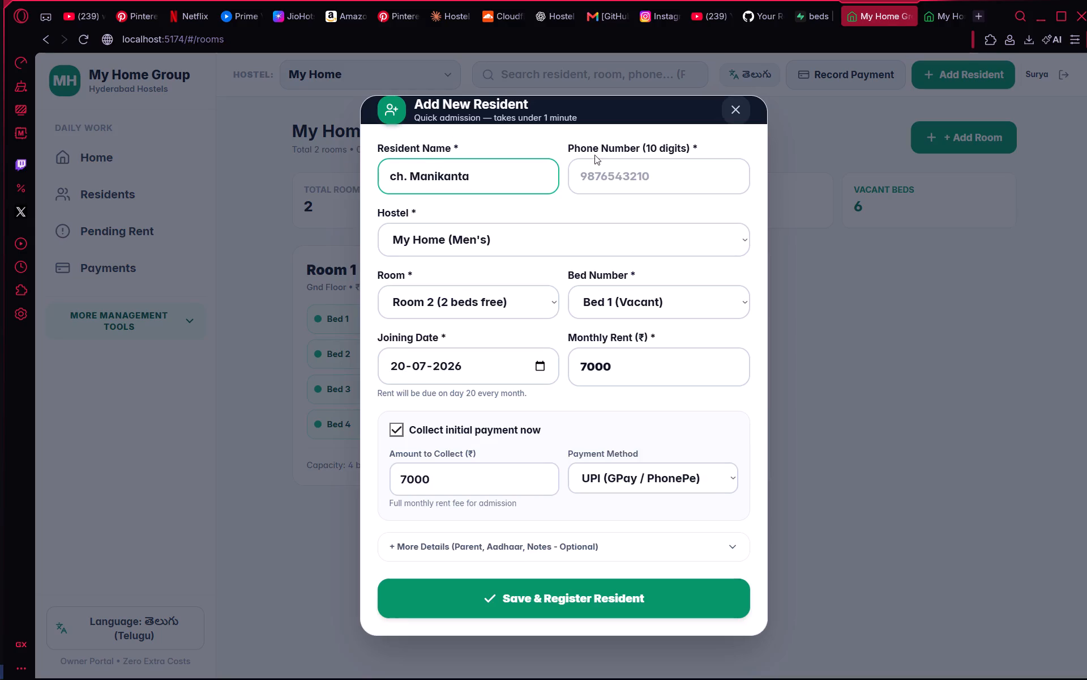
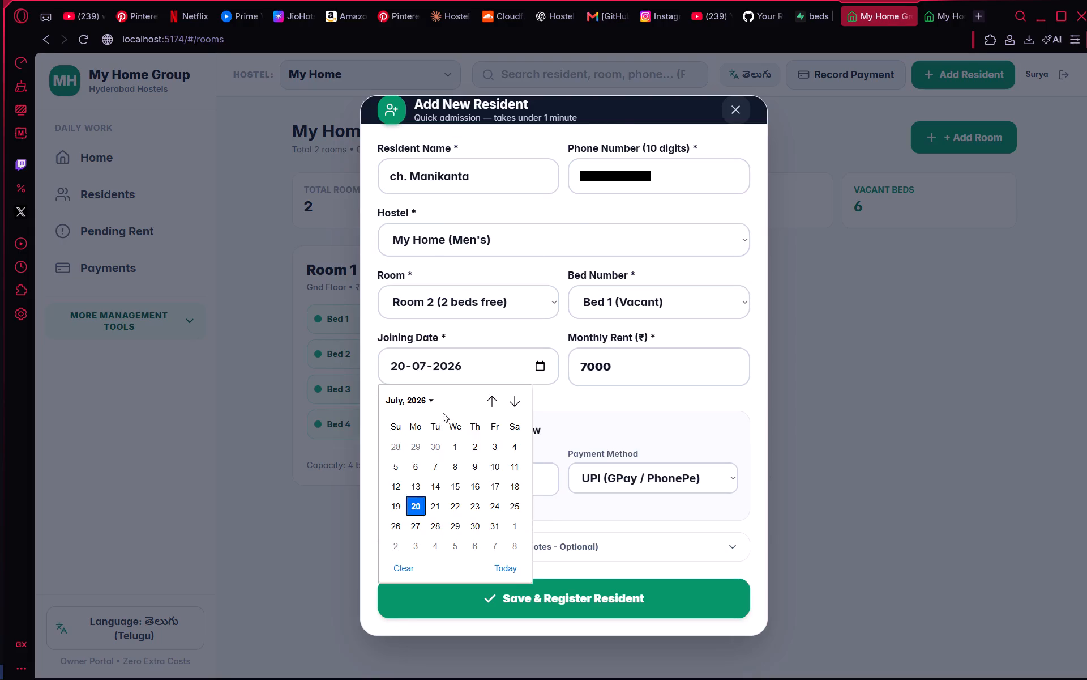
Set the joining date to 21-10-2026, register the resident in Bed 1 of Room 2, and return to the rooms overview.
click(428, 403)
click(433, 491)
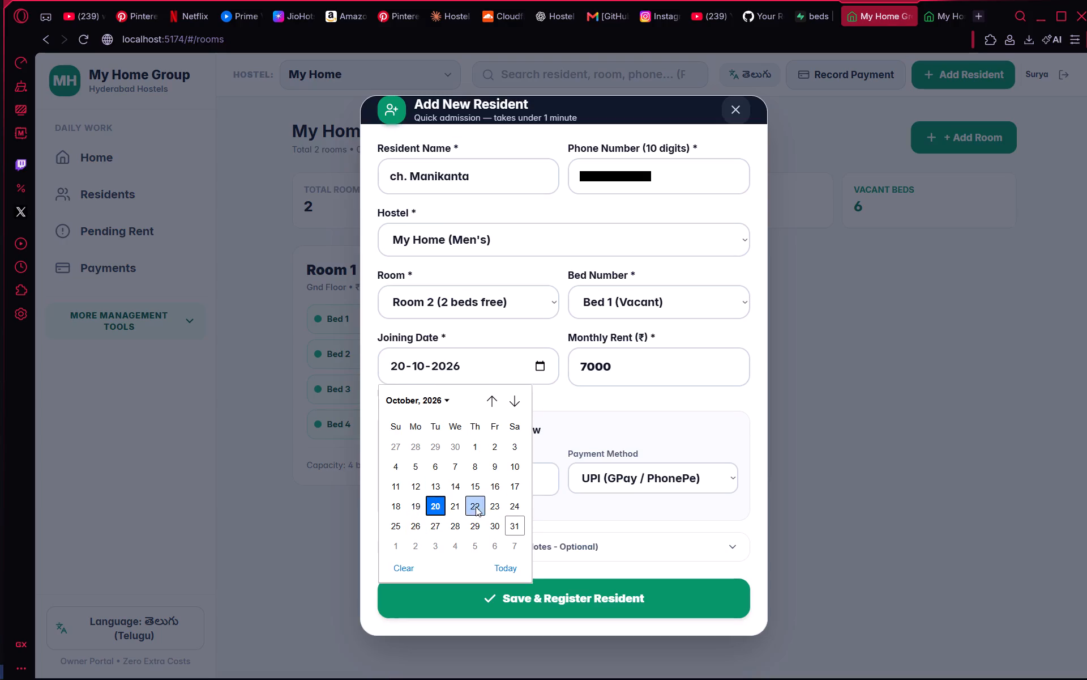
click(451, 509)
click(577, 428)
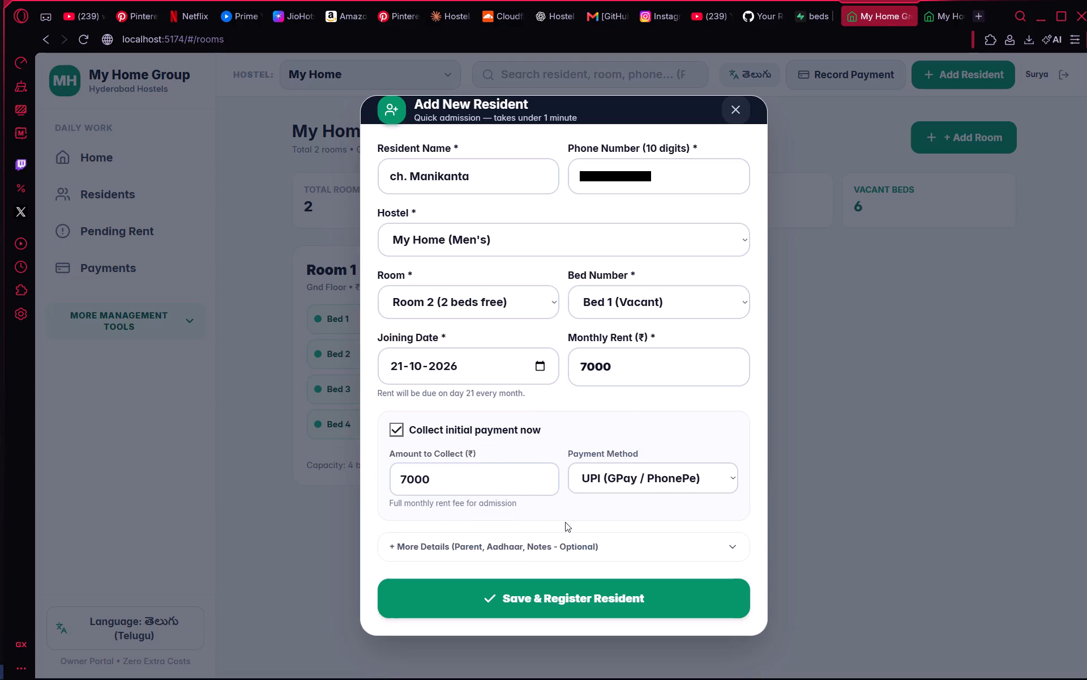
click(535, 584)
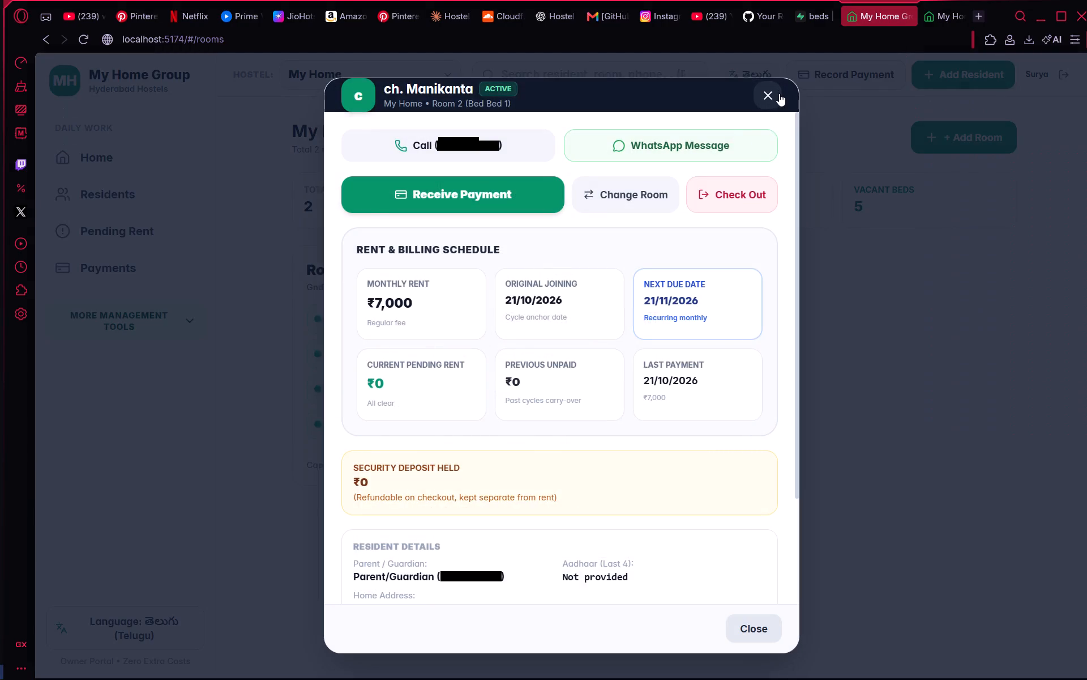
click(779, 93)
click(726, 195)
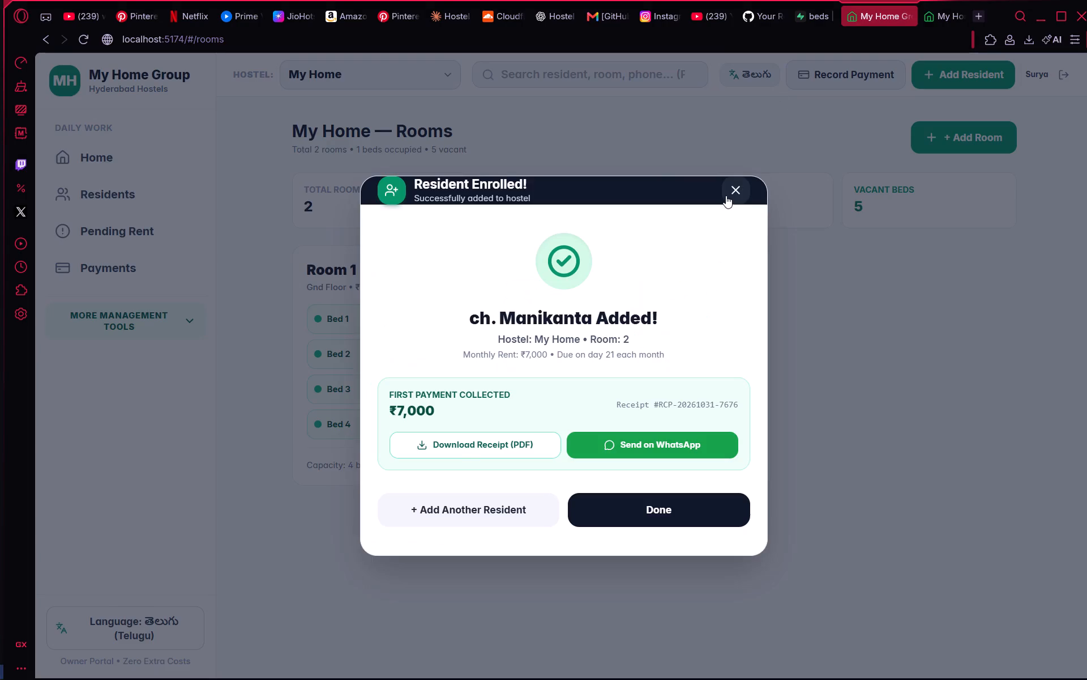
Start a new resident admission for Bed 2 in Room 2 of My Home and enter the resident's name.
click(620, 348)
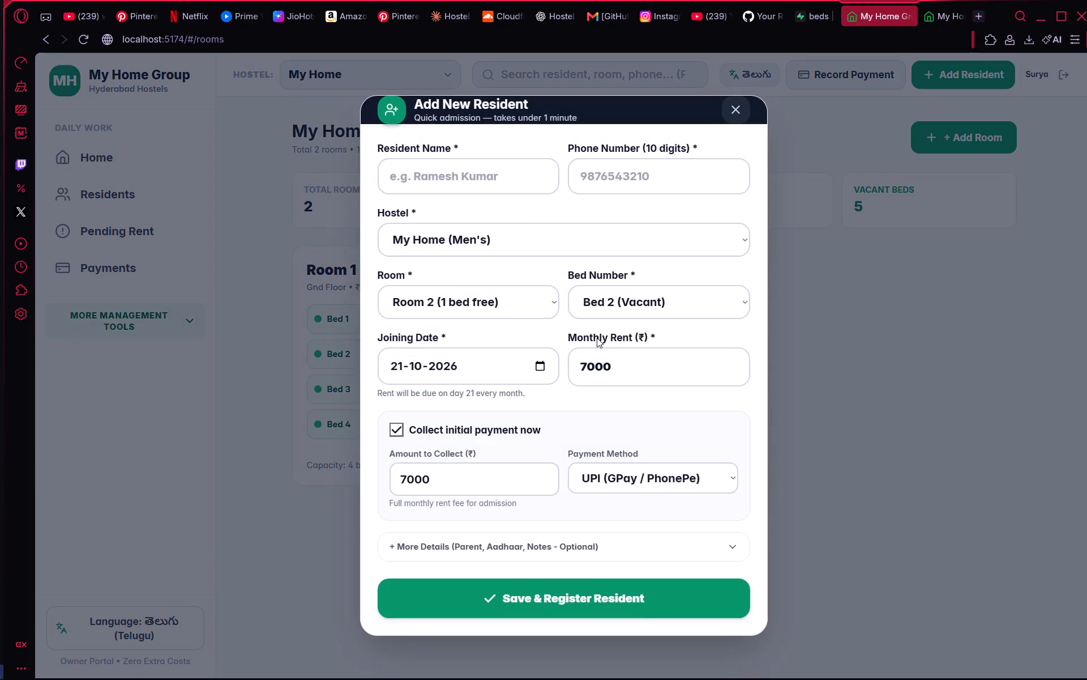
click(479, 193)
text(ch.)
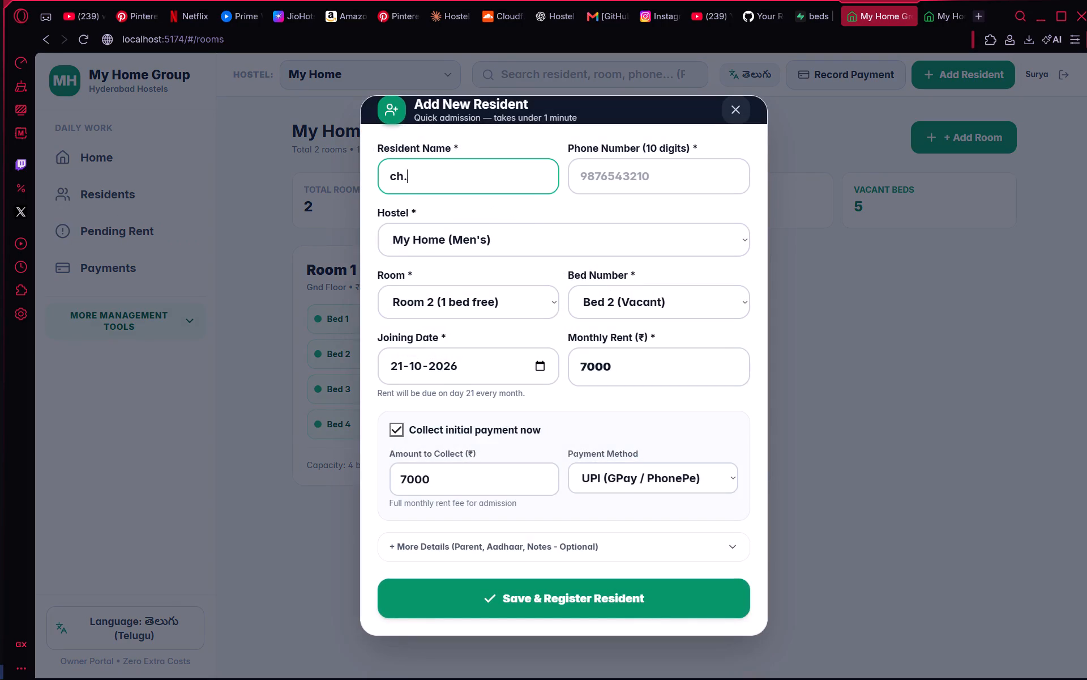
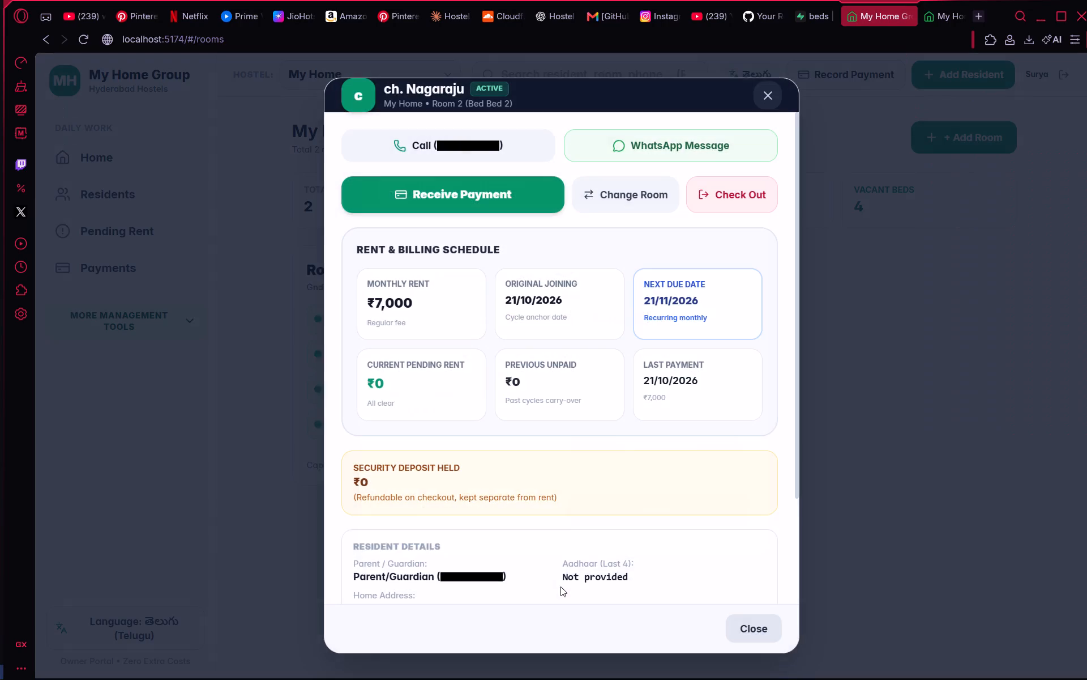
Close the details of the resident in Room 2, Bed 2 and return to the My Home rooms overview.
click(883, 233)
click(773, 97)
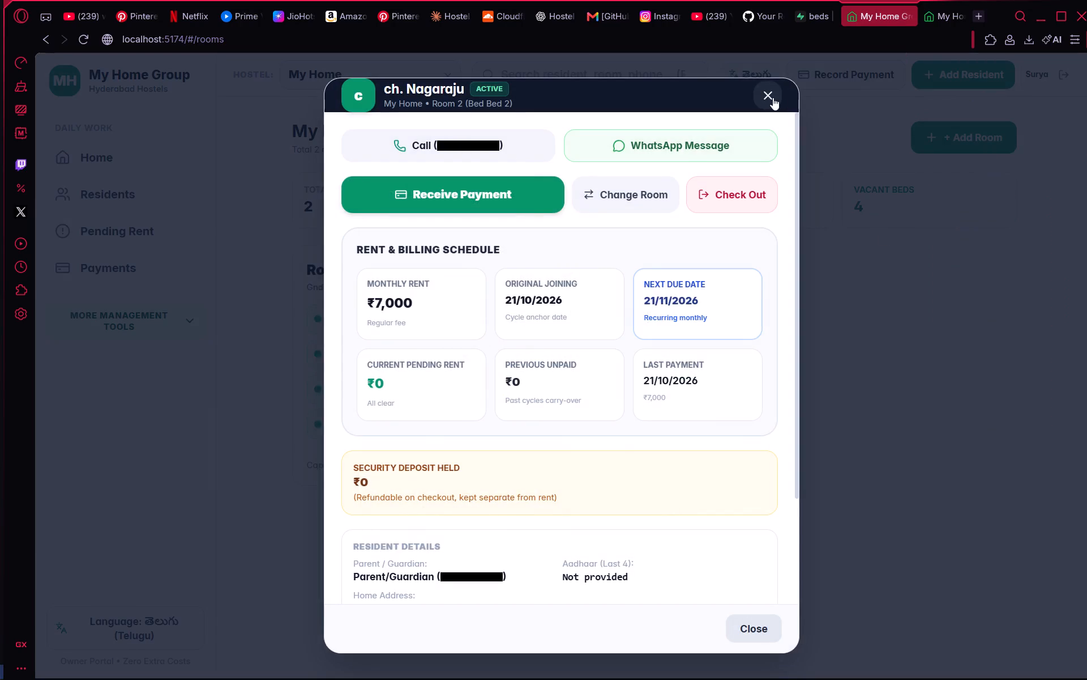
click(737, 193)
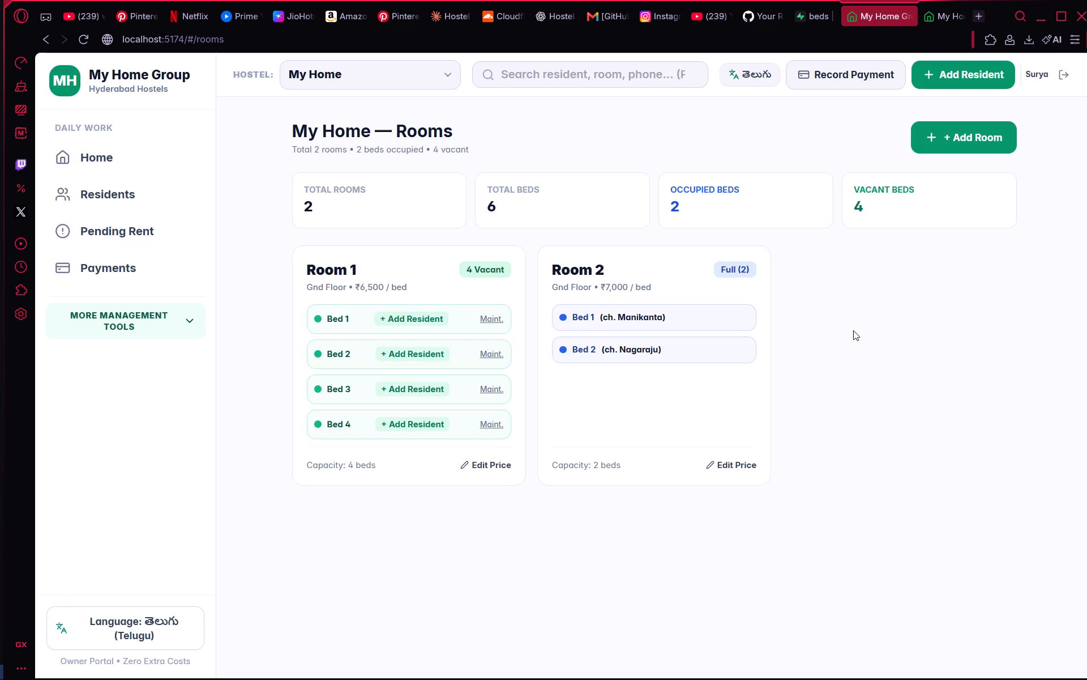
click(853, 330)
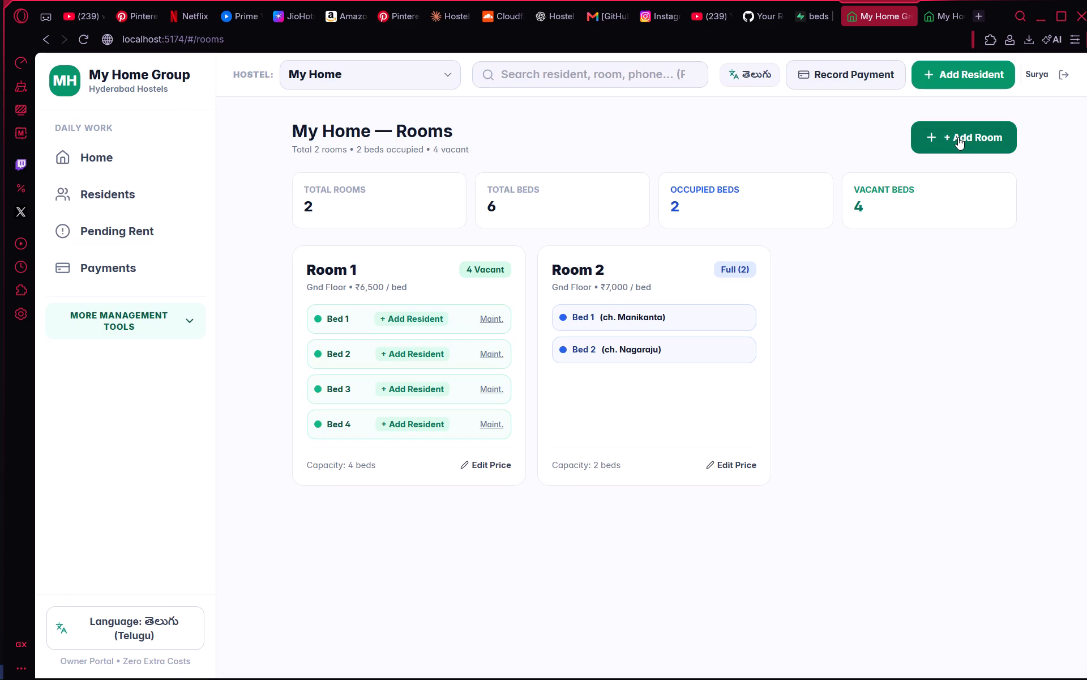
Start a new My Home room with number 3, floor Gnd Floor and 2 total beds.
click(958, 137)
click(499, 339)
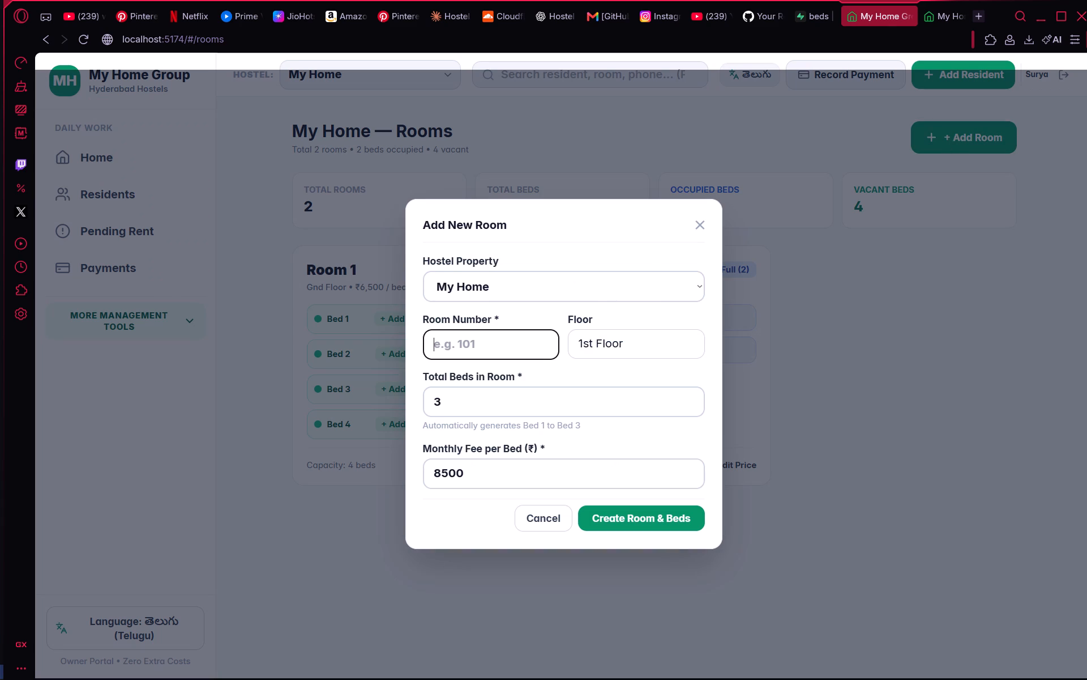
click(652, 338)
key(BackSpace)
key(BackSpace)
key(BackSpace)
key(BackSpace)
key(BackSpace)
key(BackSpace)
key(BackSpace)
key(BackSpace)
key(BackSpace)
key(BackSpace)
key(BackSpace)
key(BackSpace)
key(BackSpace)
key(BackSpace)
key(BackSpace)
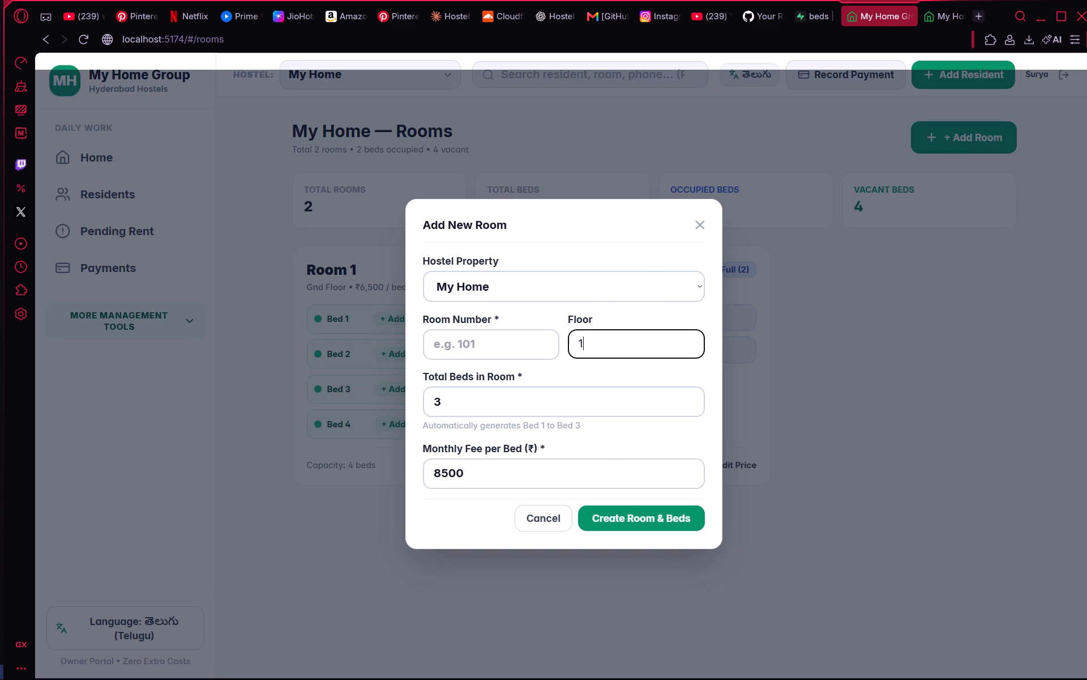
text(Gnd)
key(space)
text(Floor)
click(509, 337)
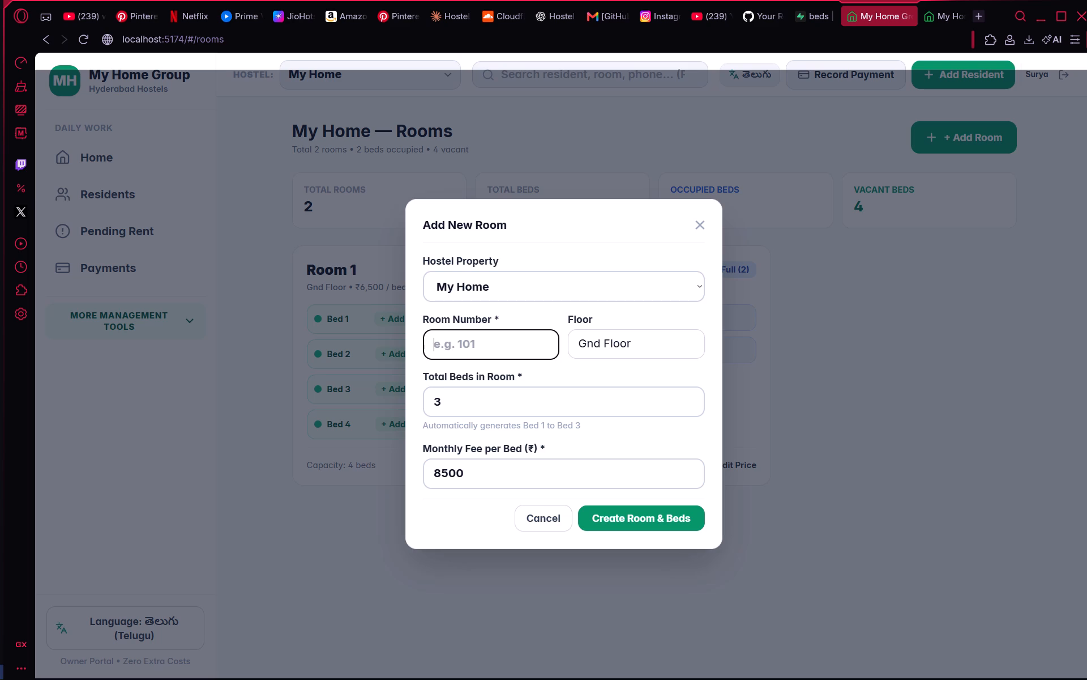
key(3)
click(543, 399)
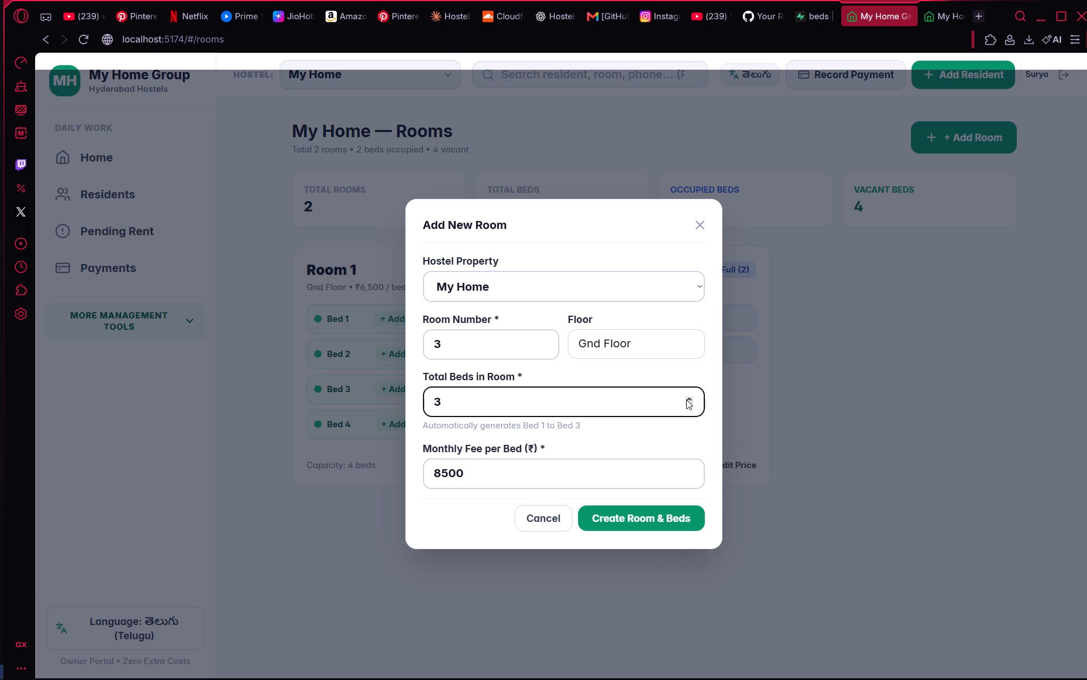
click(690, 408)
Set the new room's monthly fee per bed to ₹7000 and create the room with its beds.
click(545, 466)
key(BackSpace)
key(BackSpace)
key(BackSpace)
key(BackSpace)
key(BackSpace)
key(BackSpace)
key(BackSpace)
key(BackSpace)
key(BackSpace)
key(BackSpace)
key(BackSpace)
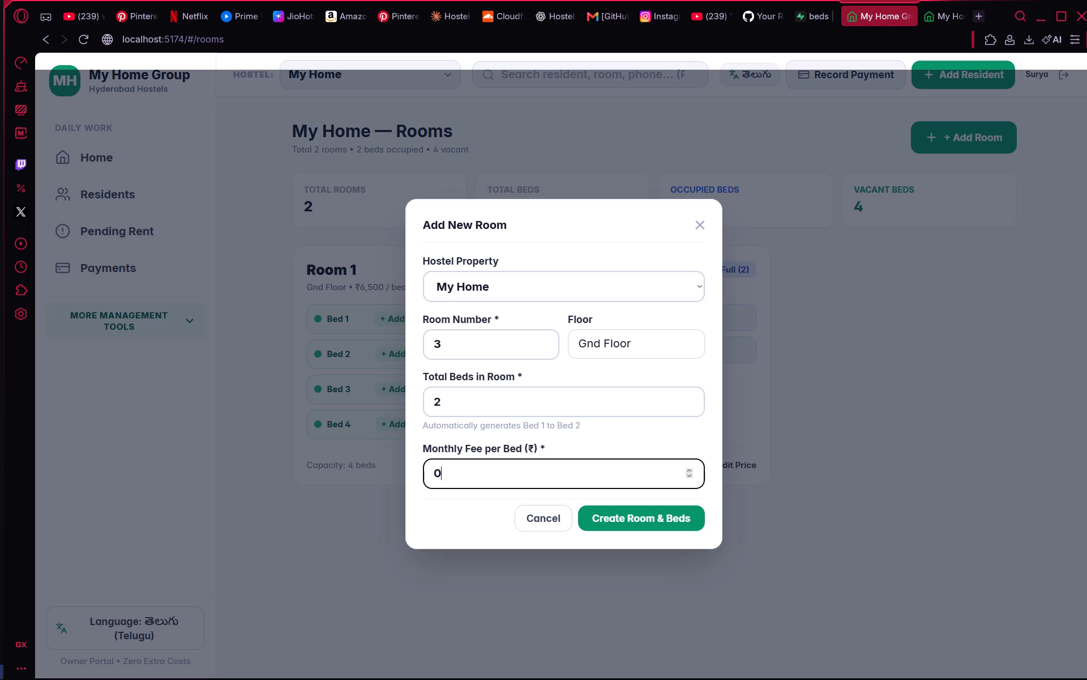
key(Left)
click(545, 466)
text(700)
key(BackSpace)
key(BackSpace)
key(BackSpace)
key(Left)
text(700)
click(655, 521)
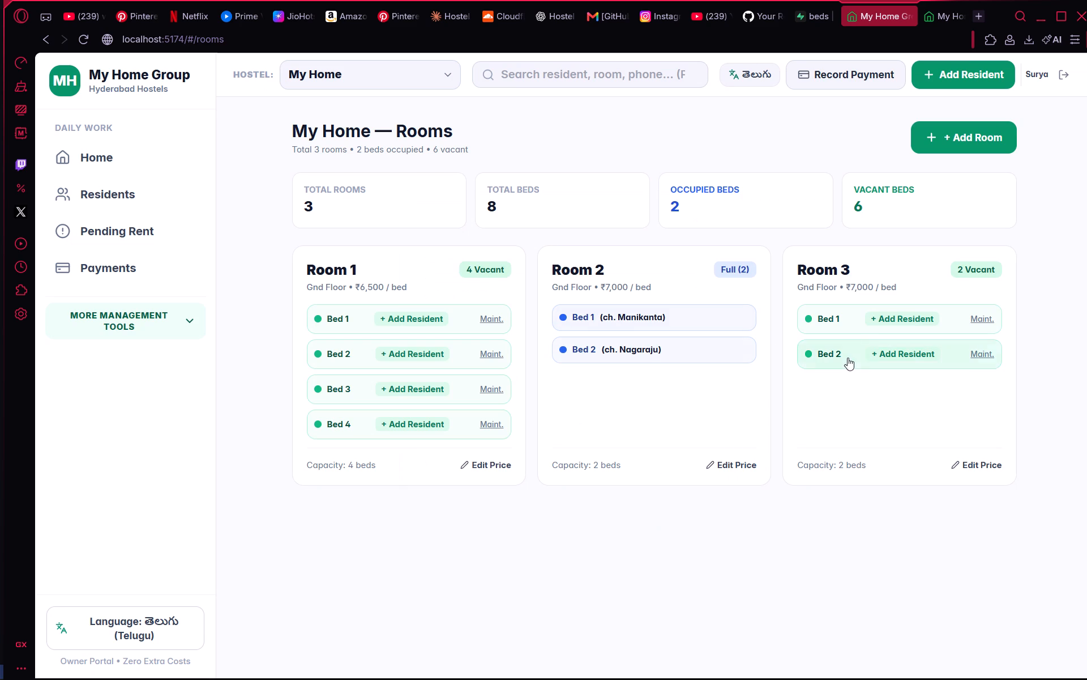
click(721, 550)
Create Room 4 in My Home on the 1st Floor with 1 bed at a monthly fee of ₹8500.
click(944, 130)
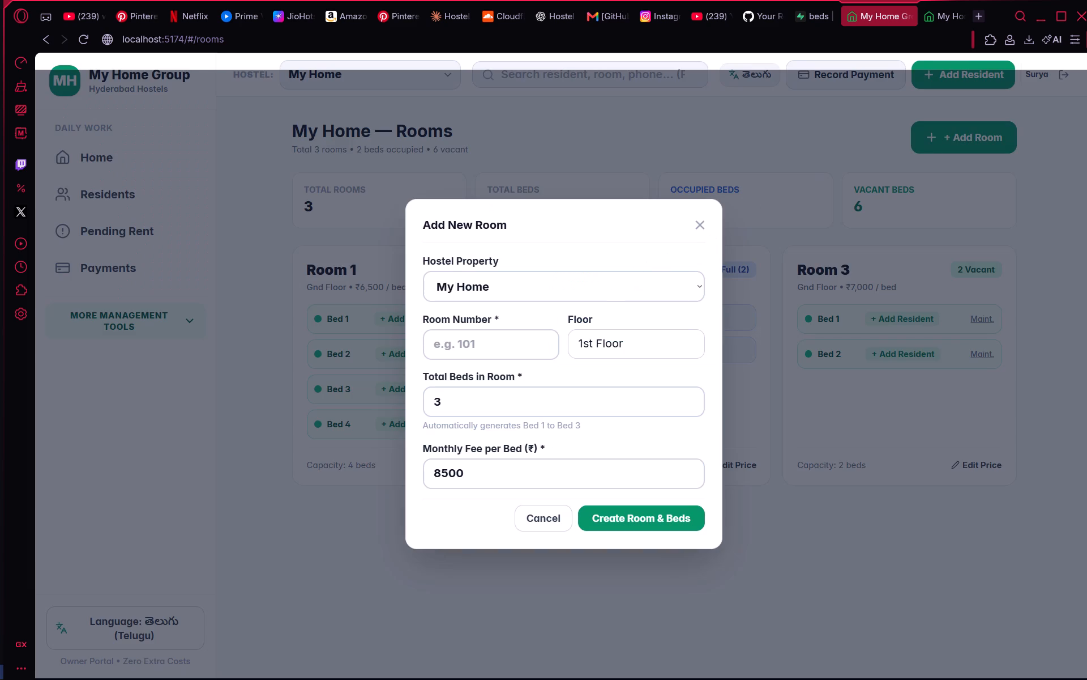
click(485, 346)
key(1)
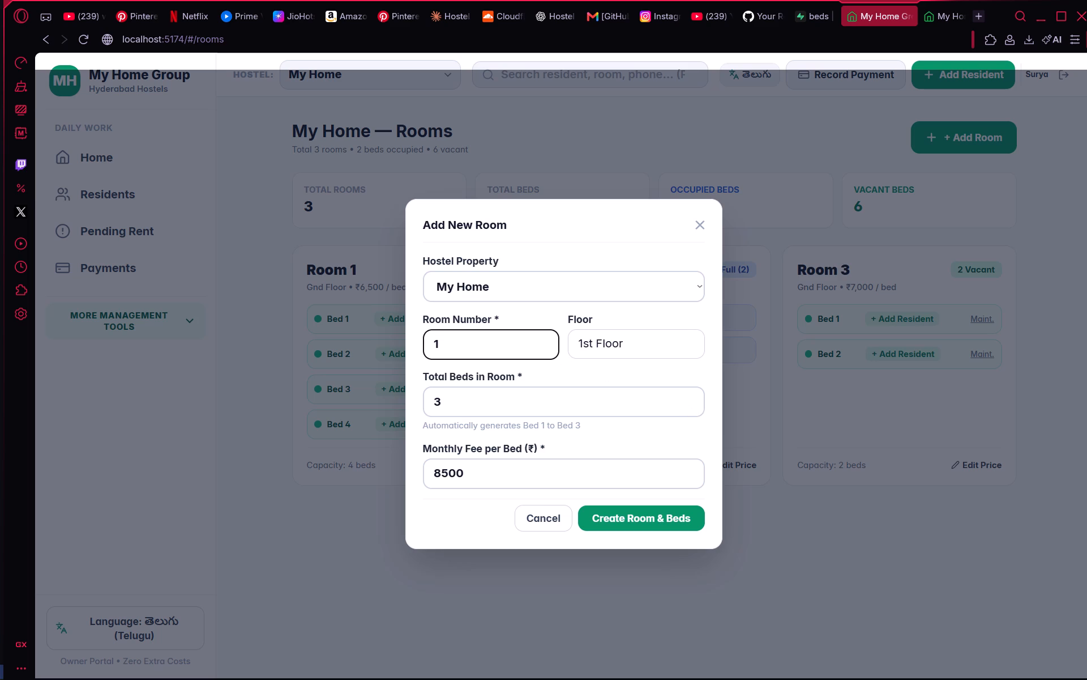
key(BackSpace)
key(4)
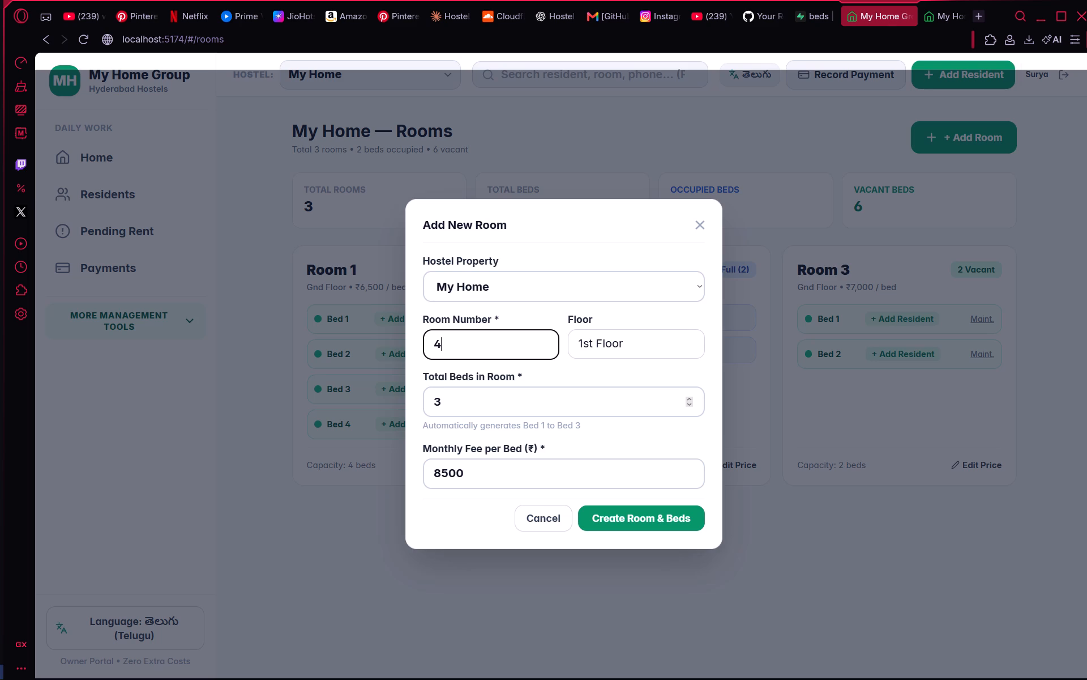
click(489, 409)
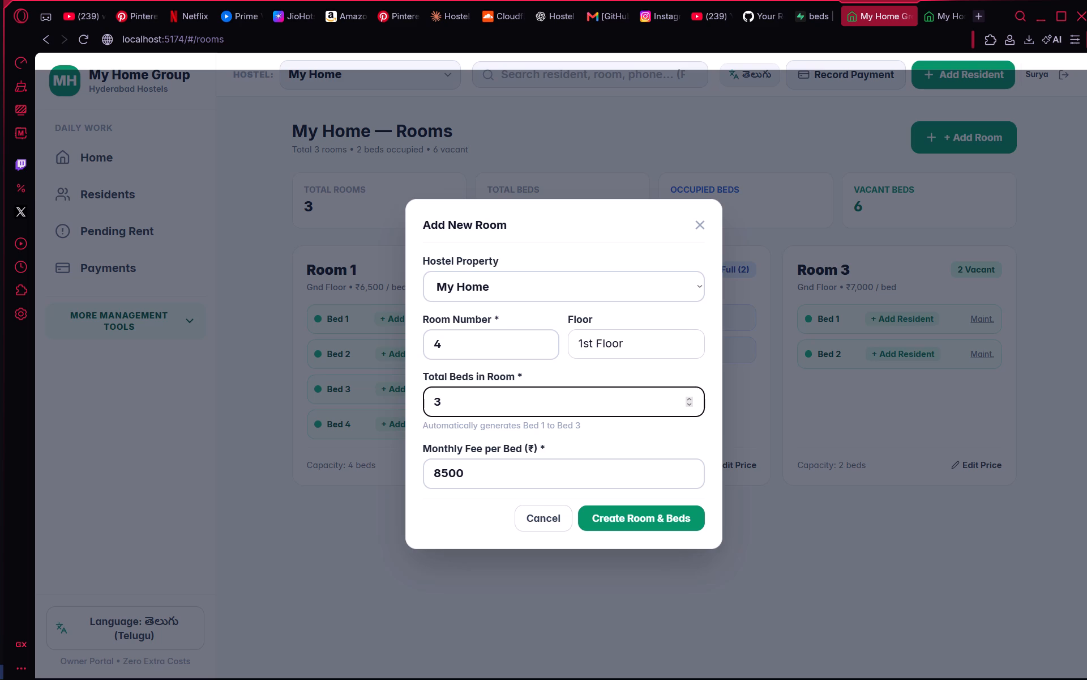
key(BackSpace)
key(1)
key(BackSpace)
click(490, 478)
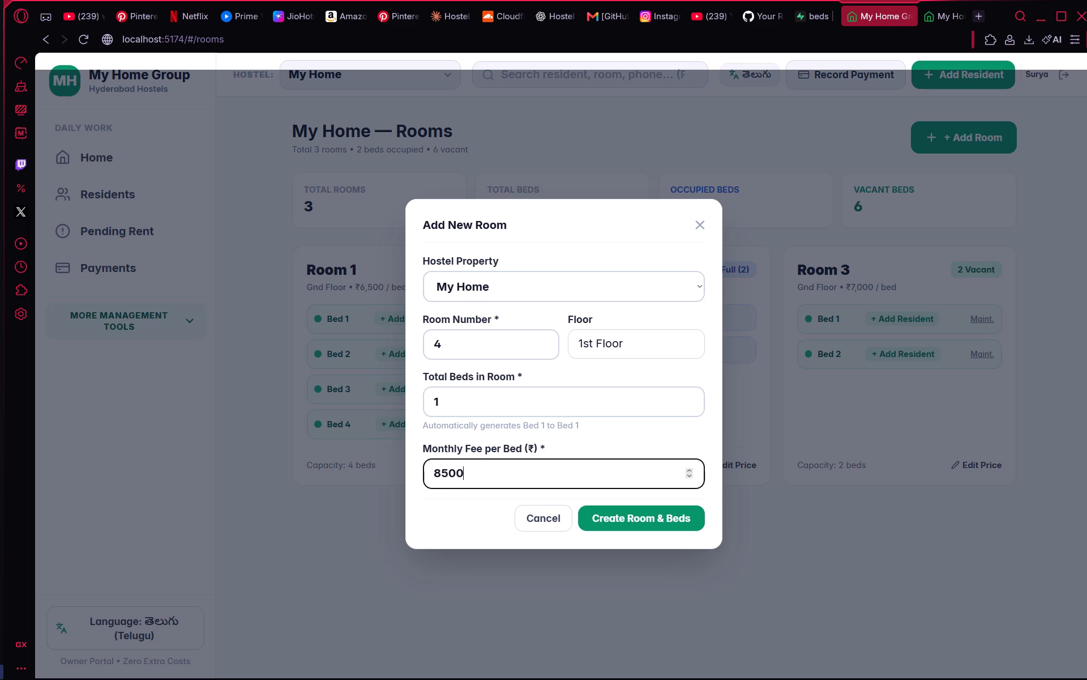
scroll(483, 405, down, 2)
click(603, 514)
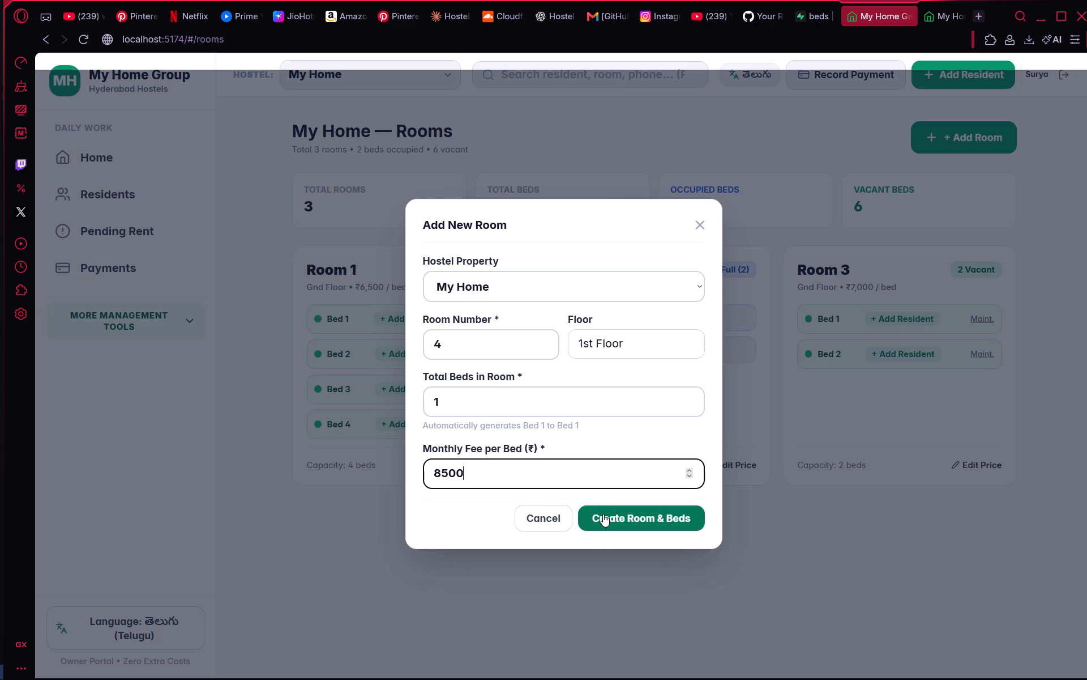
scroll(603, 514, down, 4)
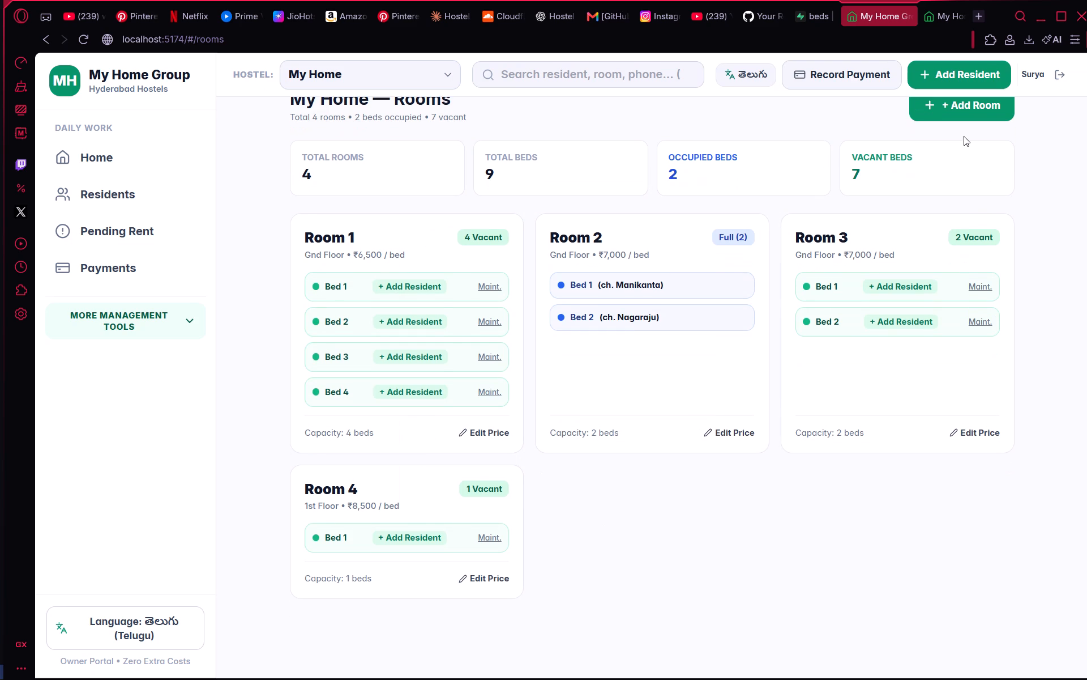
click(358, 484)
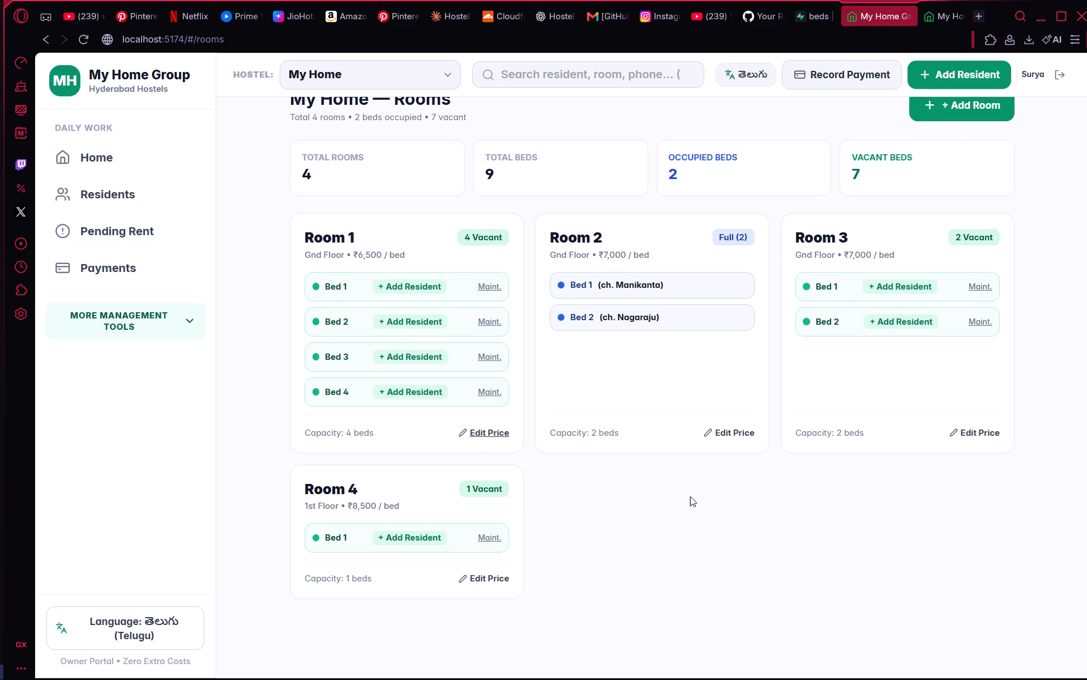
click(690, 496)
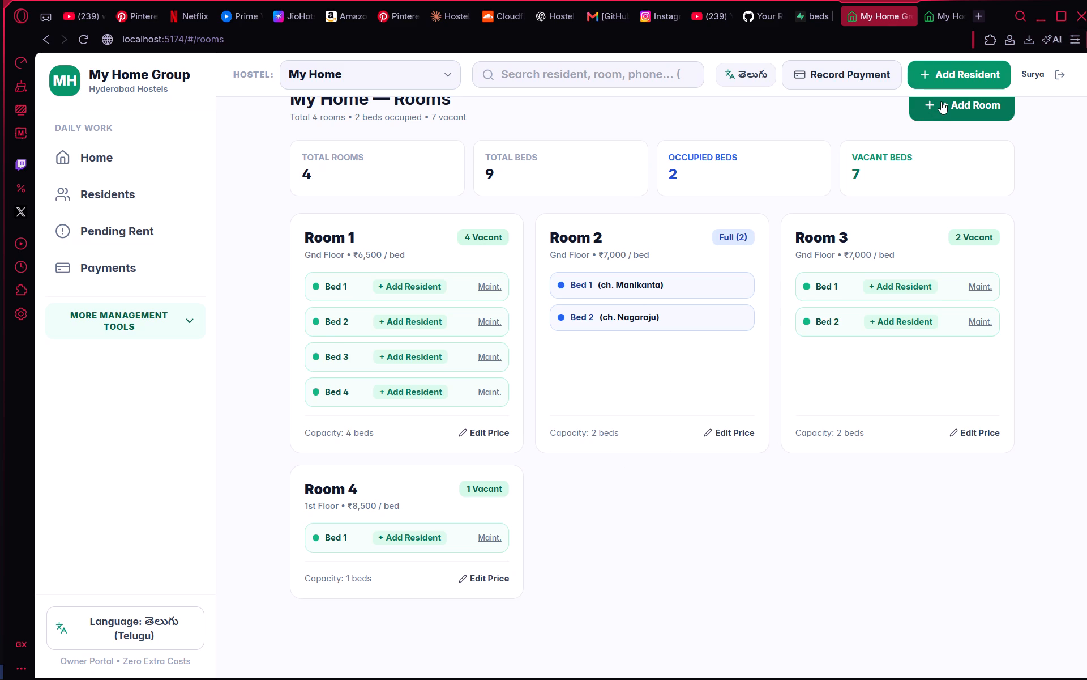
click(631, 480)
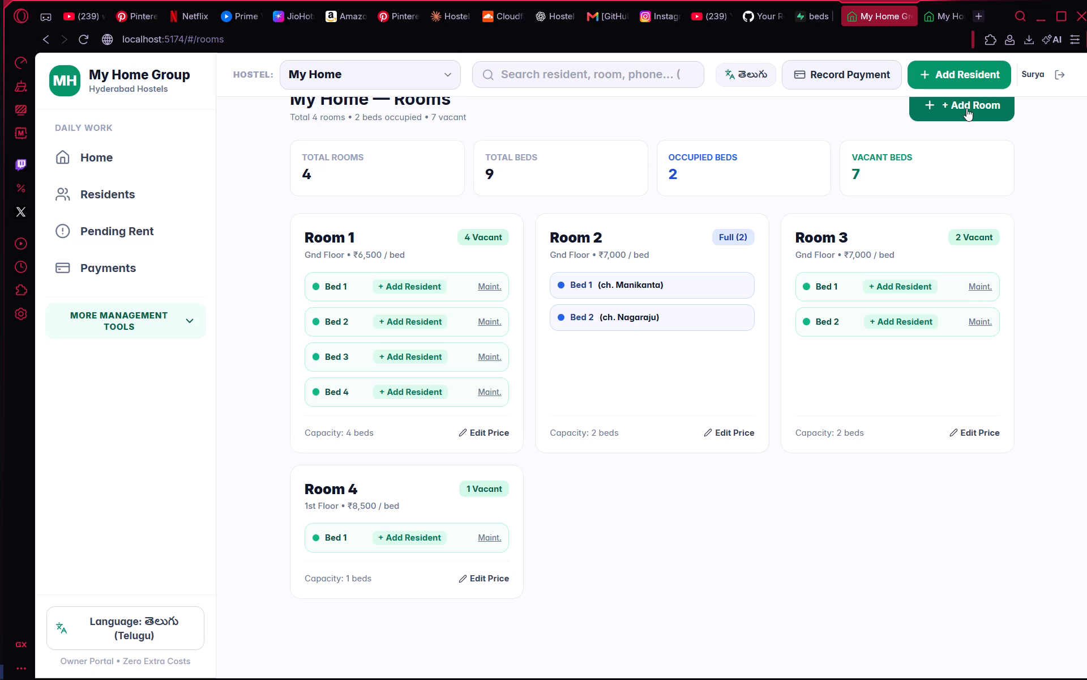
Create Room 5 in My Home on the 1st Floor with 1 bed at a monthly fee of ₹8500.
click(966, 108)
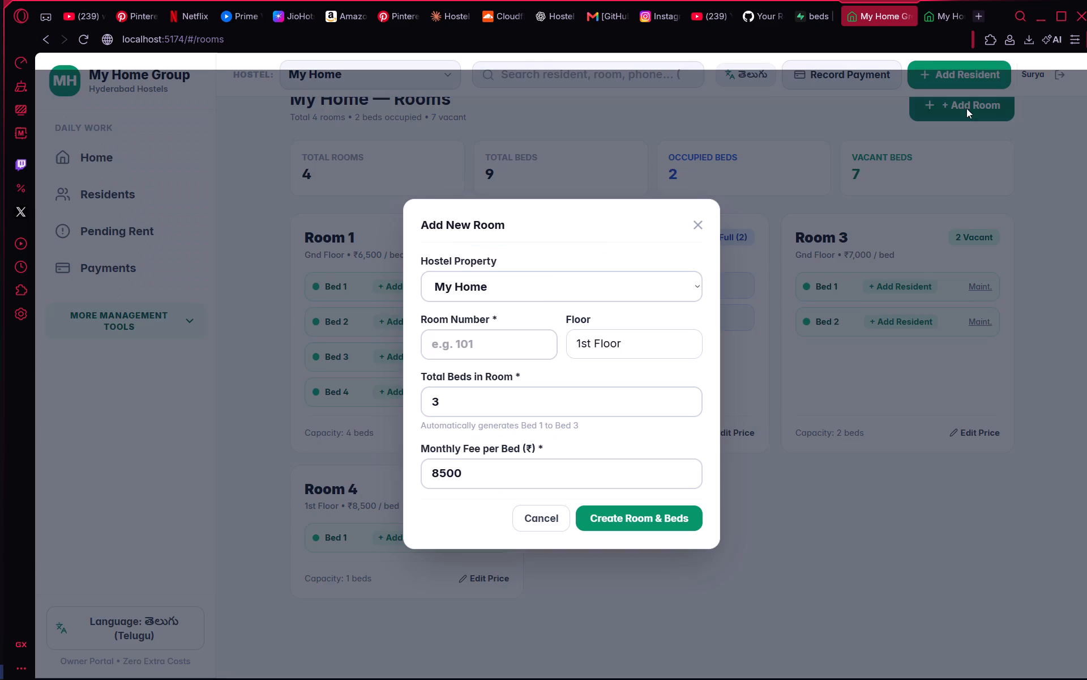
click(468, 339)
key(5)
click(460, 395)
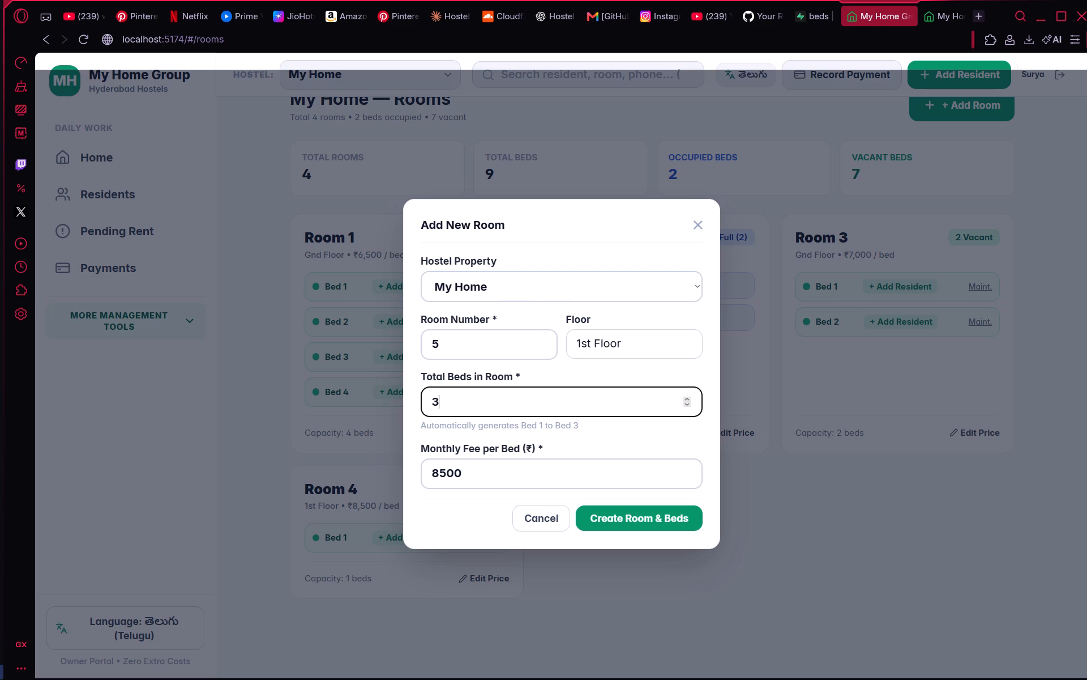
key(BackSpace)
key(BackSpace)
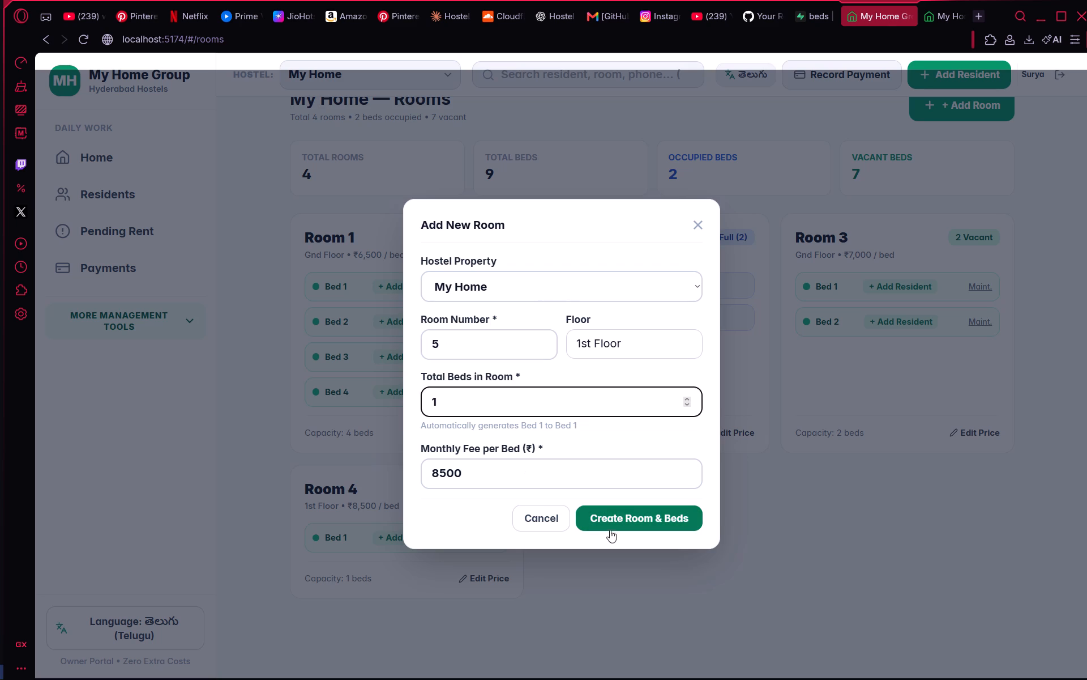
click(618, 509)
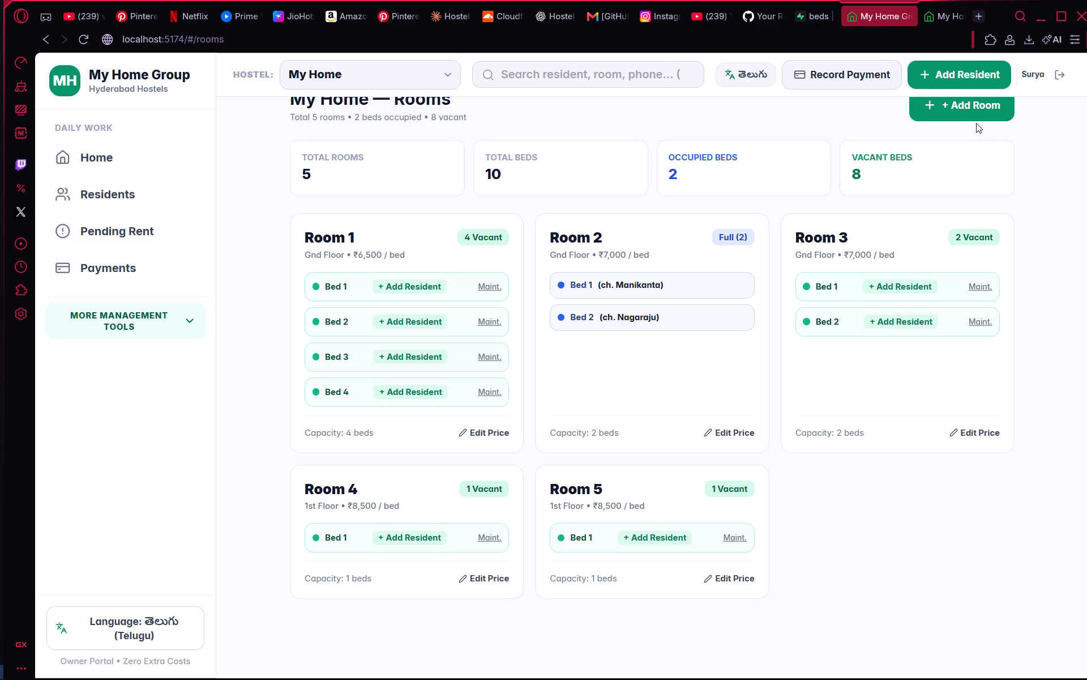
Create Room 6 in My Home on the 1st Floor with 1 bed at a monthly fee of ₹8500.
click(970, 107)
click(501, 340)
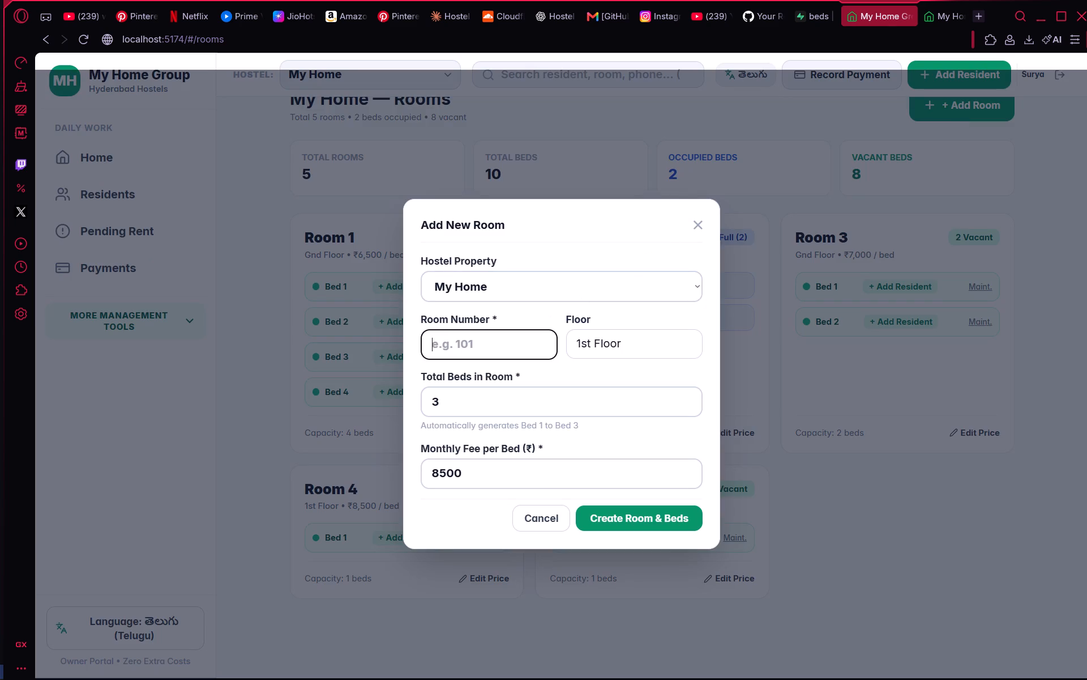
key(6)
click(487, 392)
key(BackSpace)
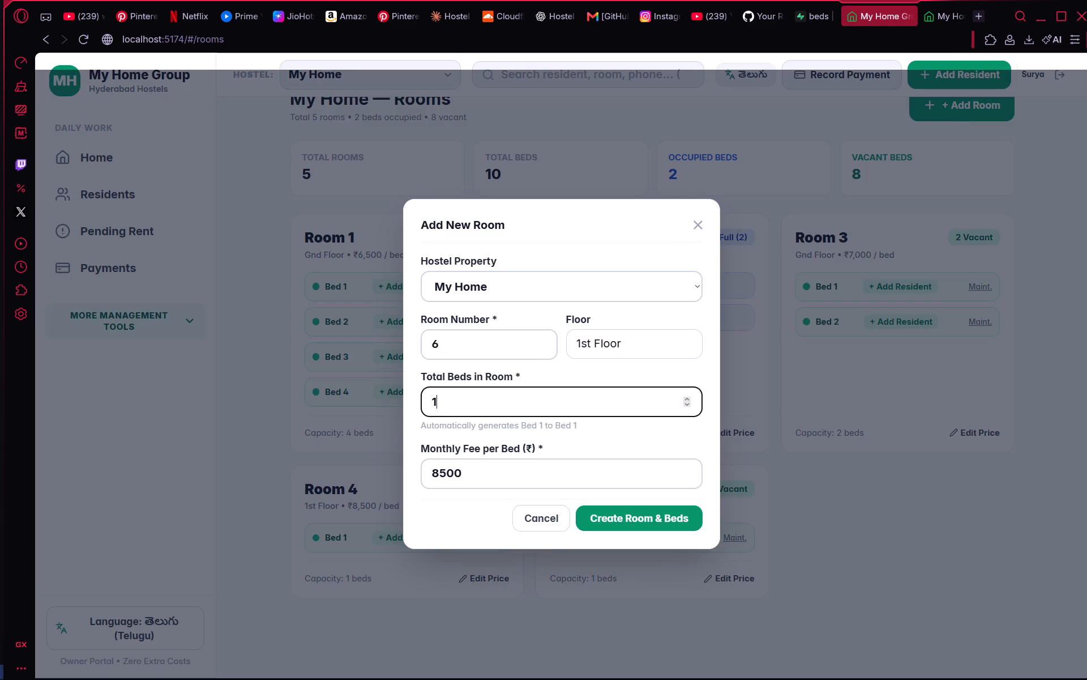
click(658, 513)
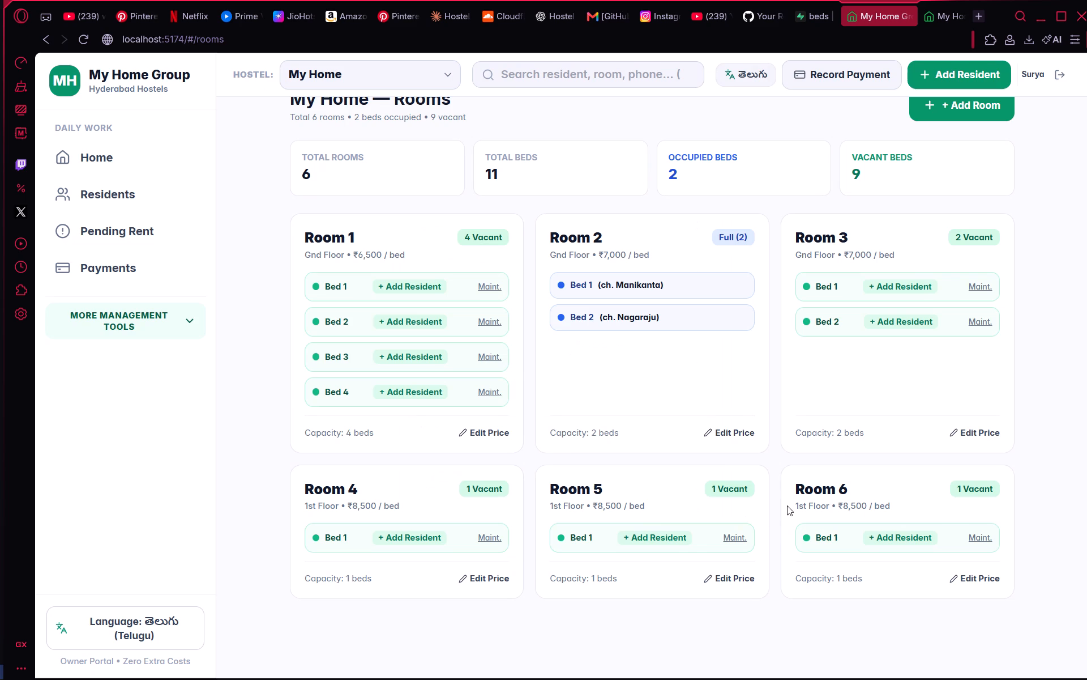
Start a new My Home room with number 7, floor 1st Floor and 2 total beds.
click(988, 99)
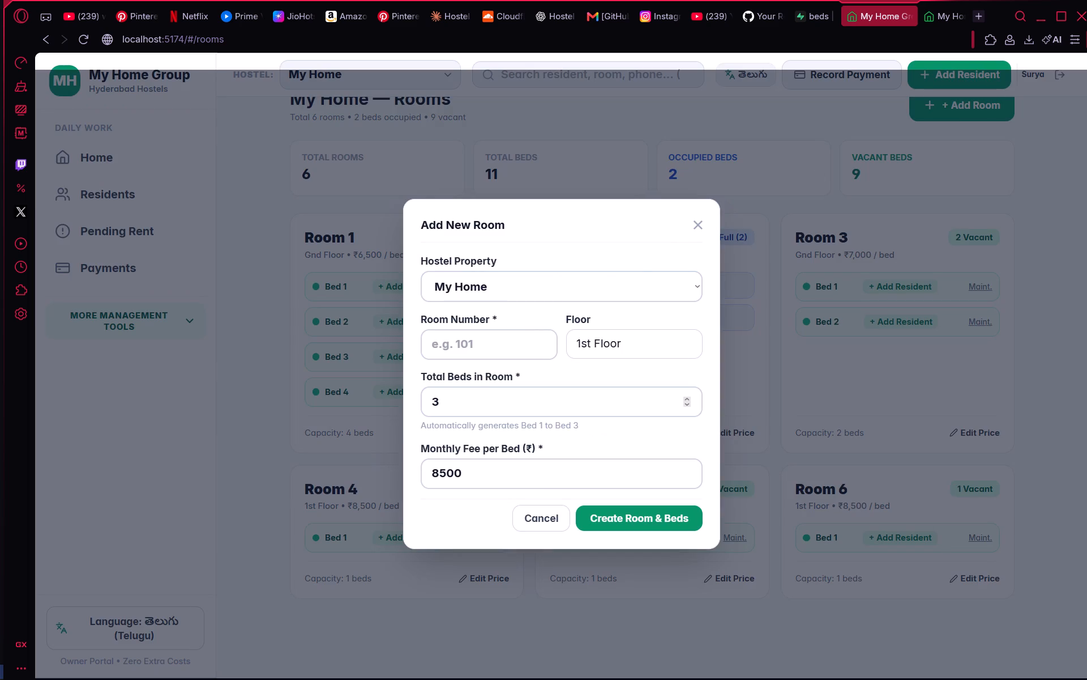
click(461, 390)
click(481, 348)
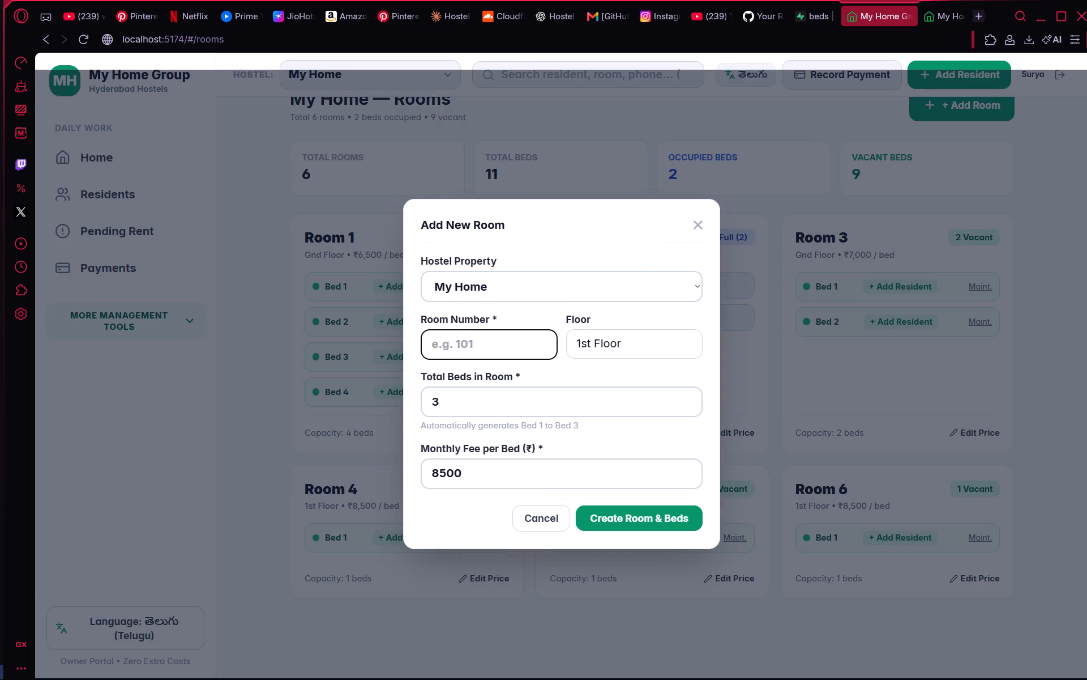
key(7)
click(635, 346)
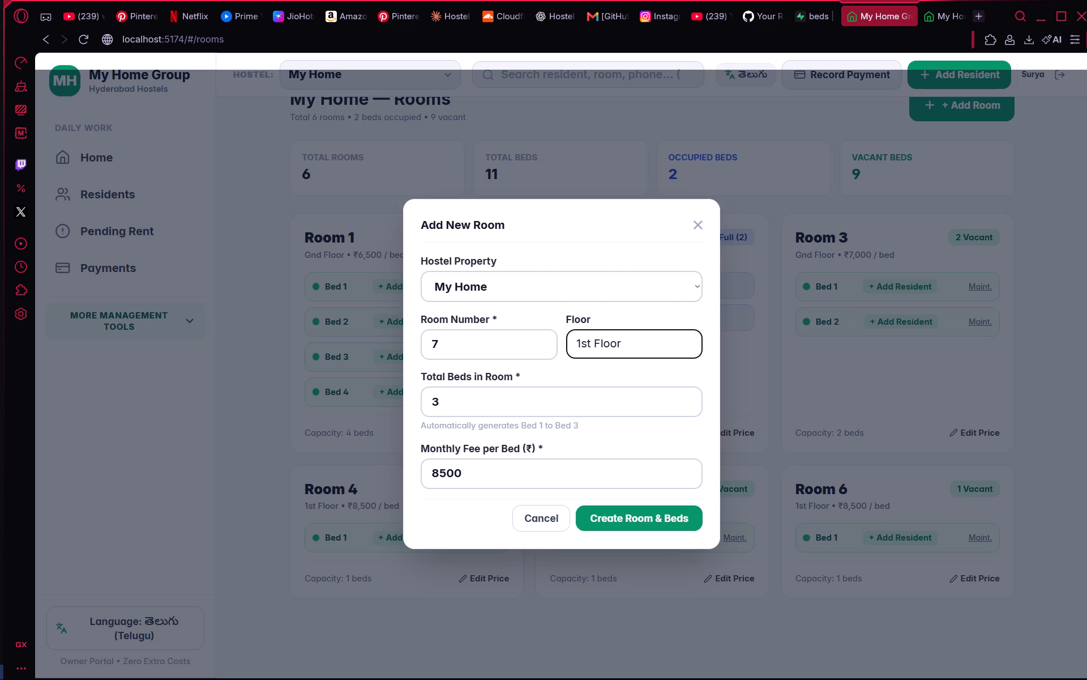
click(493, 416)
key(BackSpace)
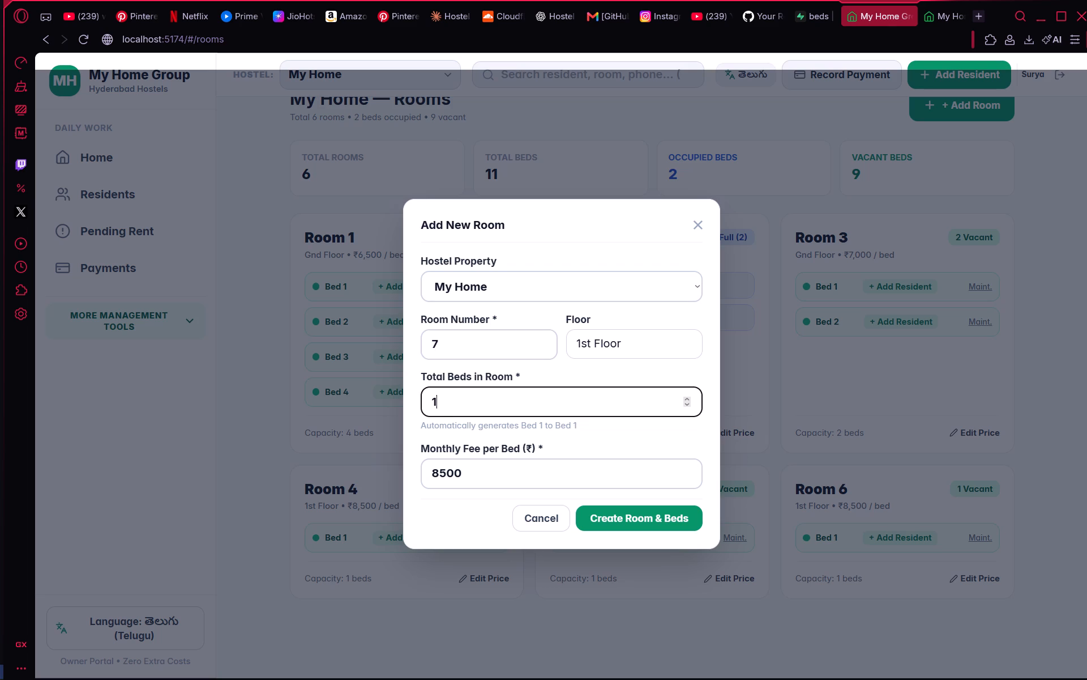
click(686, 398)
Set Room 7's monthly fee per bed to ₹7000 and create the room with its beds.
click(512, 487)
key(BackSpace)
key(BackSpace)
key(BackSpace)
key(BackSpace)
key(BackSpace)
key(BackSpace)
key(BackSpace)
key(BackSpace)
key(BackSpace)
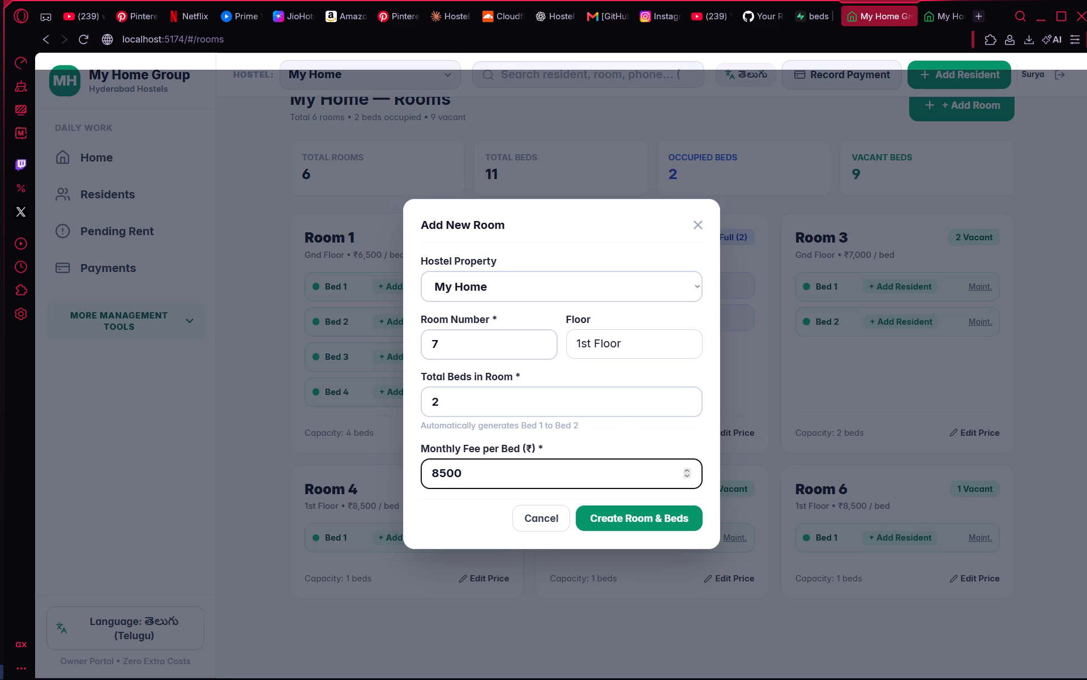
key(Left)
key(7)
key(BackSpace)
text(700)
key(BackSpace)
key(BackSpace)
key(BackSpace)
text(00)
key(BackSpace)
key(BackSpace)
key(BackSpace)
text(700)
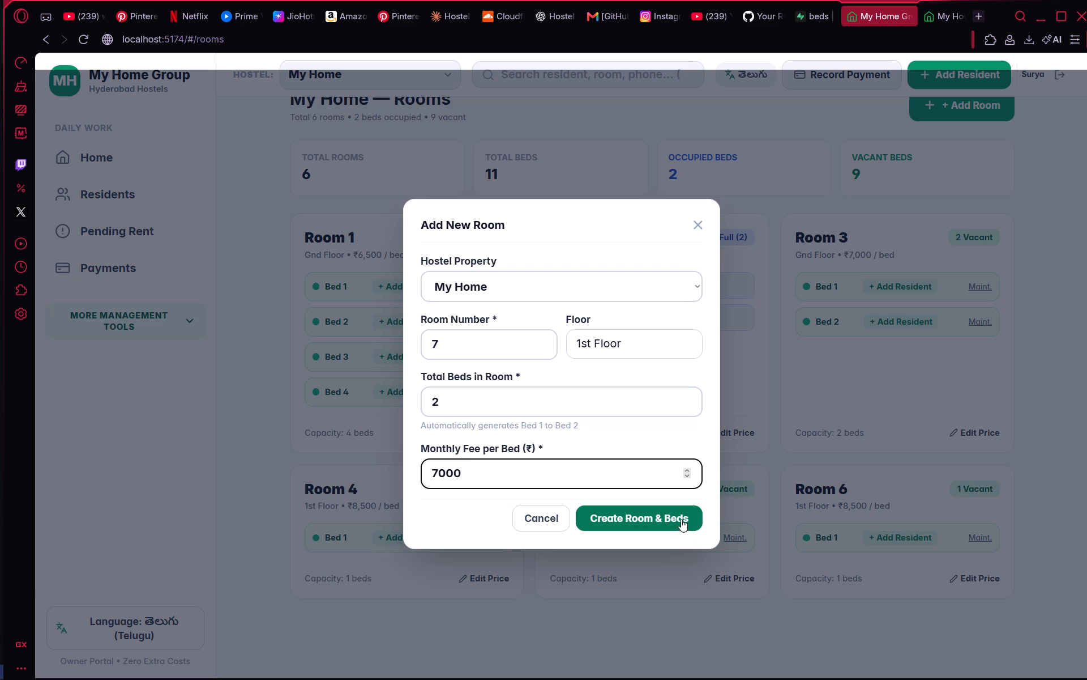
click(635, 522)
Start a new My Home room with number 8, floor 1st Floor and 2 total beds.
scroll(635, 522, down, 4)
scroll(668, 432, up, 2)
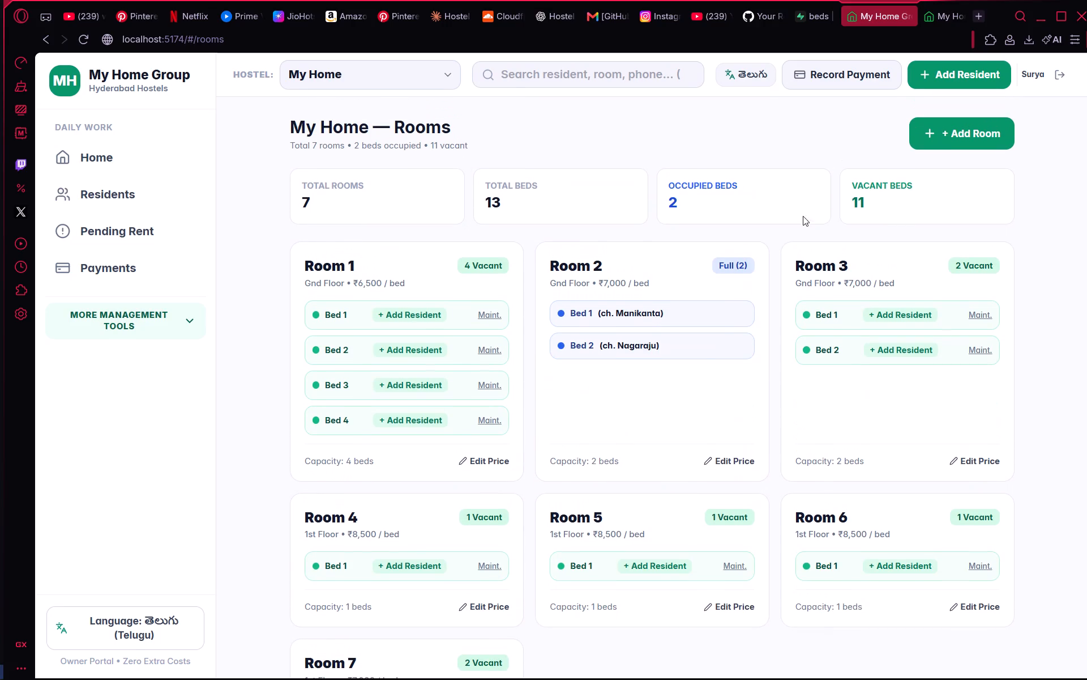
click(929, 129)
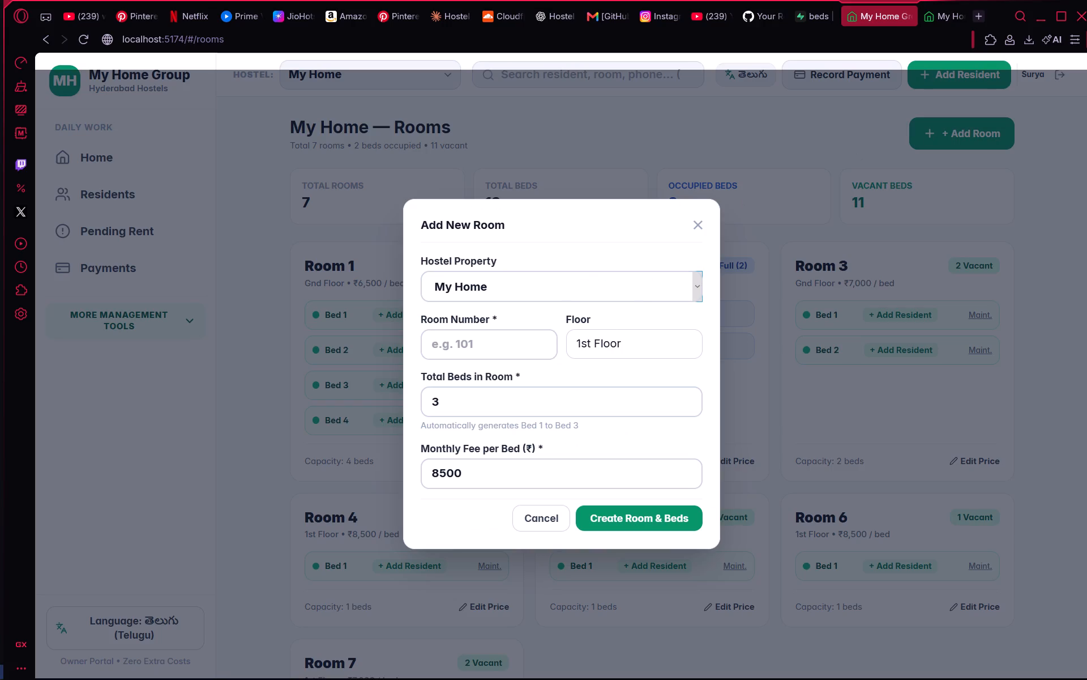
click(487, 346)
key(8)
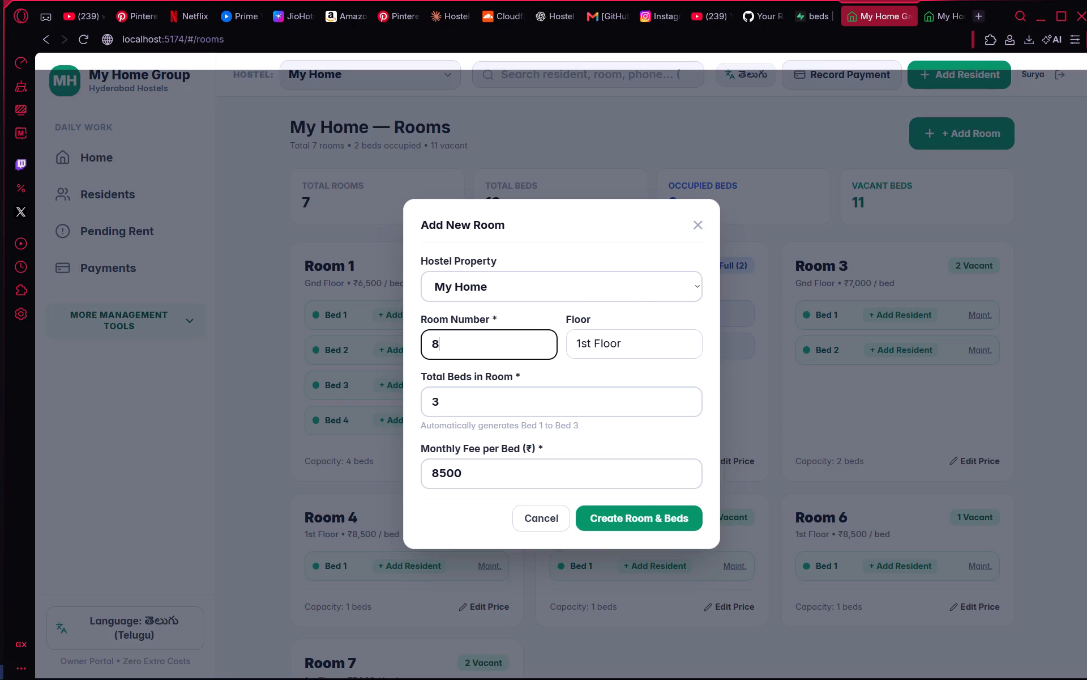
click(462, 401)
click(687, 403)
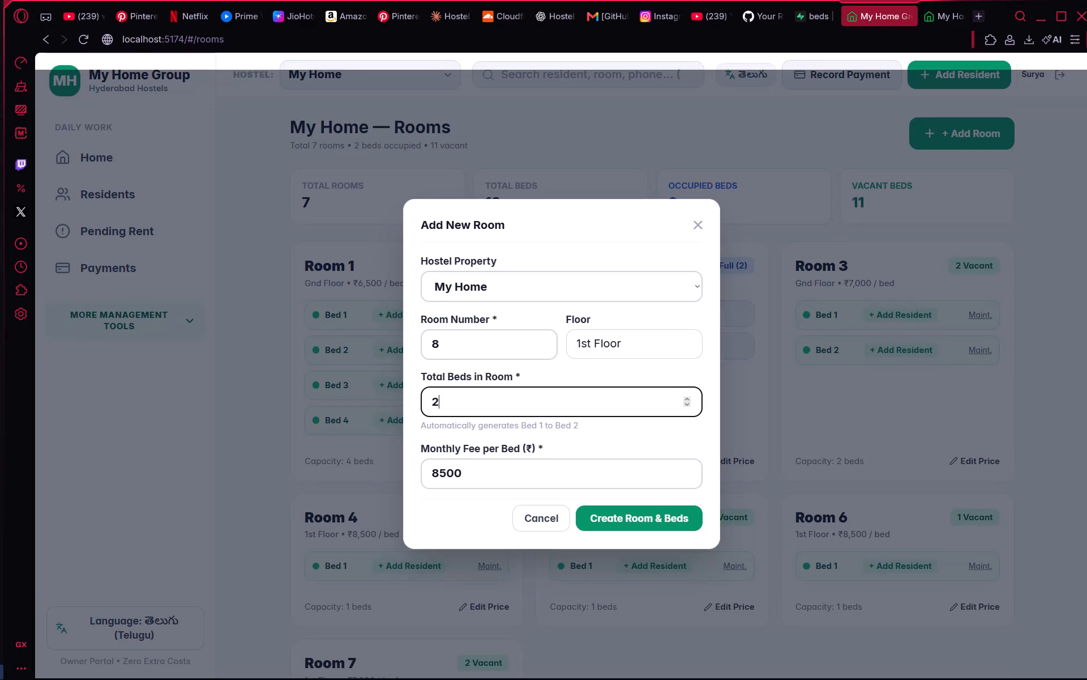
Set Room 8's monthly fee per bed to ₹7000 and create the room with its beds.
click(557, 475)
key(BackSpace)
key(BackSpace)
key(BackSpace)
key(BackSpace)
key(BackSpace)
key(BackSpace)
key(BackSpace)
key(BackSpace)
key(BackSpace)
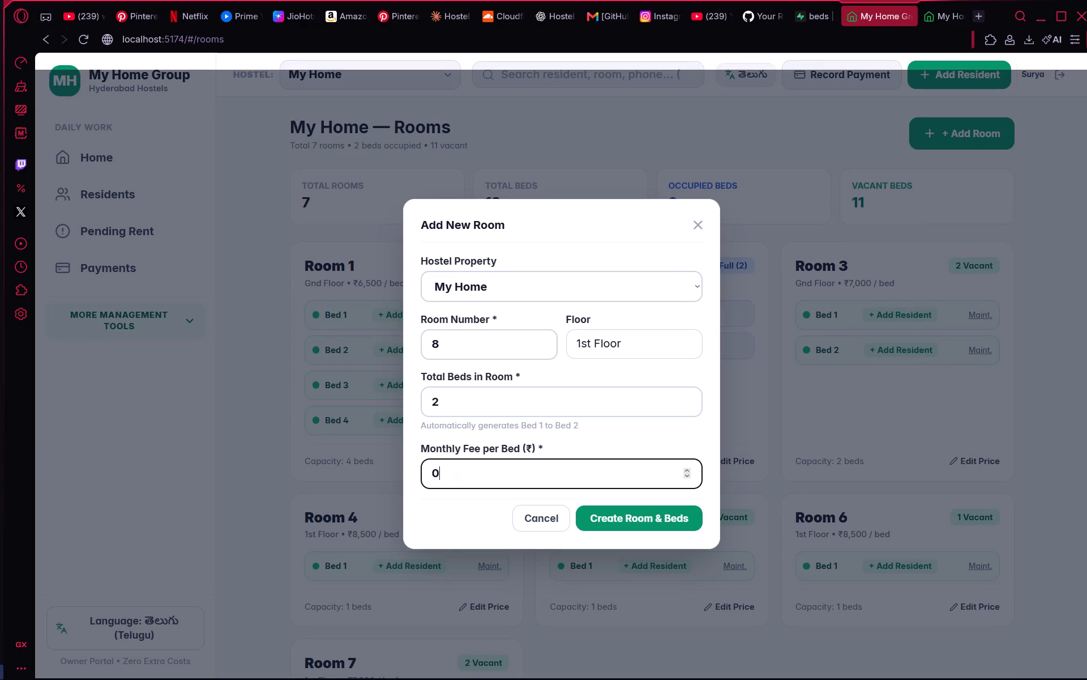
key(Left)
text(700)
click(618, 521)
Start a new My Home room with number 9, floor 1st Floor and 3 total beds.
scroll(631, 478, down, 5)
scroll(631, 478, up, 2)
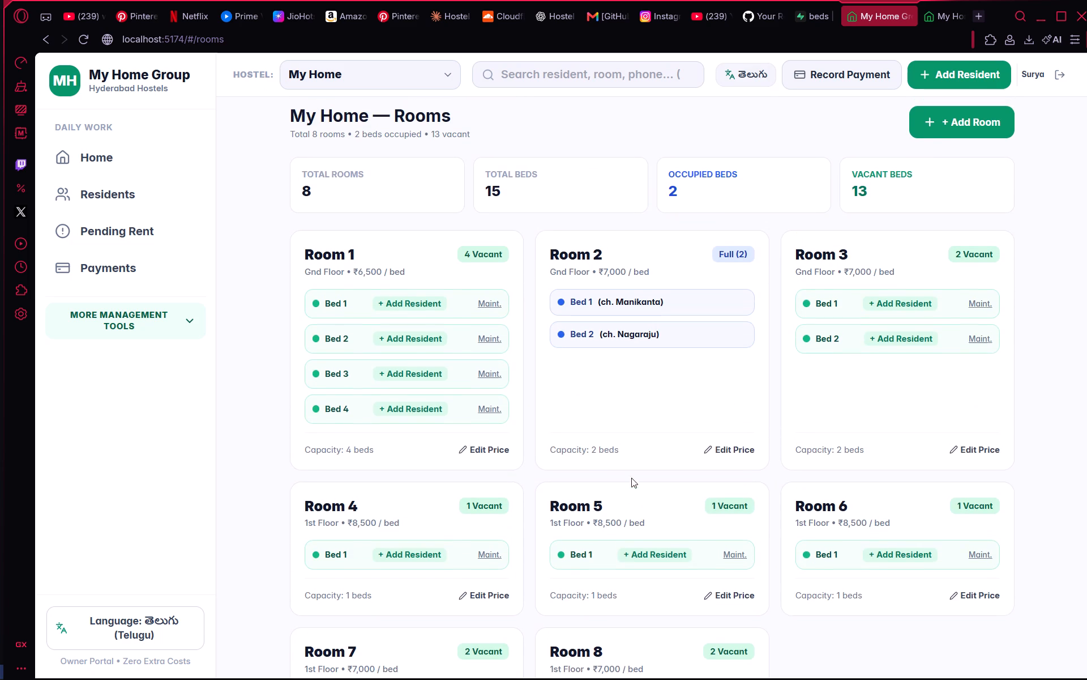
click(937, 125)
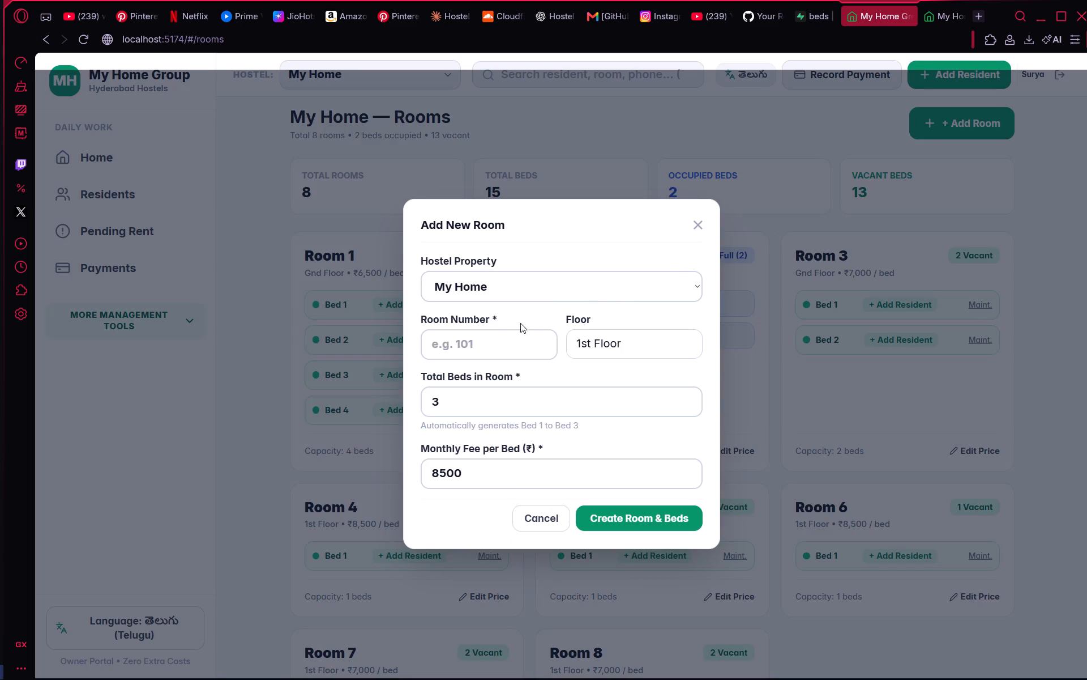
click(492, 341)
key(9)
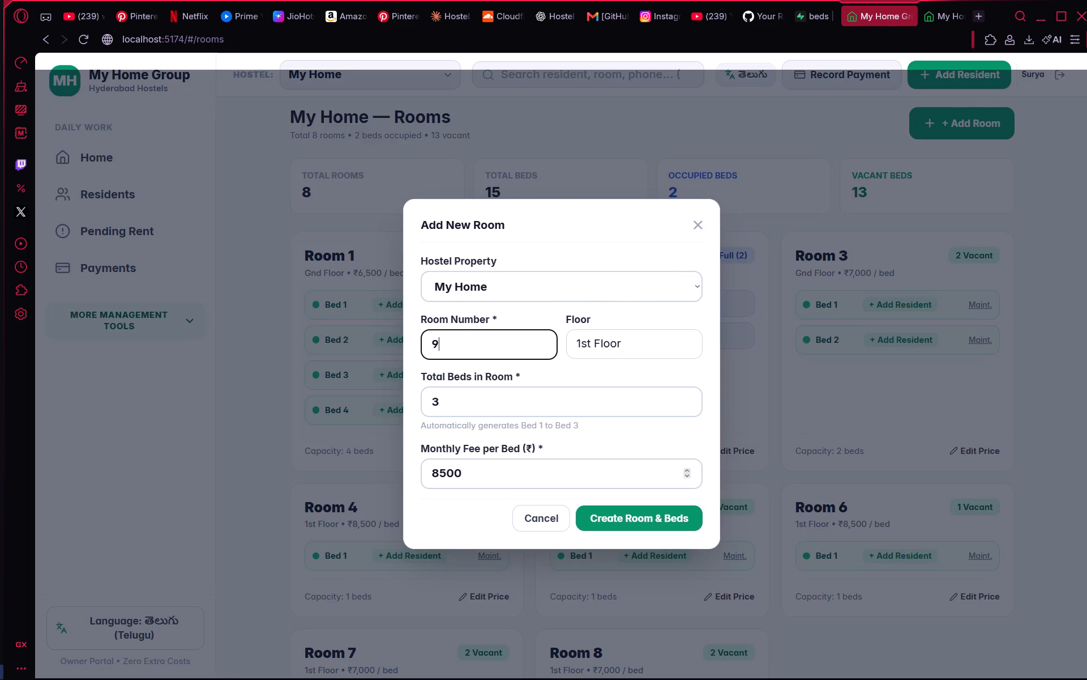
click(649, 401)
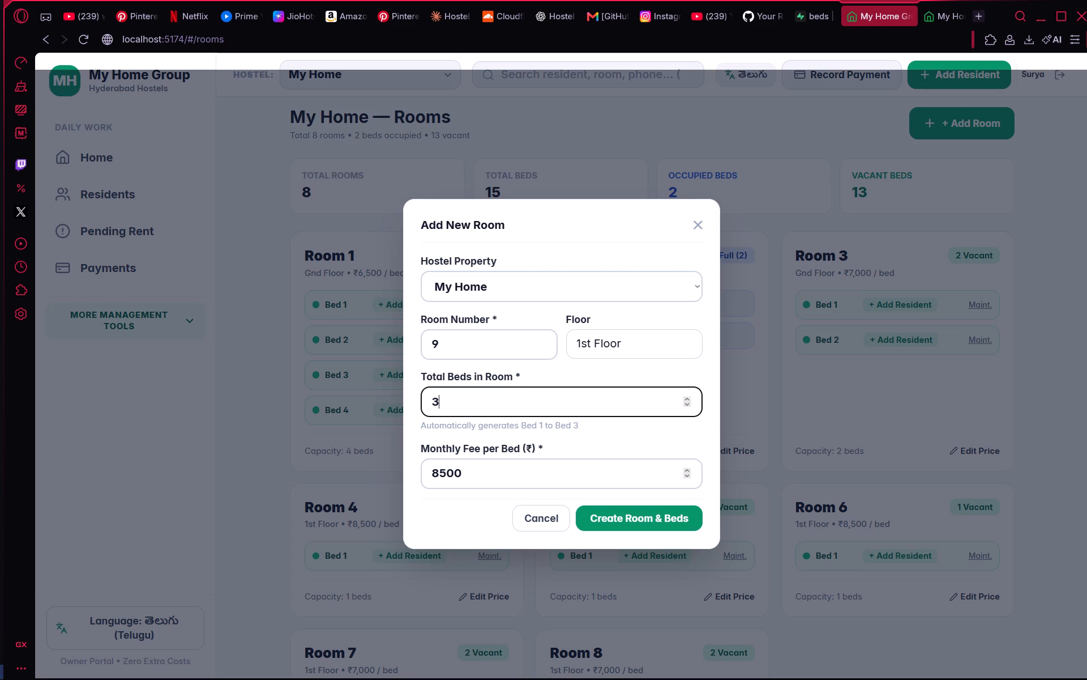
Set Room 9's monthly fee per bed to ₹6500 and create the room with its beds.
click(589, 466)
key(BackSpace)
key(BackSpace)
key(BackSpace)
key(BackSpace)
key(BackSpace)
key(BackSpace)
key(BackSpace)
key(BackSpace)
key(Left)
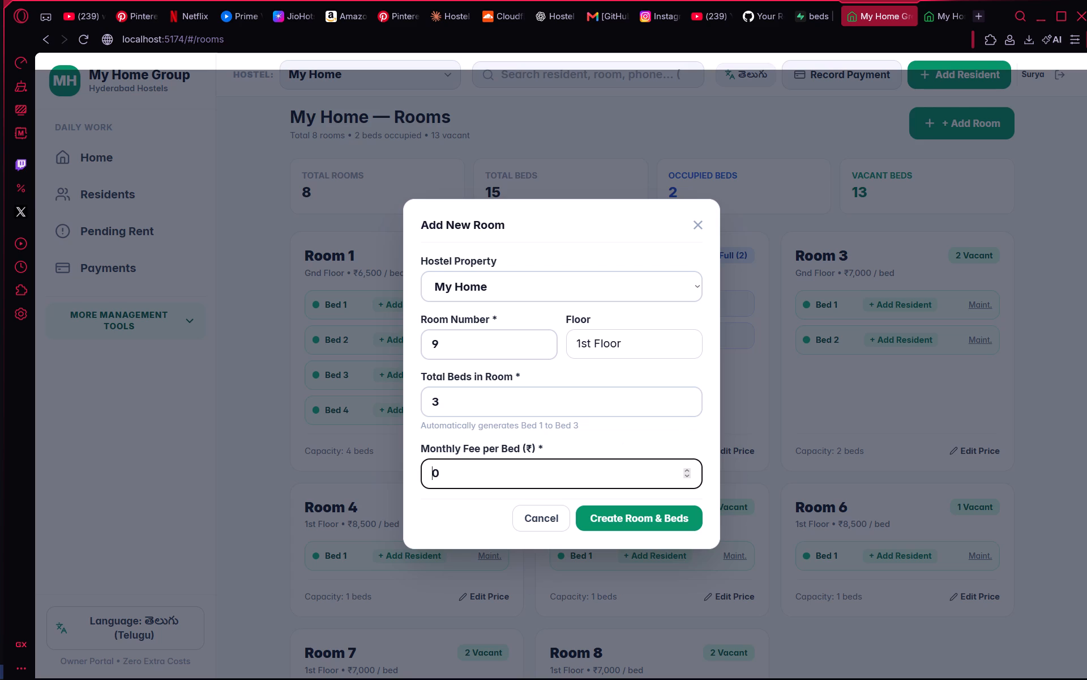
text(650)
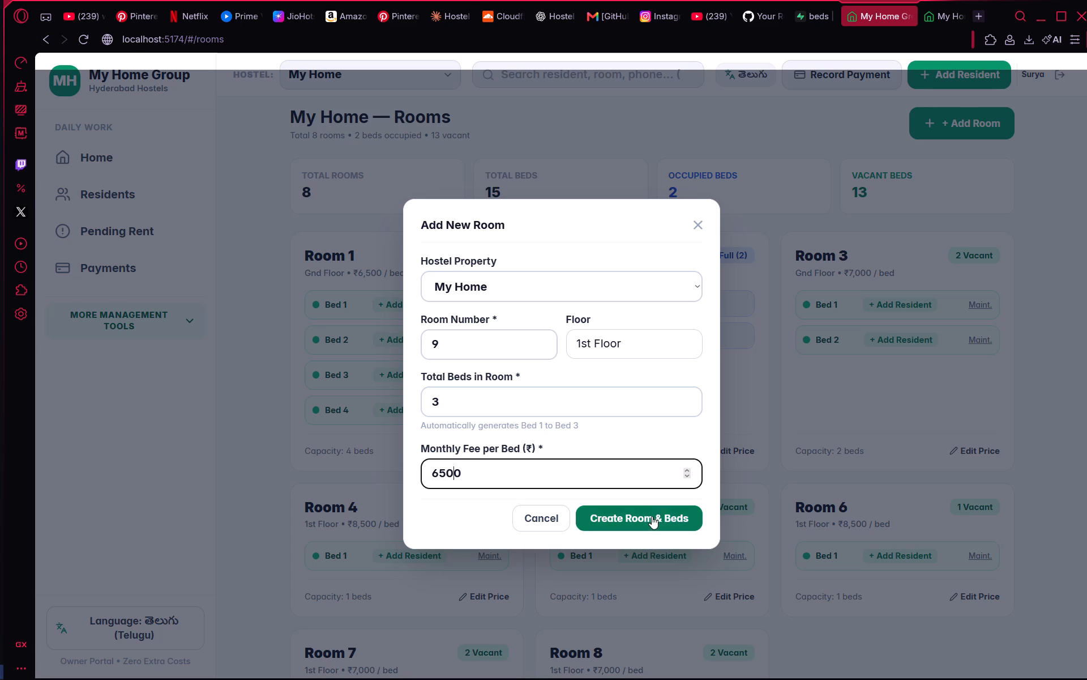
click(652, 516)
Start a new My Home room with number 10, floor 1st Floor and 2 total beds.
scroll(768, 417, down, 5)
scroll(768, 417, up, 6)
scroll(768, 417, down, 7)
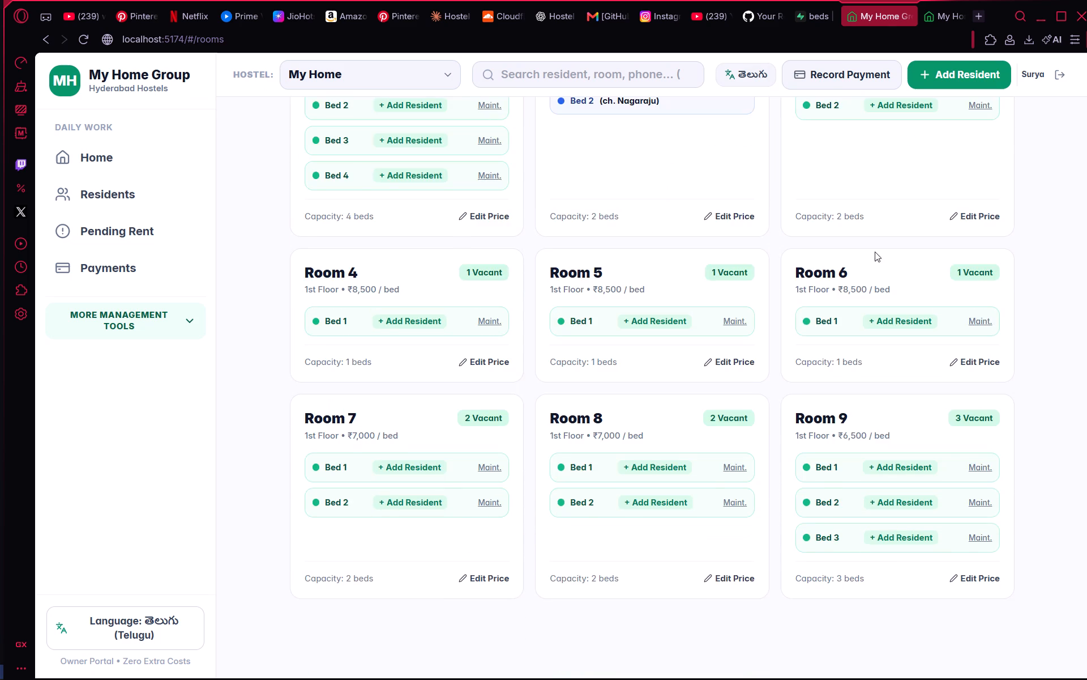
scroll(875, 252, up, 5)
click(971, 134)
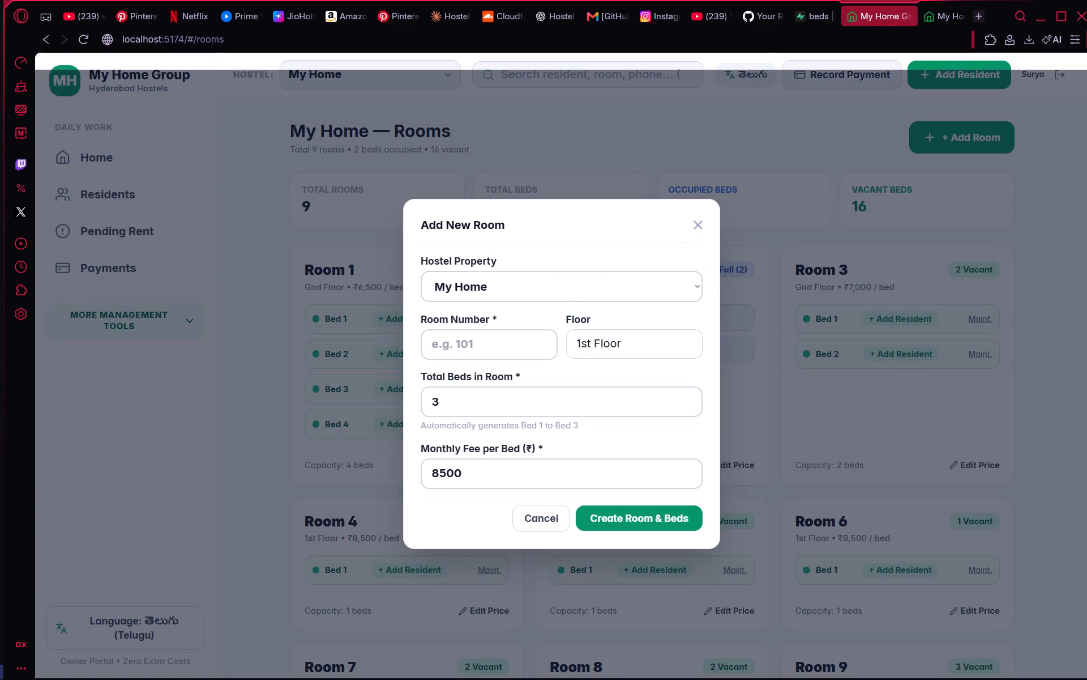
click(490, 337)
text(10)
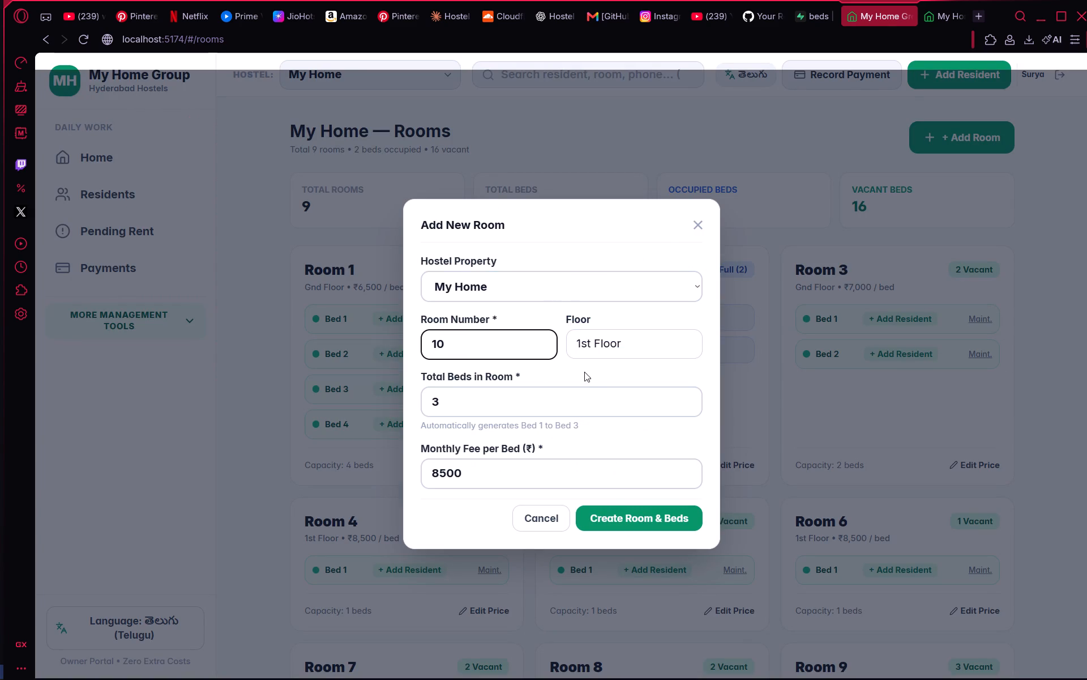
click(593, 397)
click(686, 406)
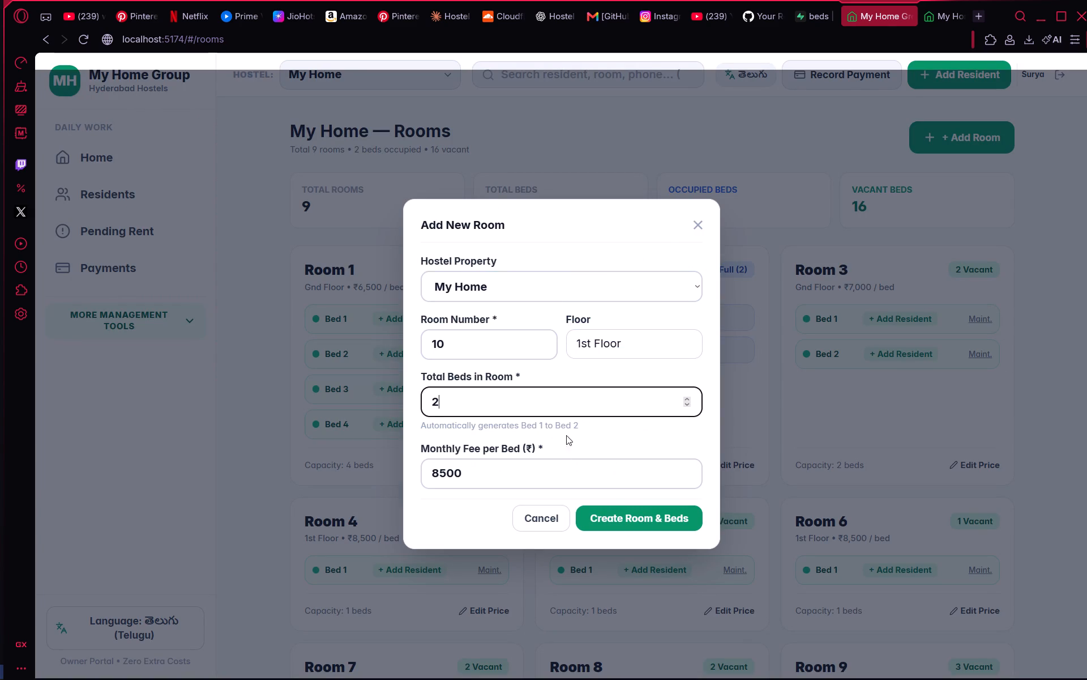
Set Room 10's monthly fee per bed to ₹8000 and create the room with its beds.
click(593, 475)
key(BackSpace)
key(BackSpace)
key(BackSpace)
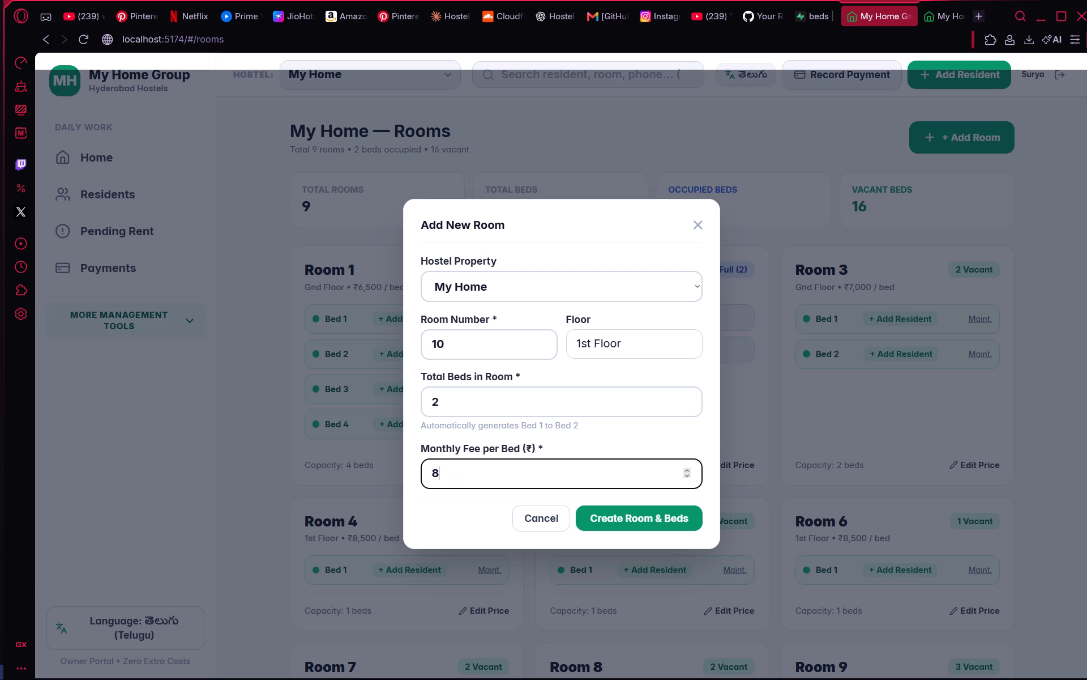
key(Left)
key(Right)
text(000)
click(678, 511)
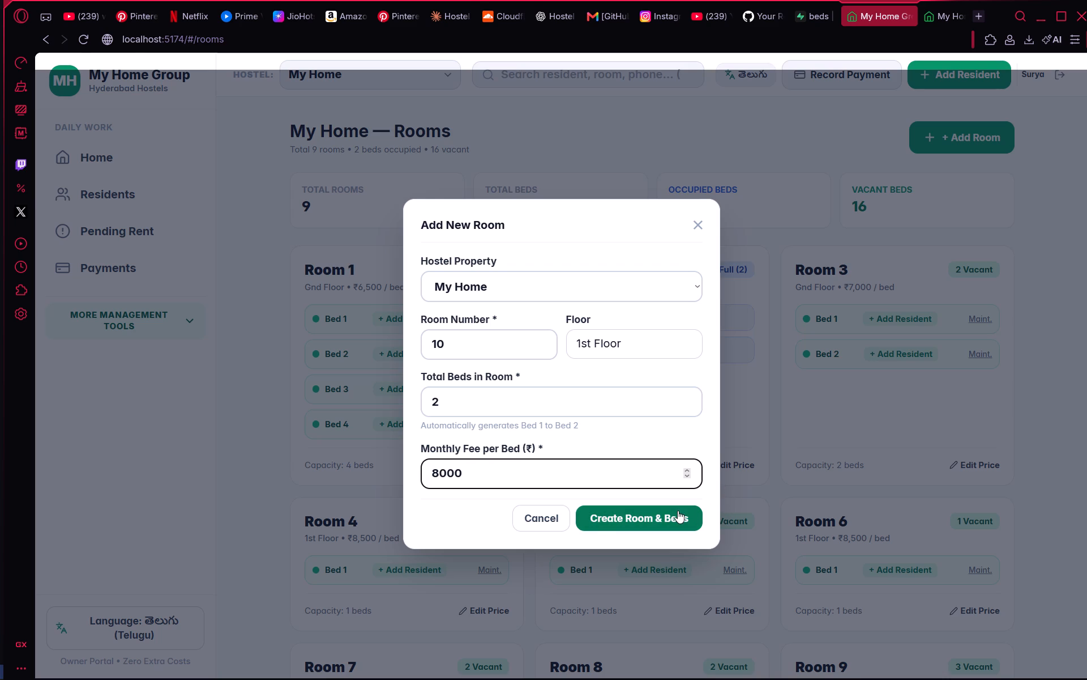
Start a new My Home room with number 11, floor 1st Floor and 2 total beds.
scroll(799, 319, down, 4)
scroll(799, 319, up, 6)
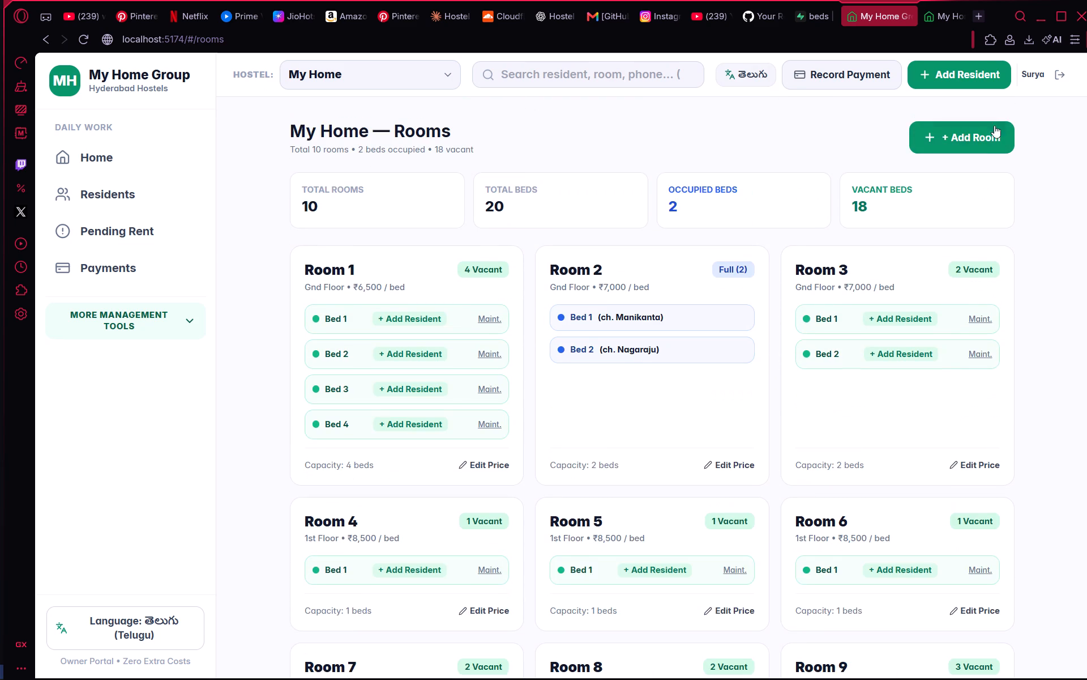
click(979, 141)
click(495, 343)
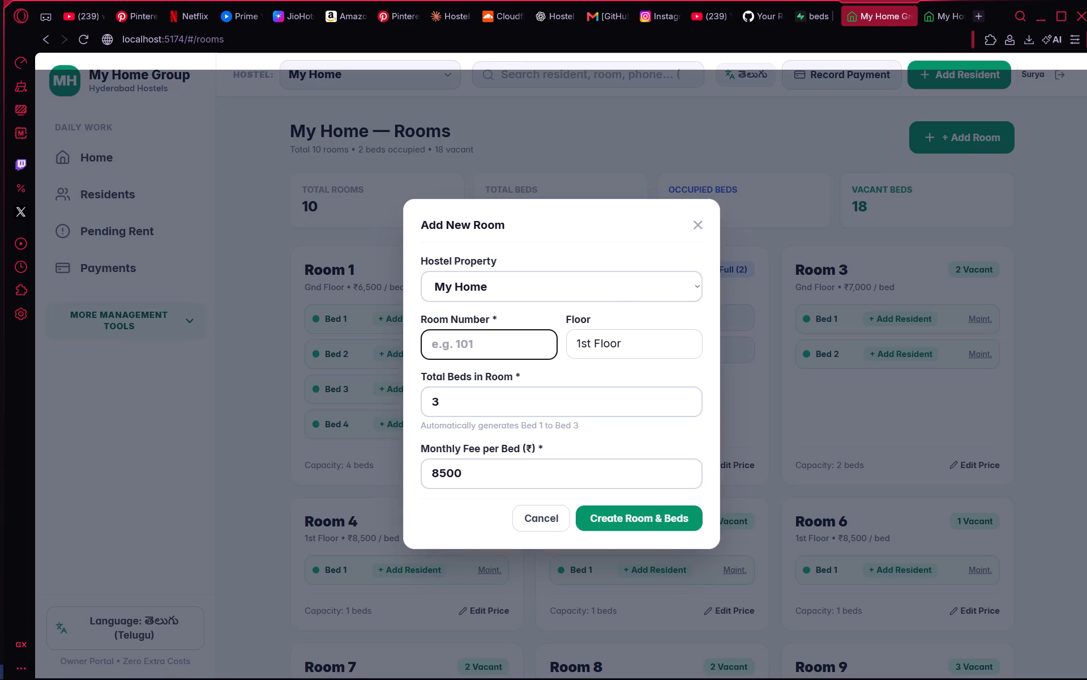
key(1)
key(1)
drag(529, 399, 540, 431)
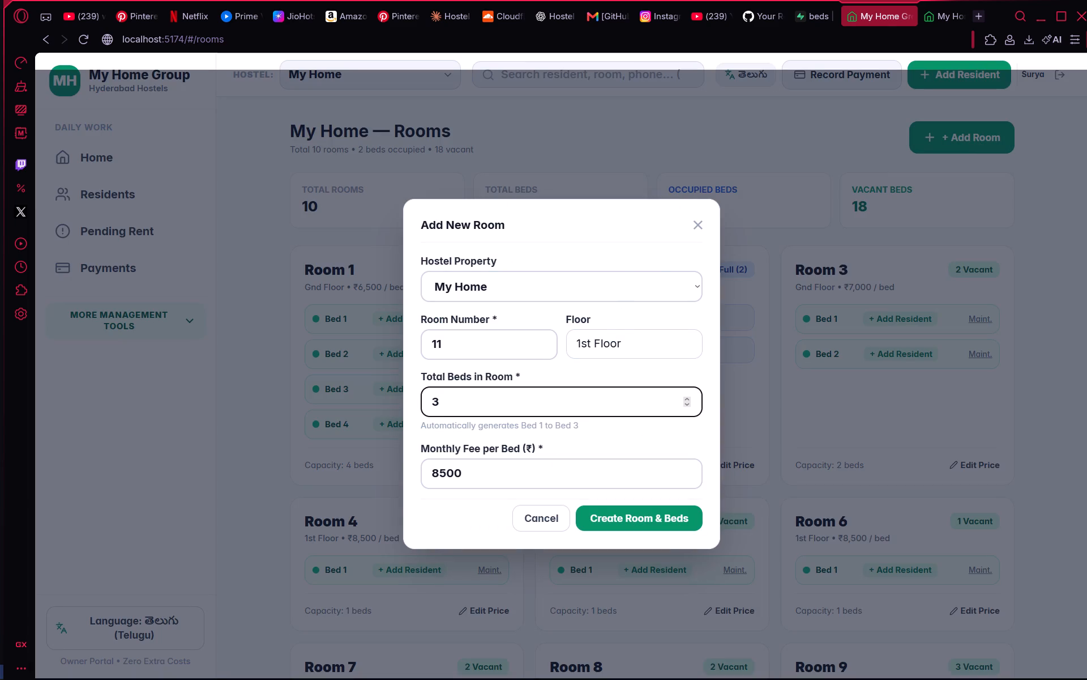
click(687, 404)
Set Room 11's monthly fee per bed to ₹7000 and create the room with its beds.
click(561, 474)
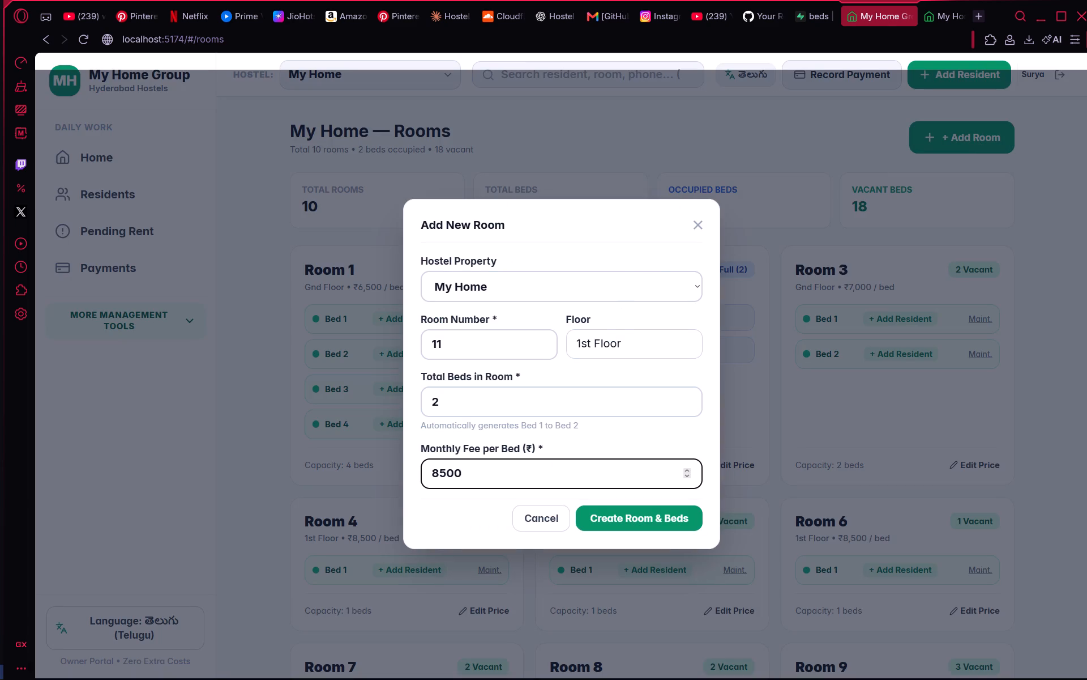
key(BackSpace)
key(BackSpace)
key(BackSpace)
key(BackSpace)
key(BackSpace)
key(BackSpace)
key(BackSpace)
key(Left)
text(700)
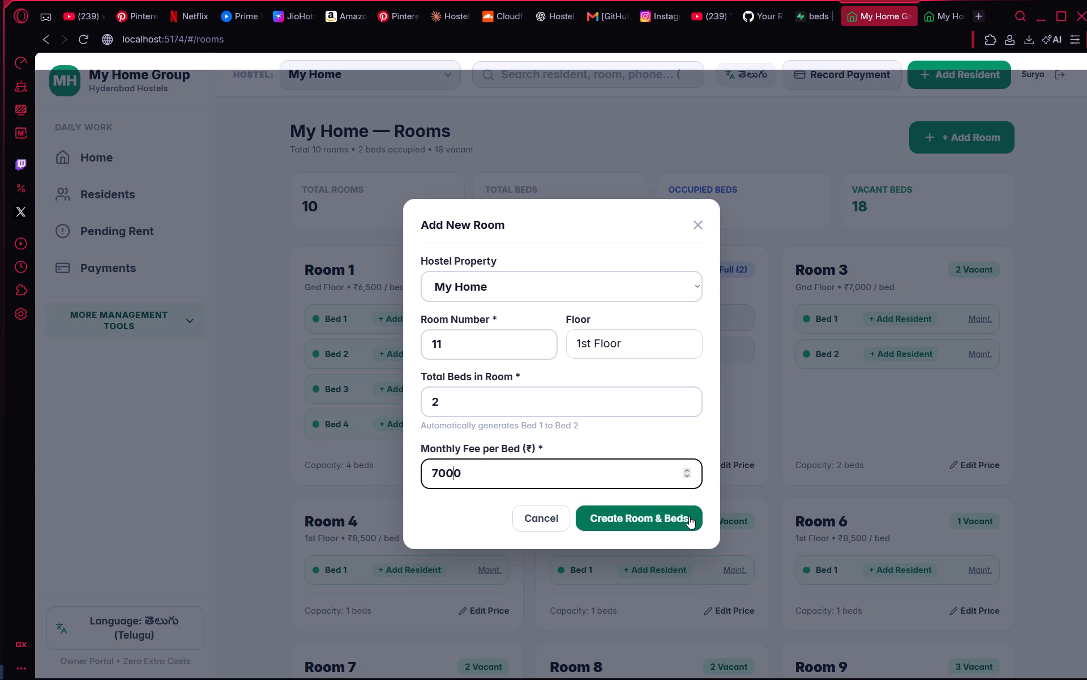
scroll(892, 454, down, 4)
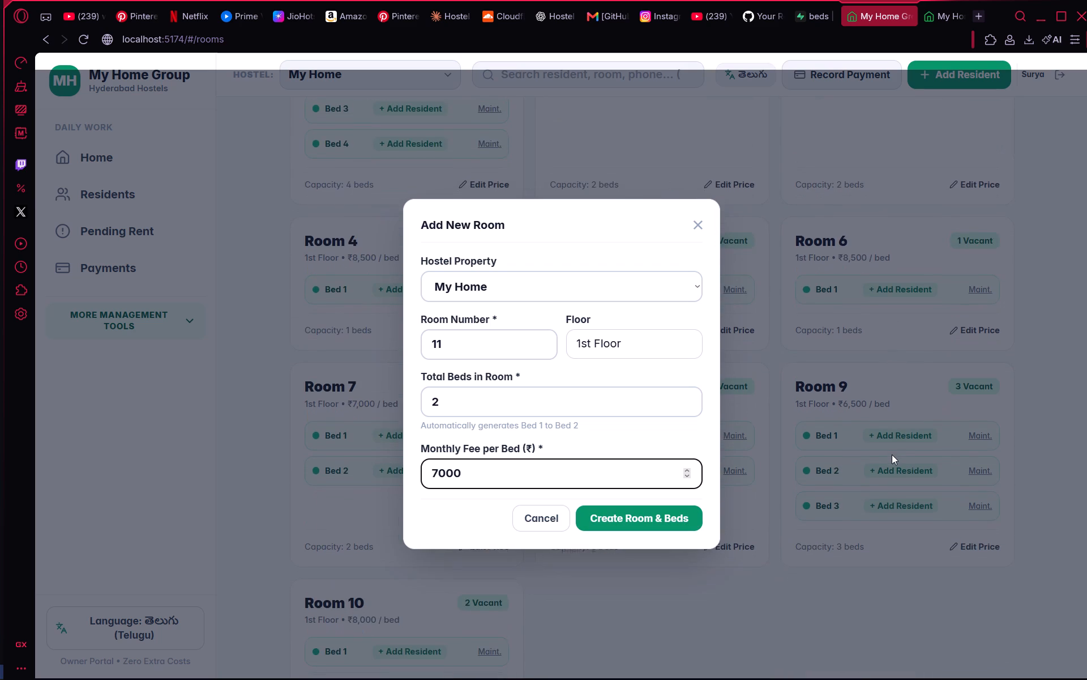
scroll(892, 454, left, 1)
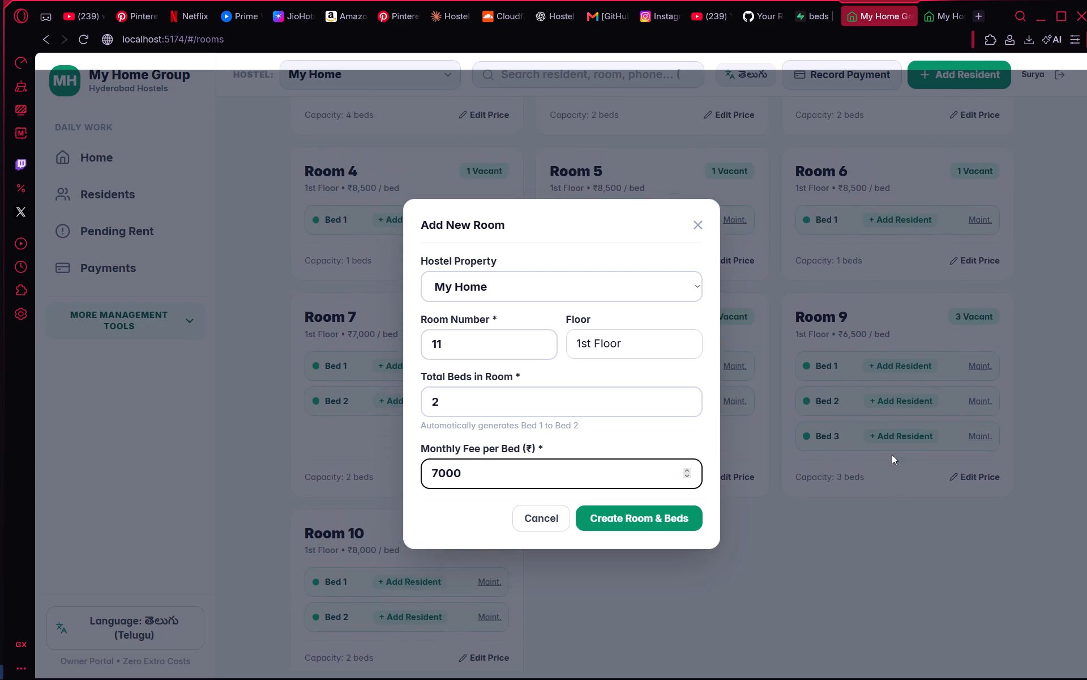
scroll(892, 454, left, 1)
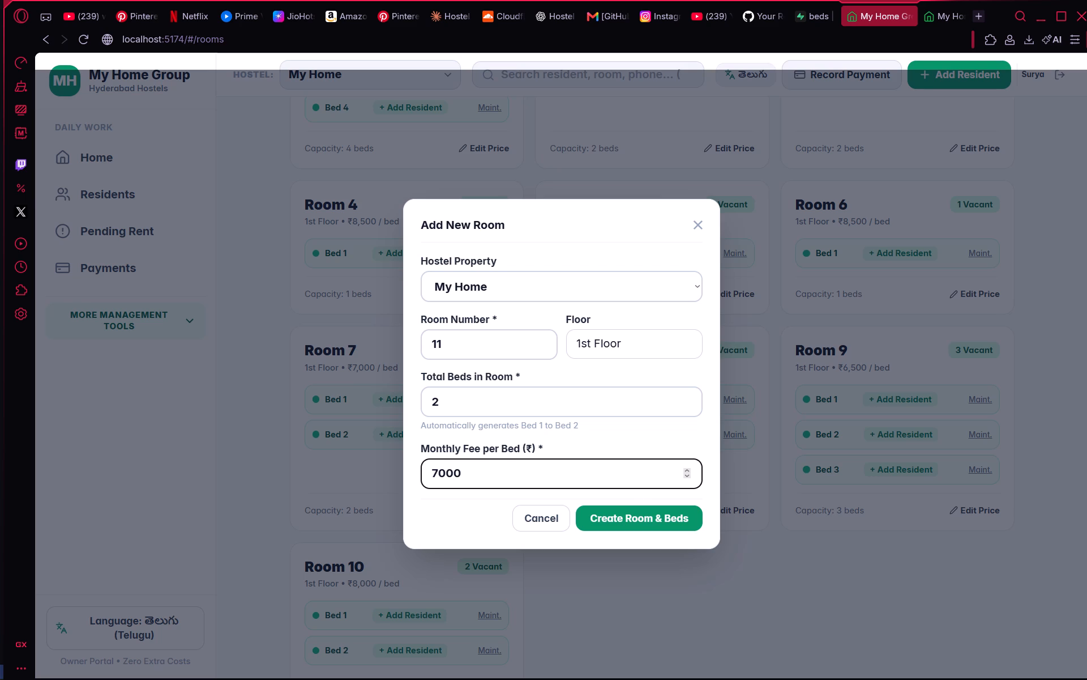
click(636, 521)
Edit Room 10 to change its room number to "10 (BIG 2 SH)" and save the change.
scroll(636, 521, down, 8)
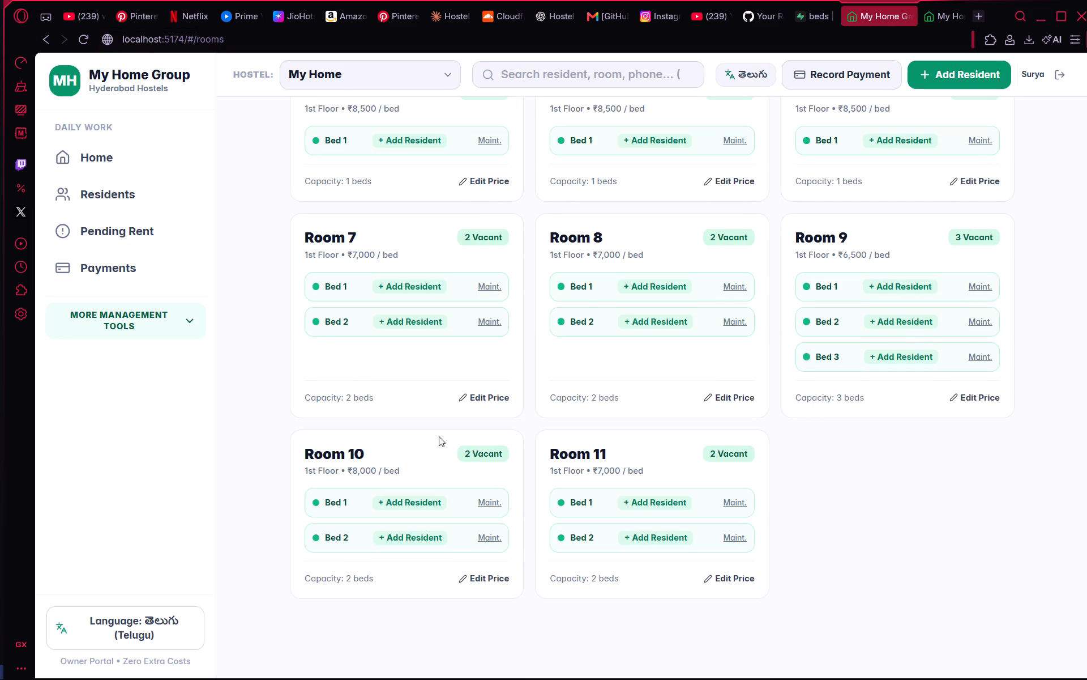
double_click(382, 465)
click(470, 575)
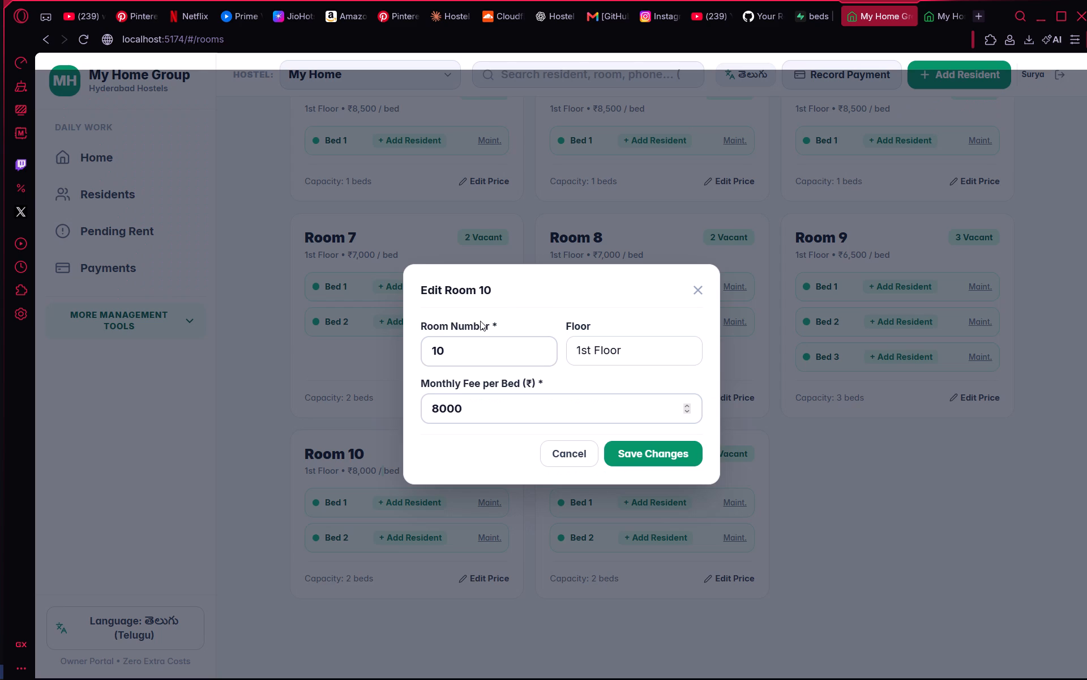
click(464, 350)
key(BackSpace)
key(BackSpace)
key(BackSpace)
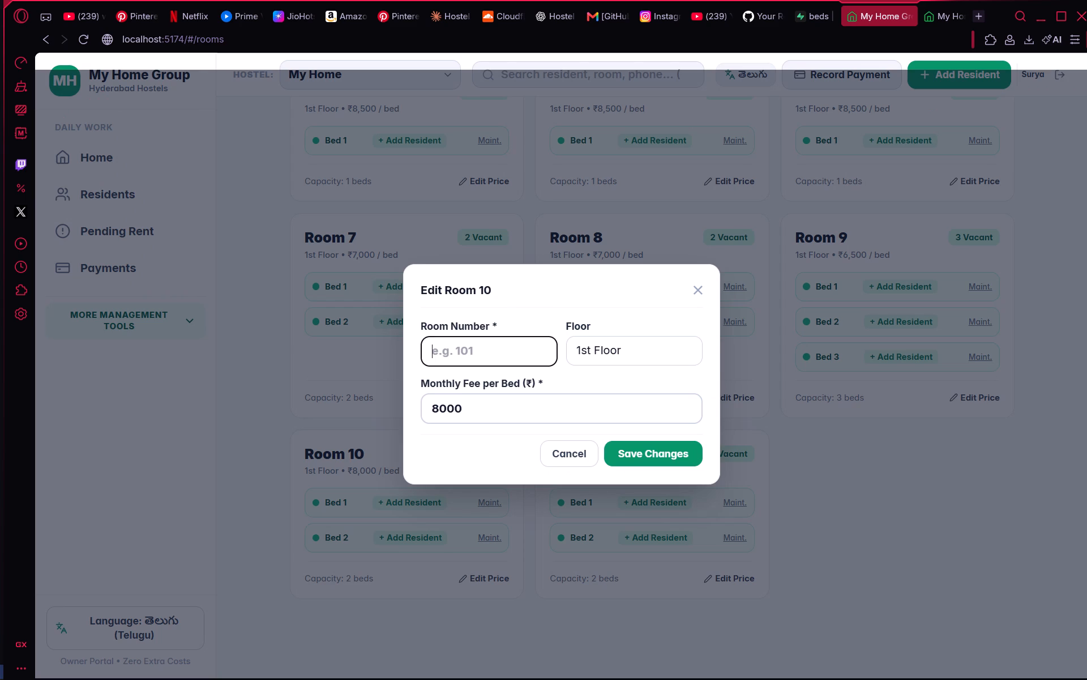
text(10 (BIG 2)
key(shift+parenright)
key(BackSpace)
key(space)
text(SH)
key(shift+parenright)
click(651, 450)
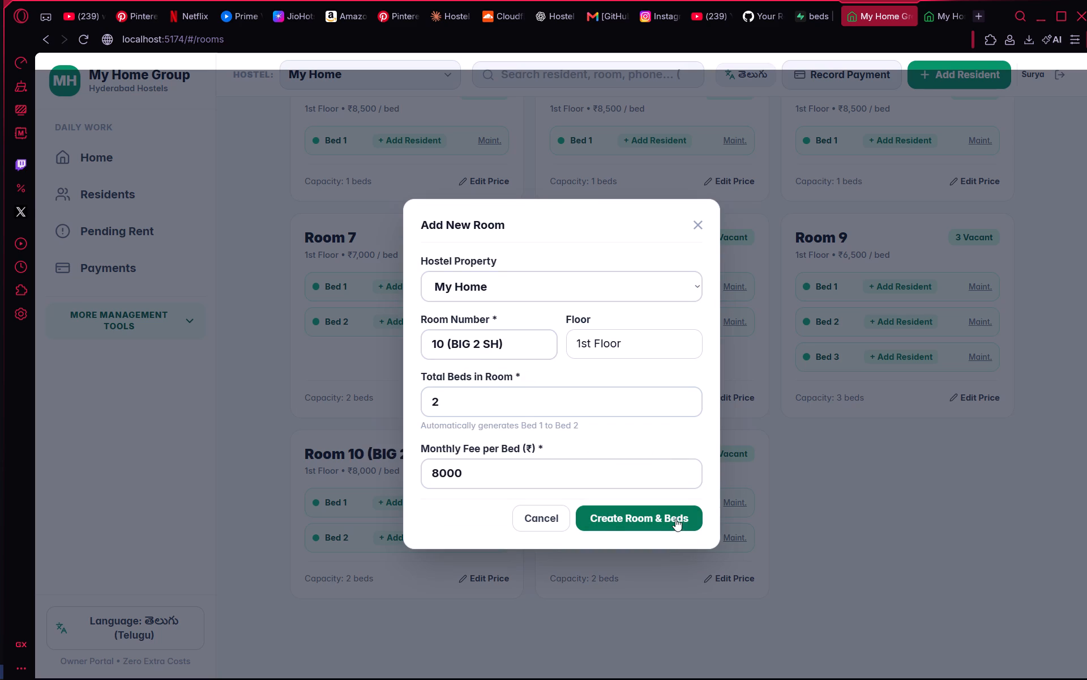
Create another My Home room numbered "10 (BIG 2 SH)" on the 1st Floor with 2 beds at ₹8000 per bed.
click(674, 518)
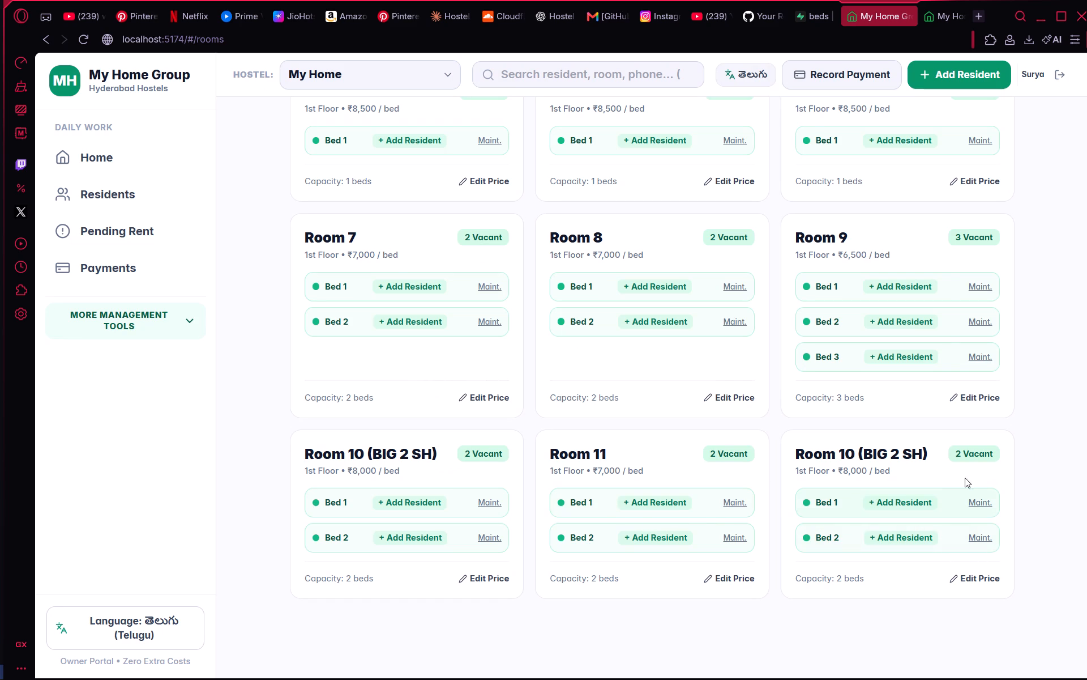
right_click(949, 477)
click(949, 477)
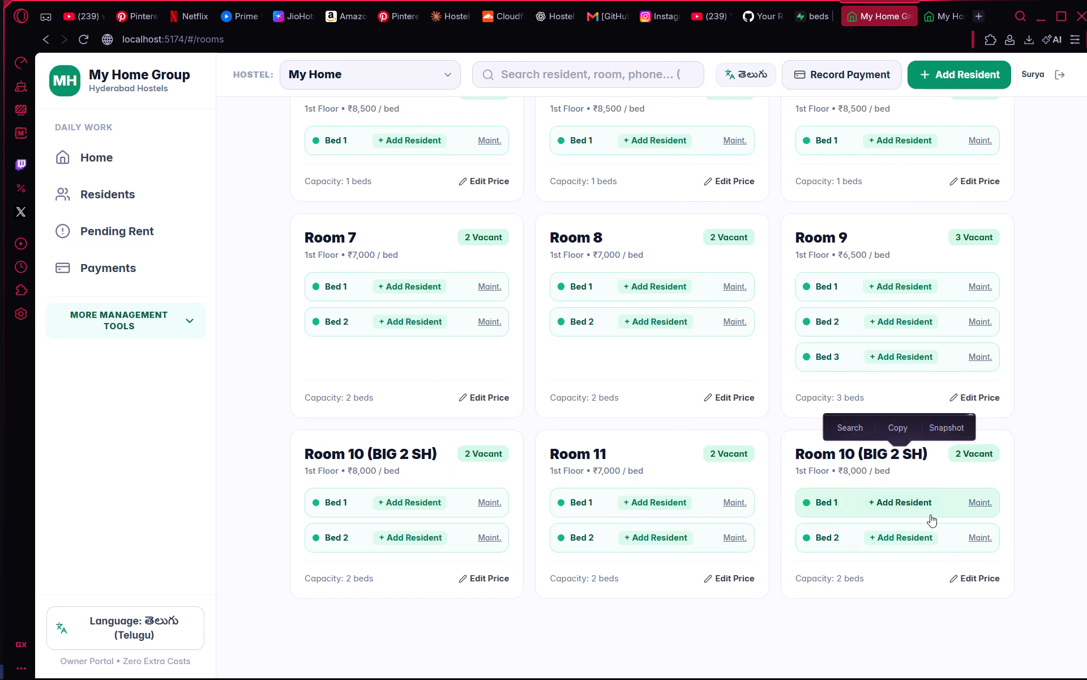
click(1034, 415)
Switch to the Supabase table editor, reload it and examine the bed records in the beds table.
click(824, 2)
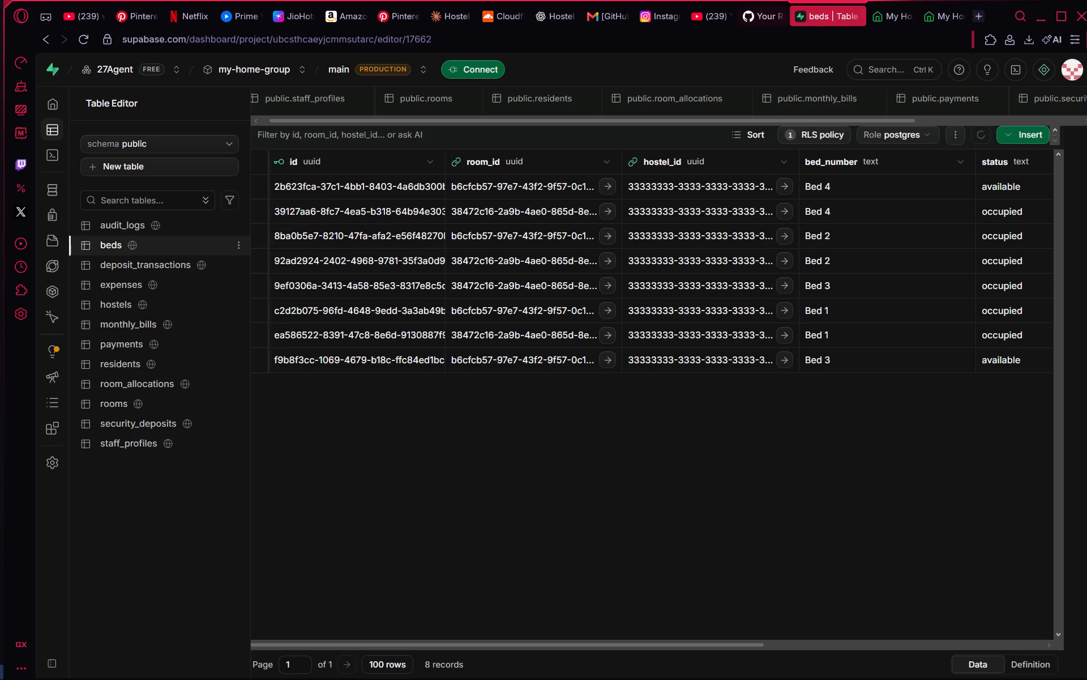
scroll(481, 213, up, 1)
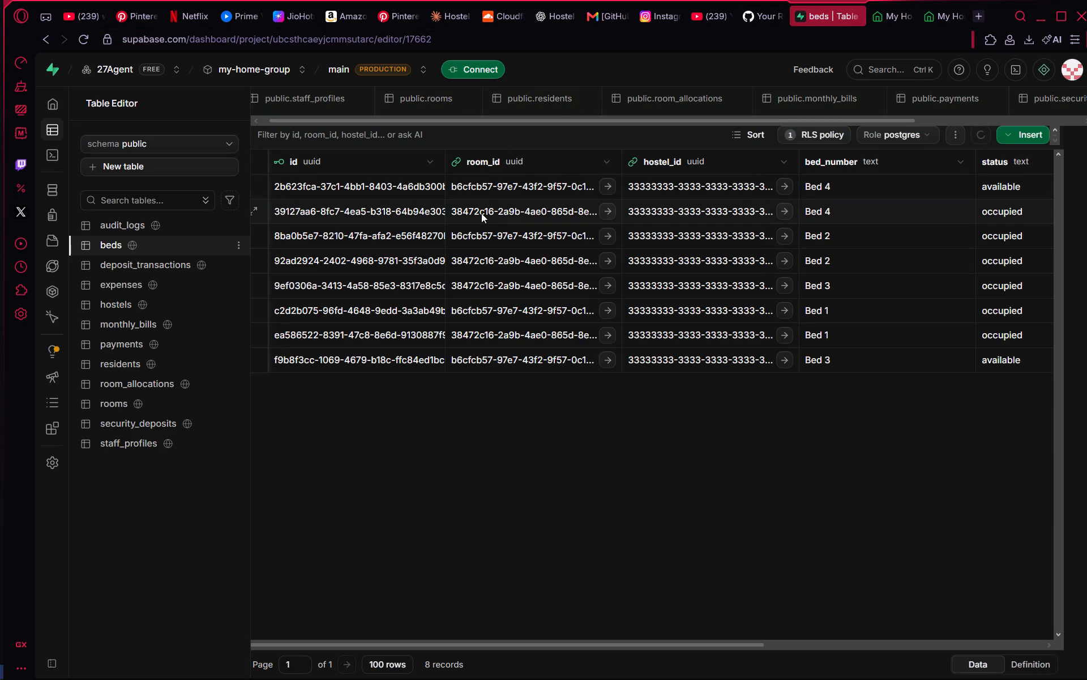
scroll(481, 213, right, 4)
scroll(481, 213, left, 4)
scroll(481, 213, right, 3)
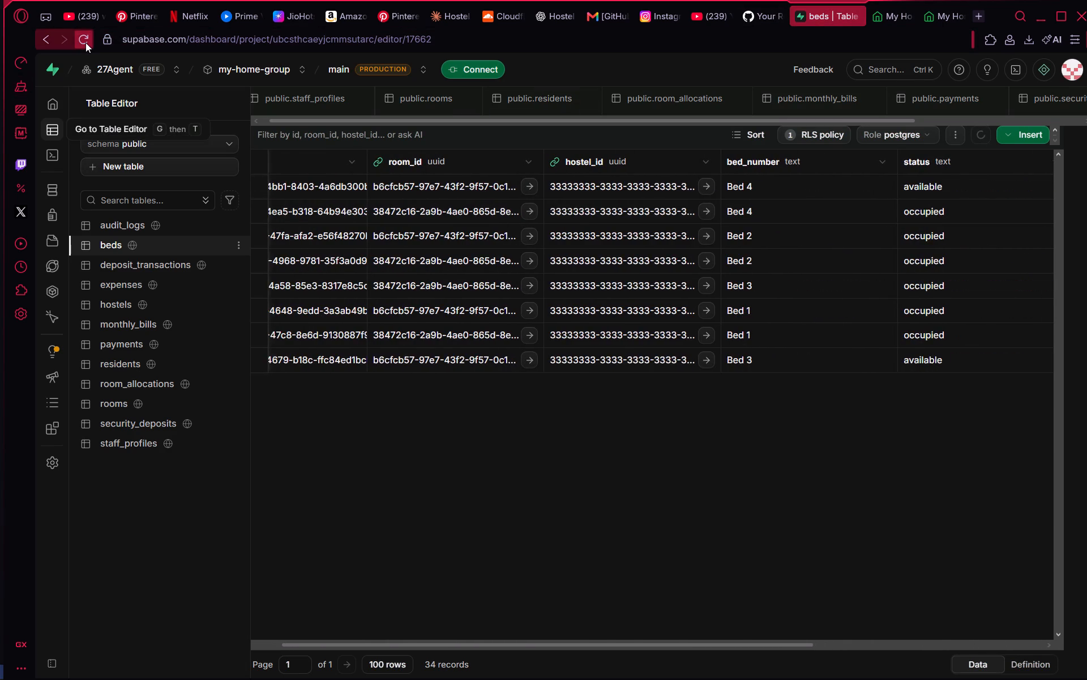
click(85, 42)
scroll(430, 164, down, 3)
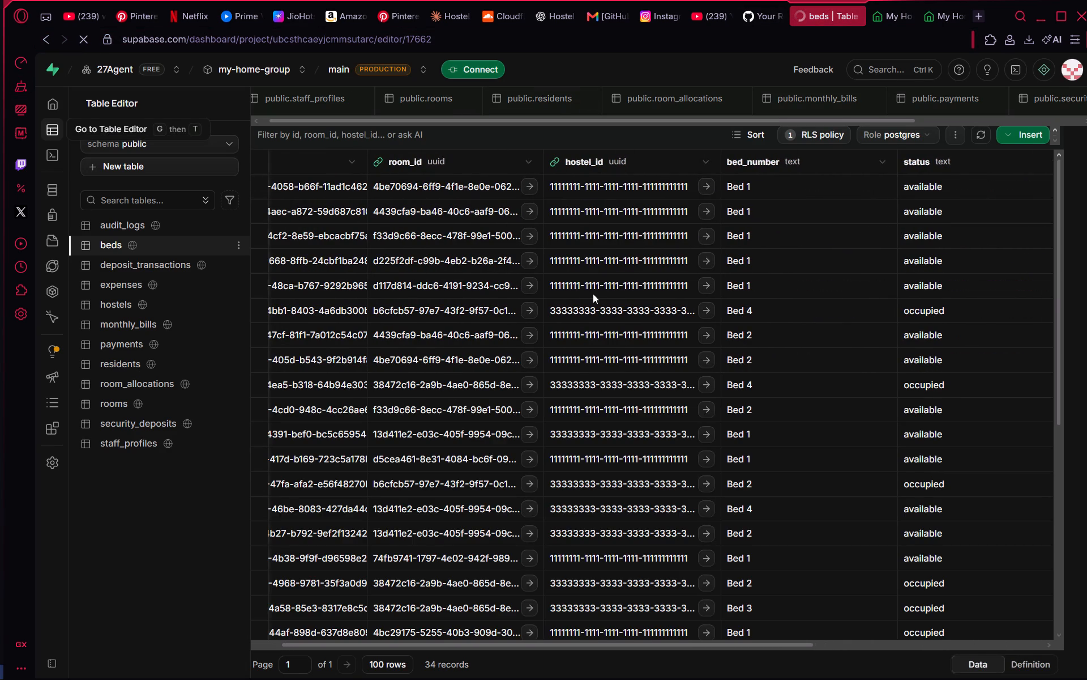
scroll(593, 294, down, 4)
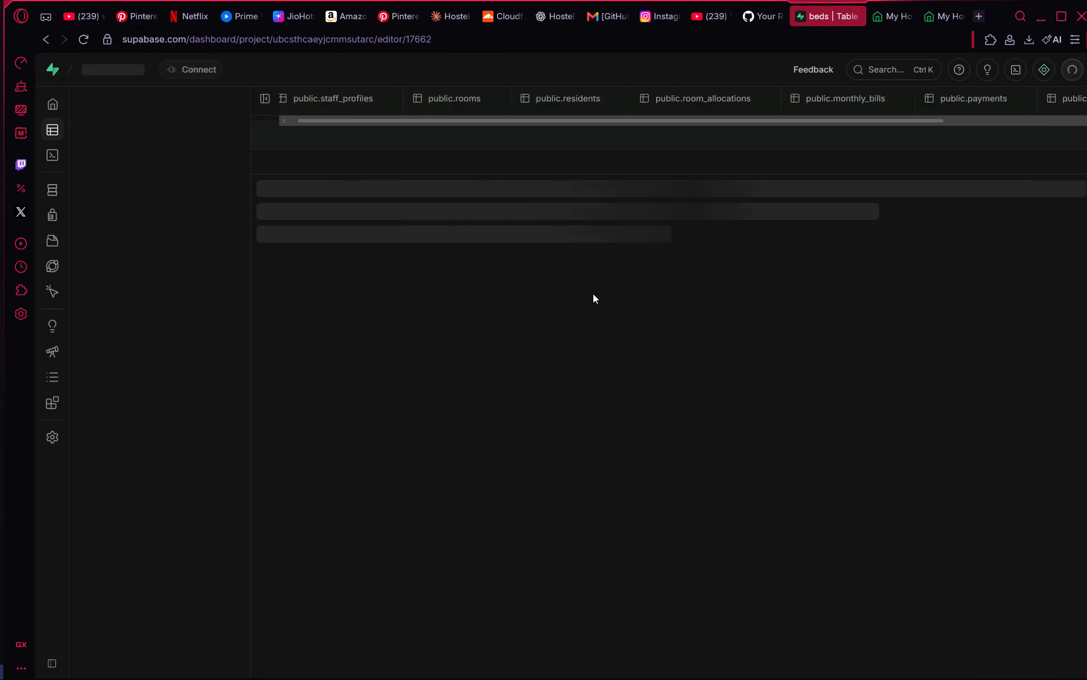
scroll(593, 294, down, 4)
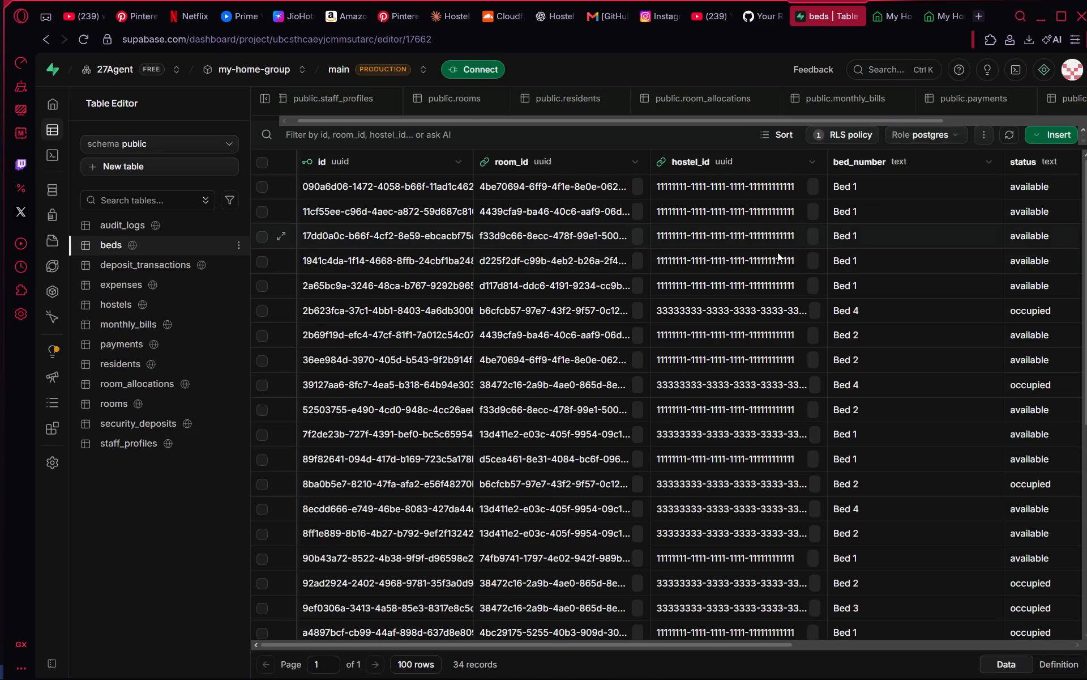
scroll(677, 376, down, 11)
scroll(677, 376, left, 5)
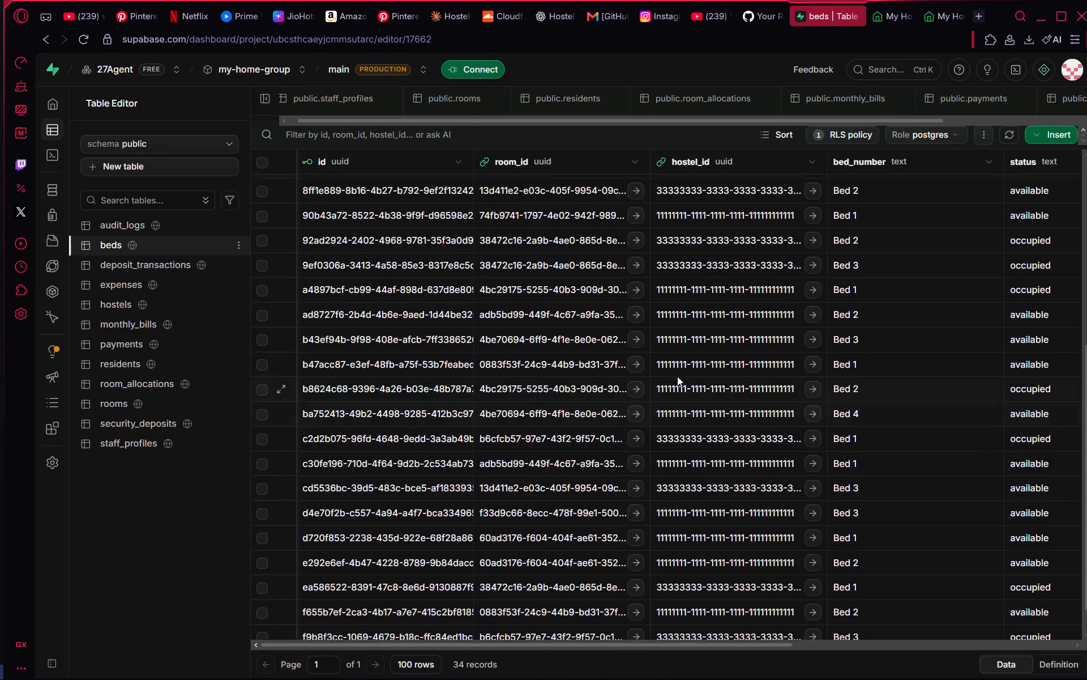
scroll(677, 376, up, 10)
scroll(677, 376, down, 5)
scroll(677, 376, left, 1)
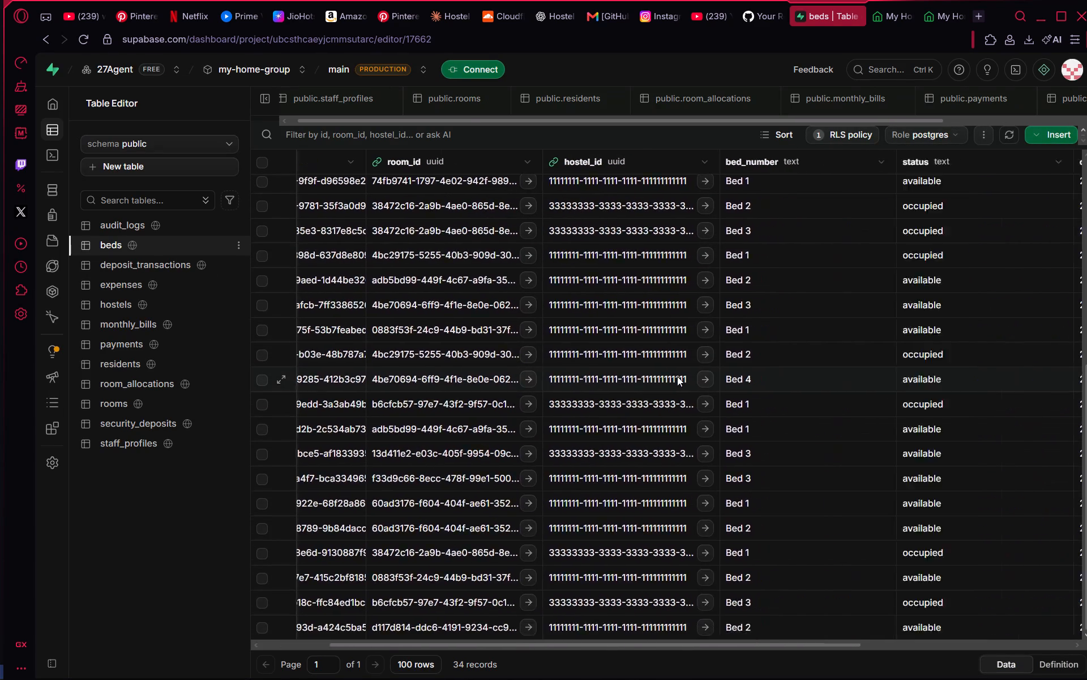
scroll(677, 376, left, 6)
scroll(677, 376, down, 7)
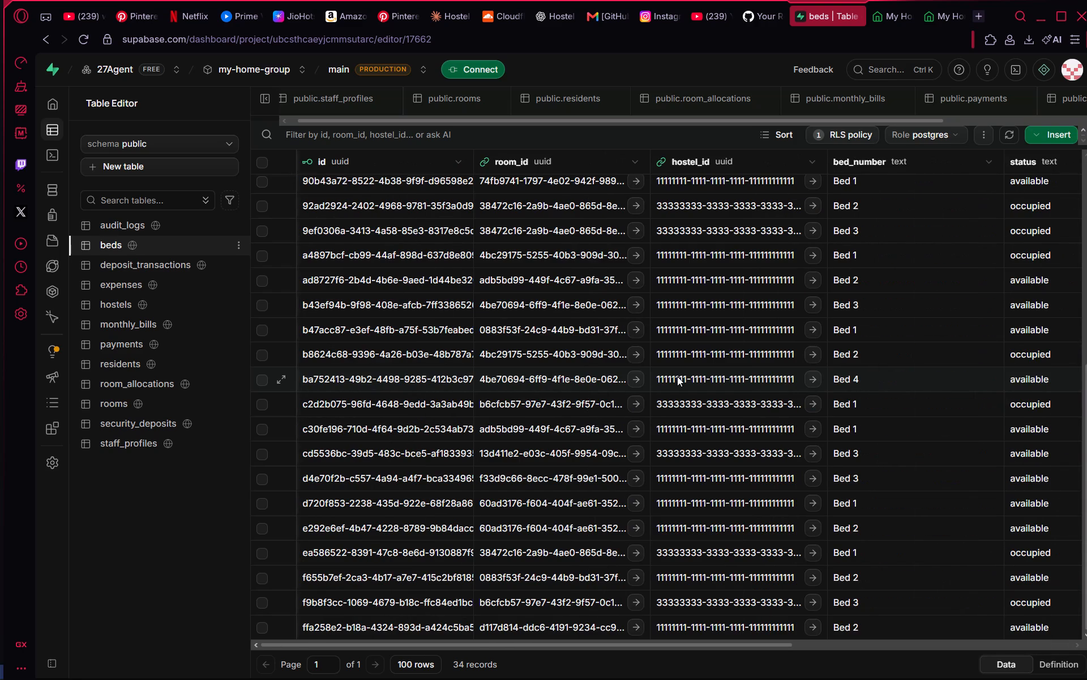
scroll(677, 376, right, 4)
scroll(515, 375, down, 3)
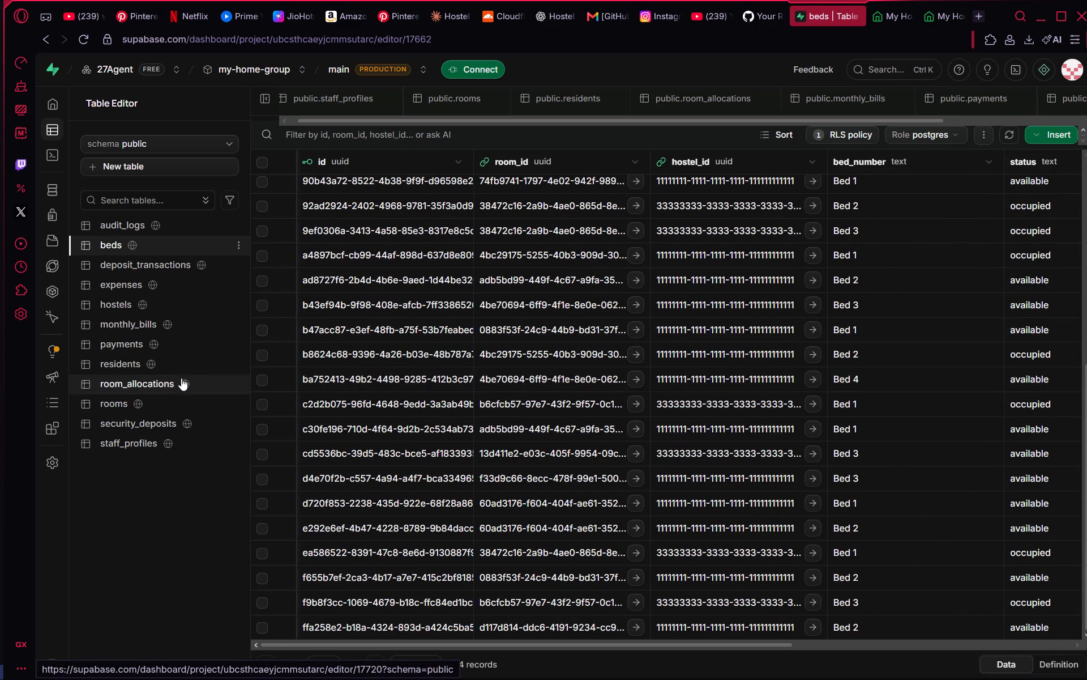
Examine the records of the room_allocations table and the rooms table, including room numbers, floors and capacities.
click(153, 382)
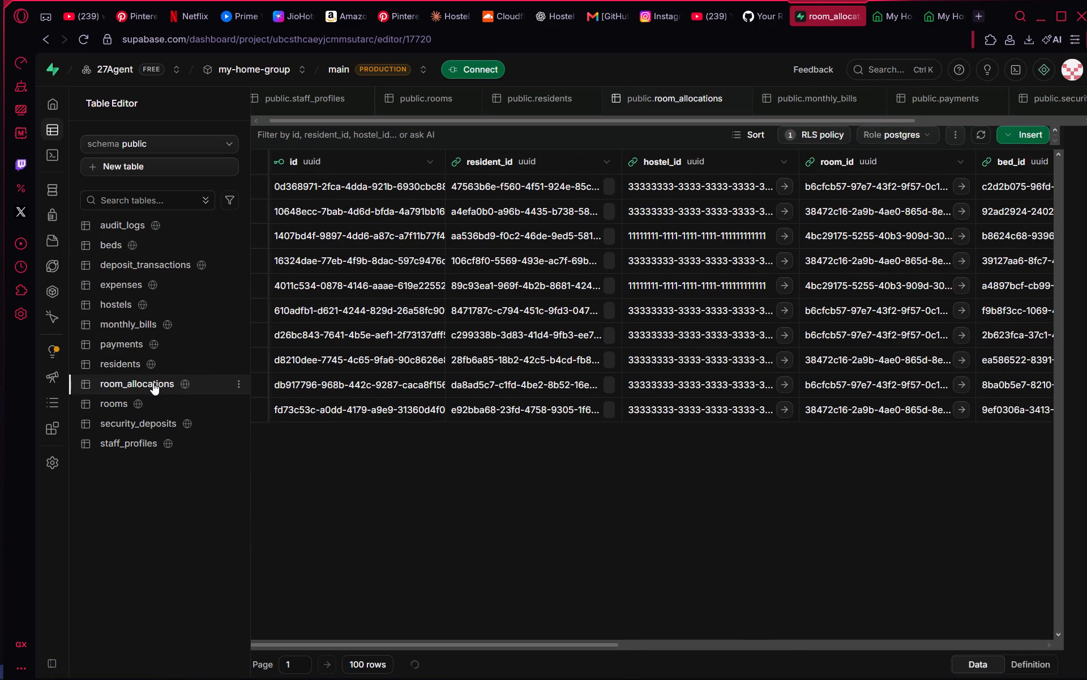
scroll(561, 368, left, 3)
scroll(561, 368, right, 6)
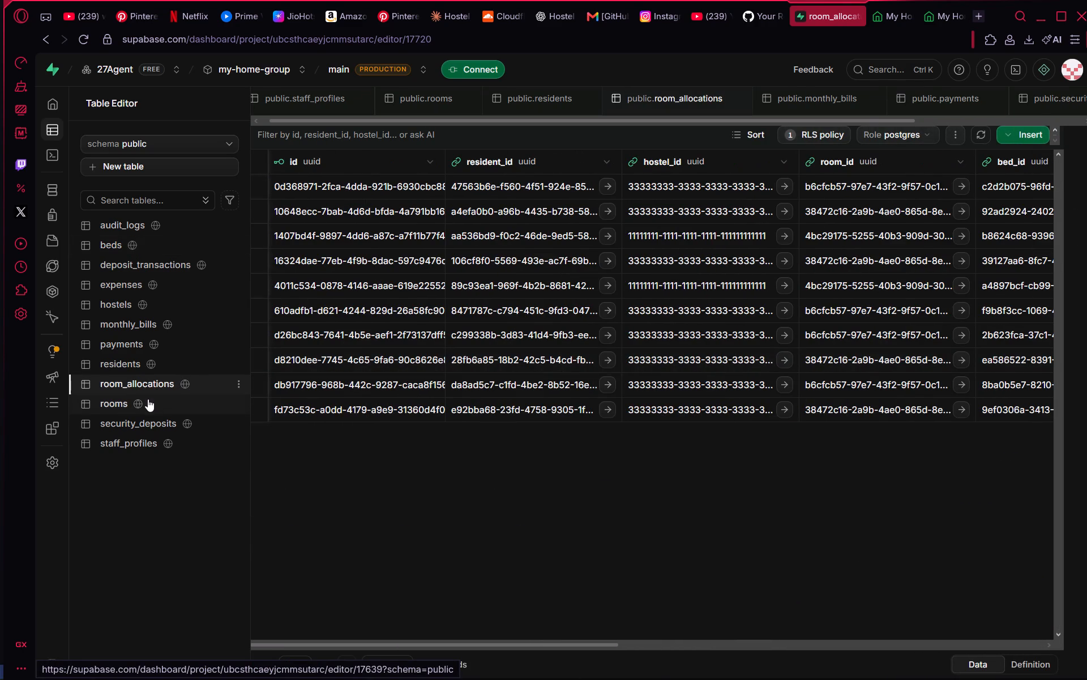
click(148, 399)
scroll(617, 330, right, 4)
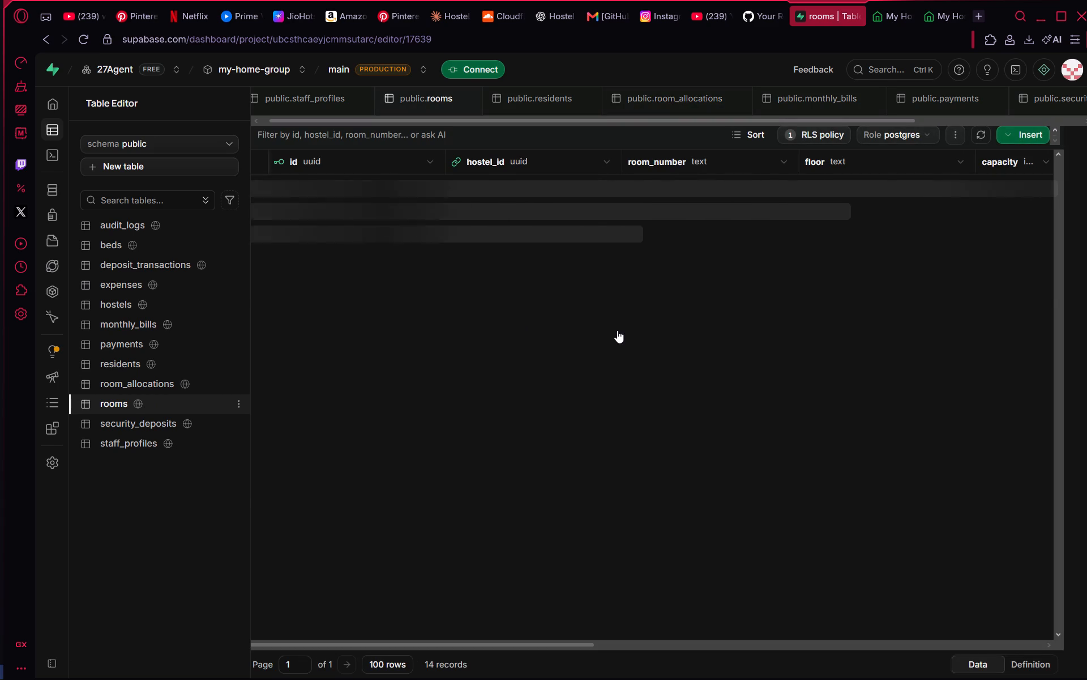
scroll(617, 330, down, 2)
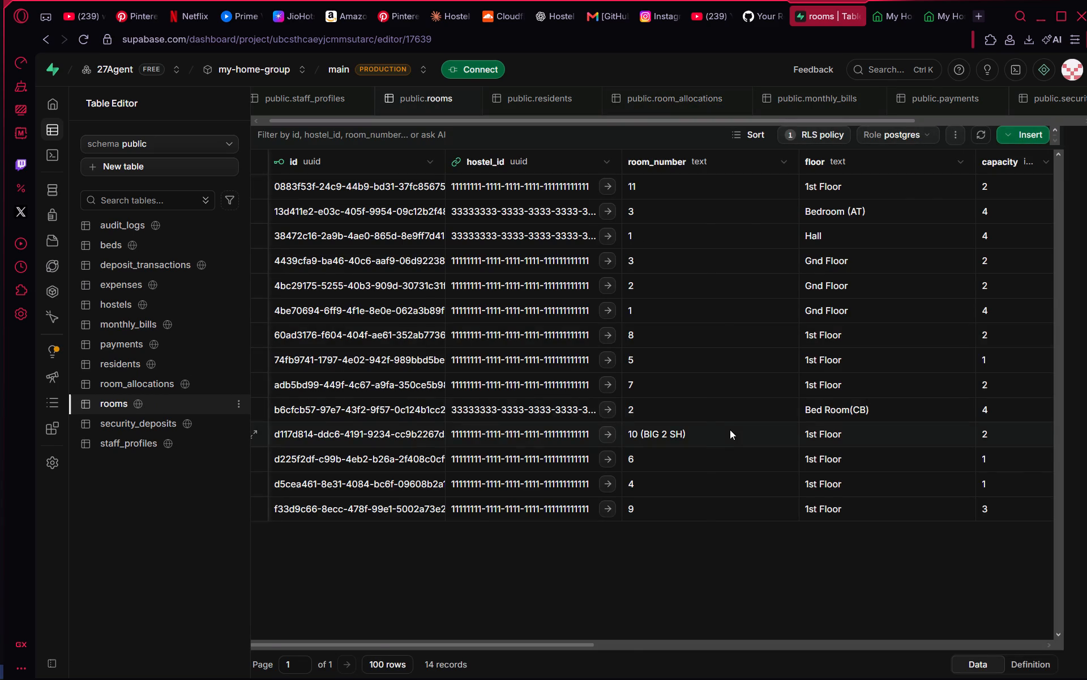
scroll(730, 430, left, 9)
scroll(730, 430, right, 11)
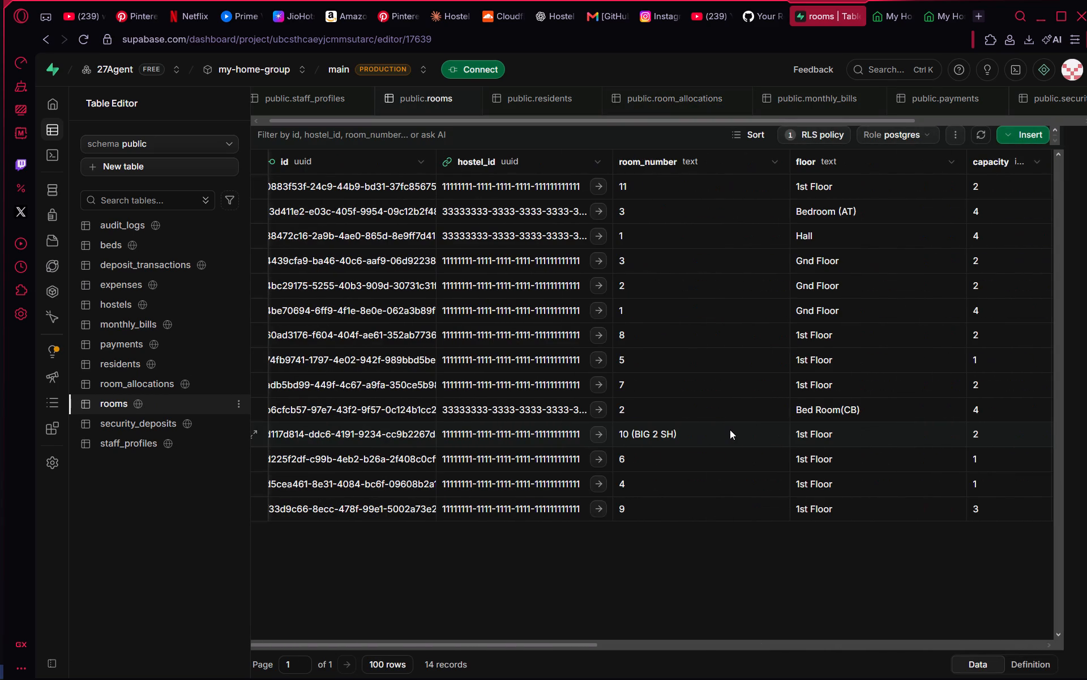
scroll(662, 419, left, 8)
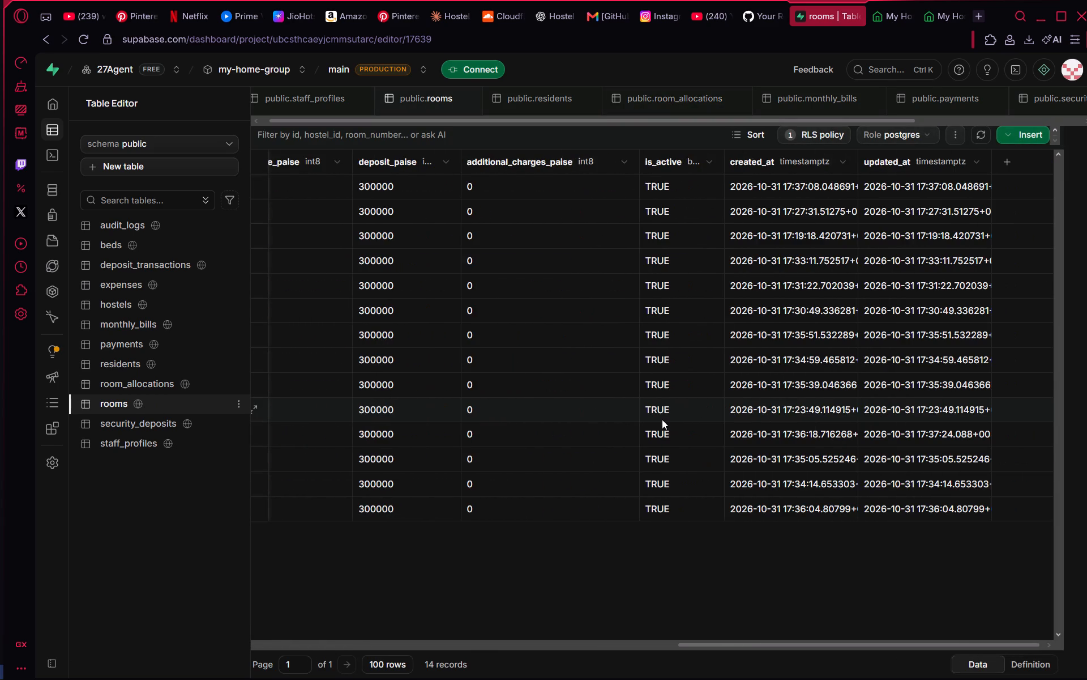
scroll(662, 419, left, 3)
scroll(662, 419, right, 18)
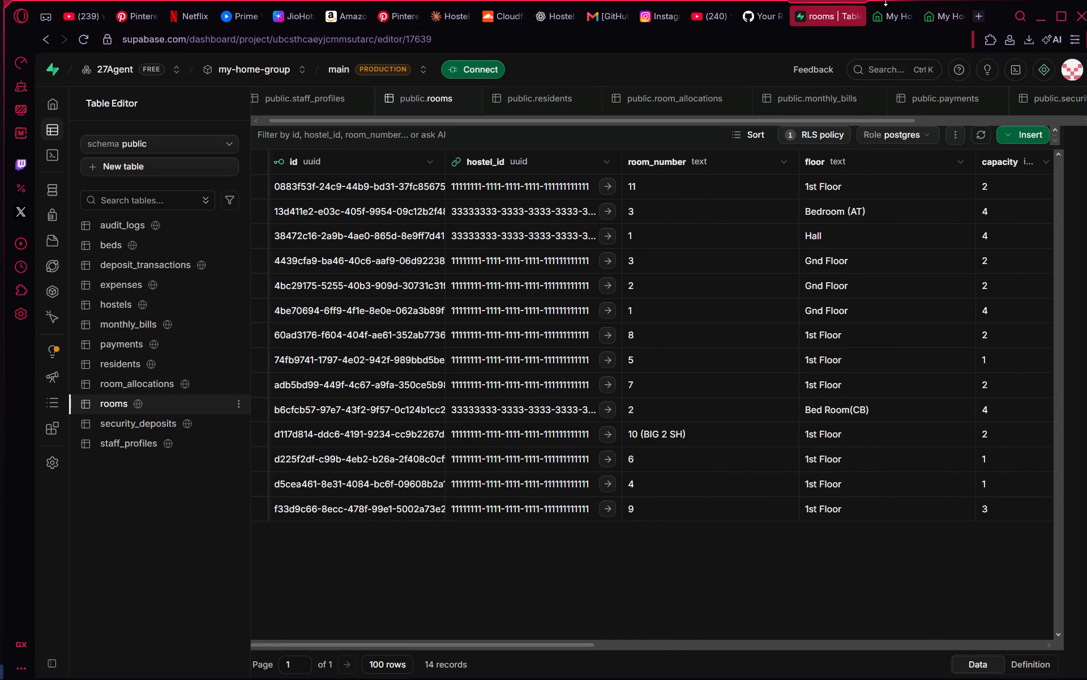
Switch to the hostel portal hosted on trycloudflare.com and view its Residents directory.
click(887, 6)
click(960, 0)
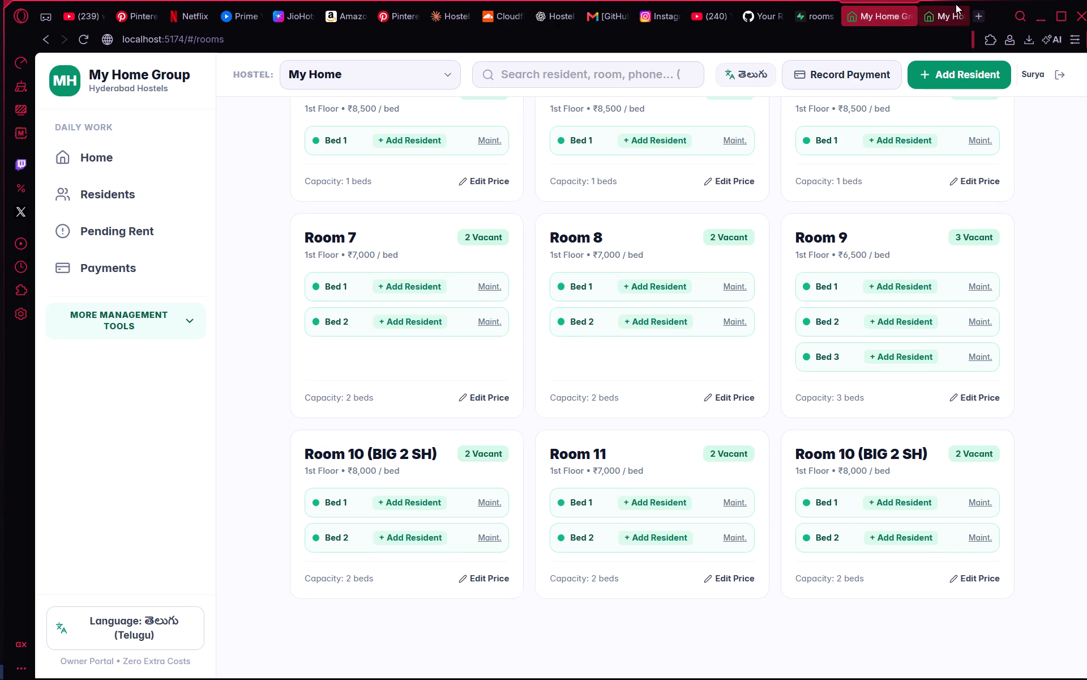
click(956, 4)
click(102, 197)
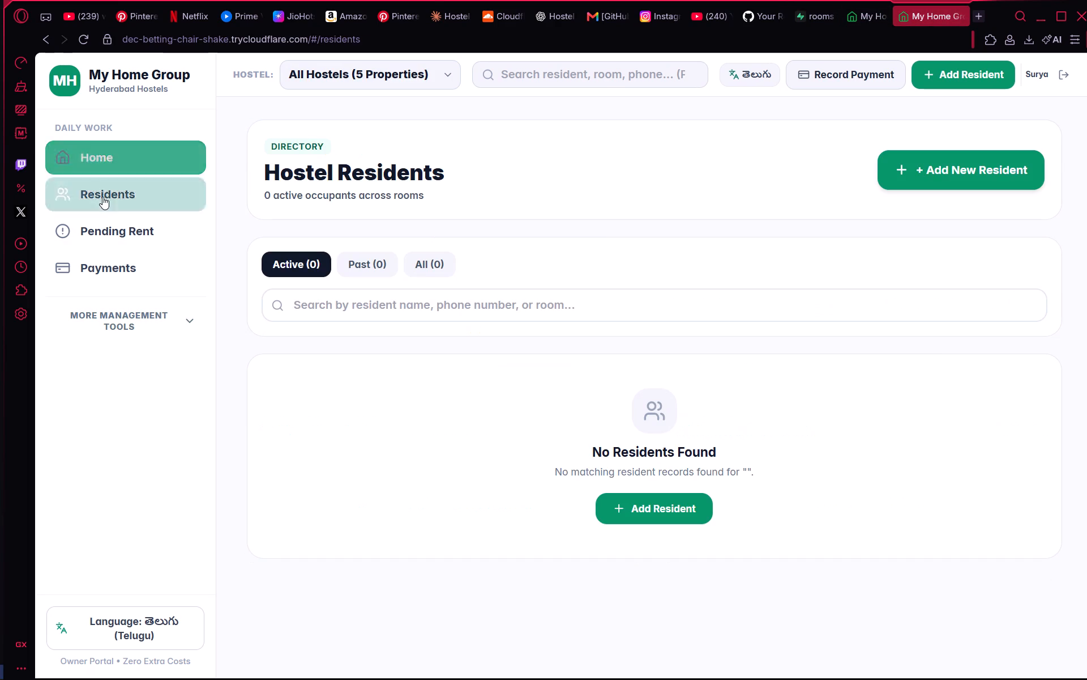
Open the My Home property's rooms from the portal's home page, reload the site and examine its room cards and bed occupancy.
click(148, 152)
scroll(503, 378, down, 5)
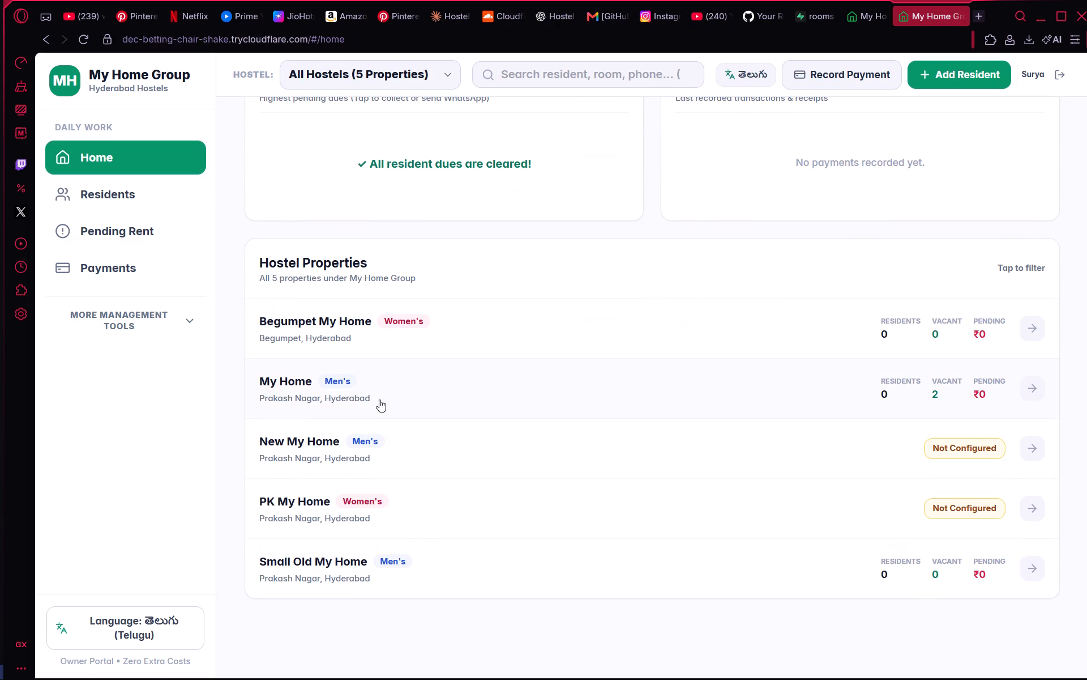
click(379, 391)
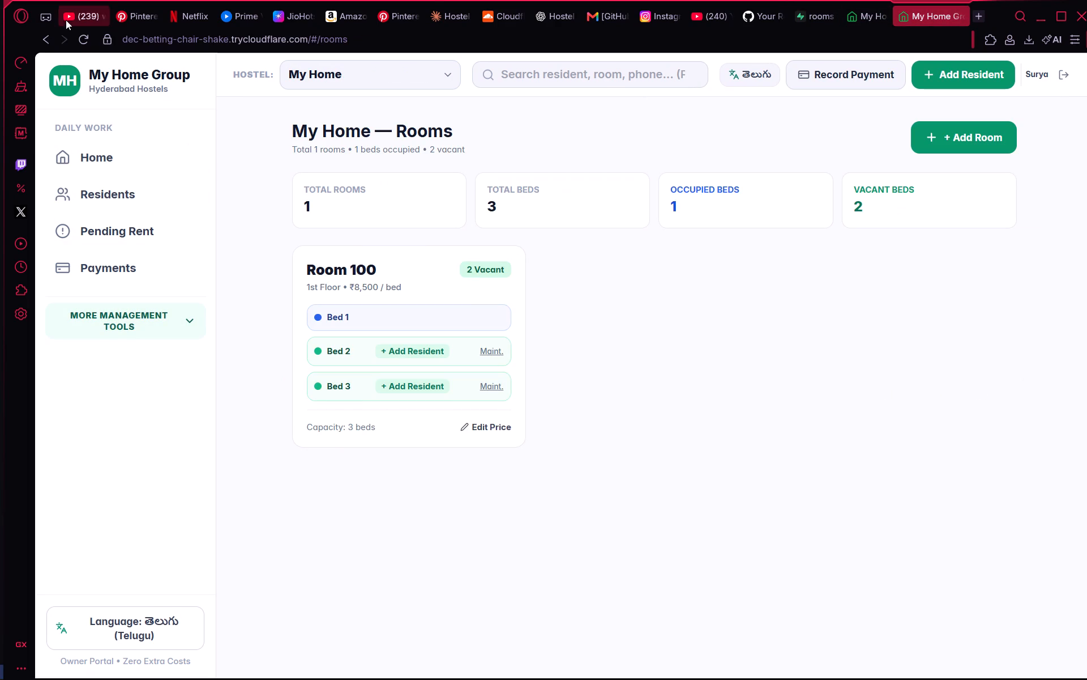
click(77, 38)
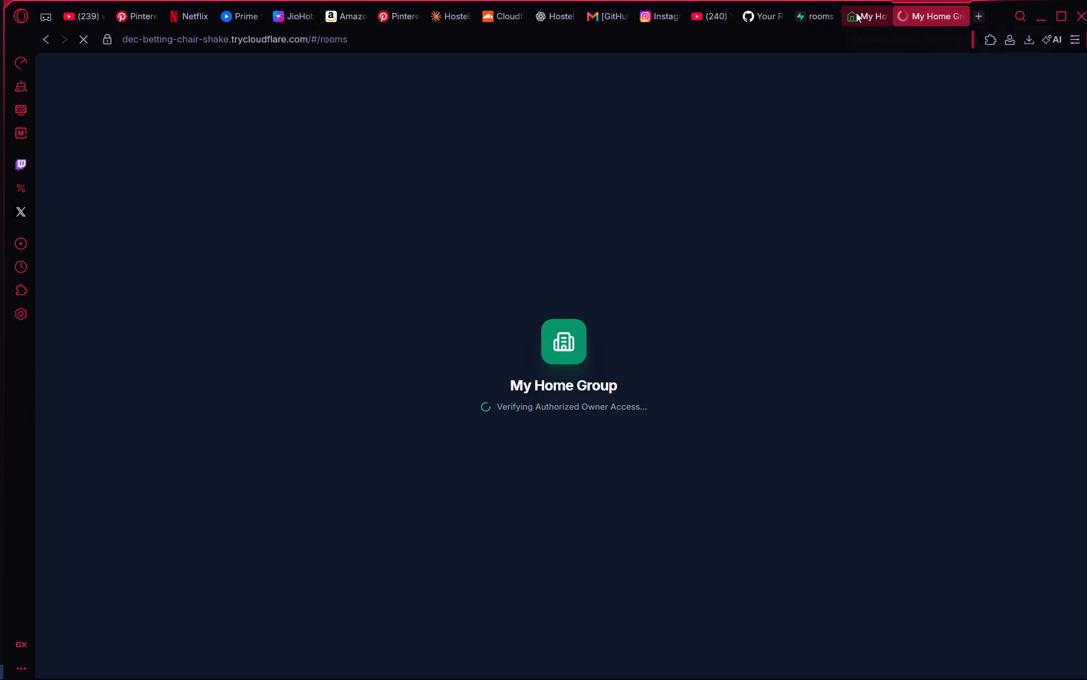
scroll(572, 211, down, 7)
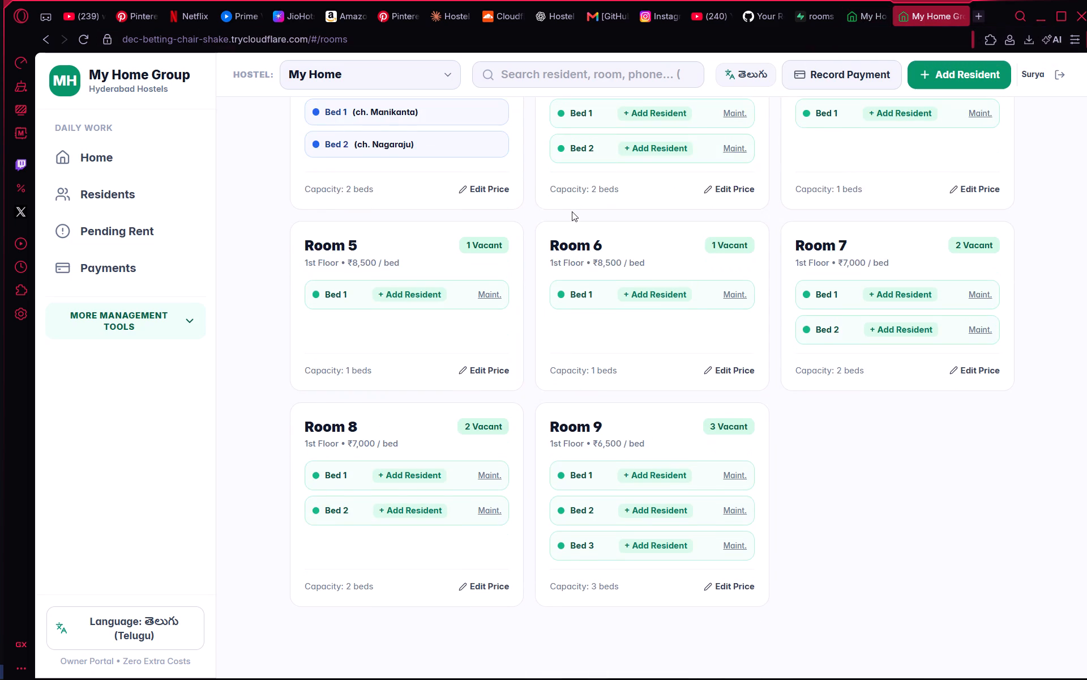
scroll(572, 211, up, 7)
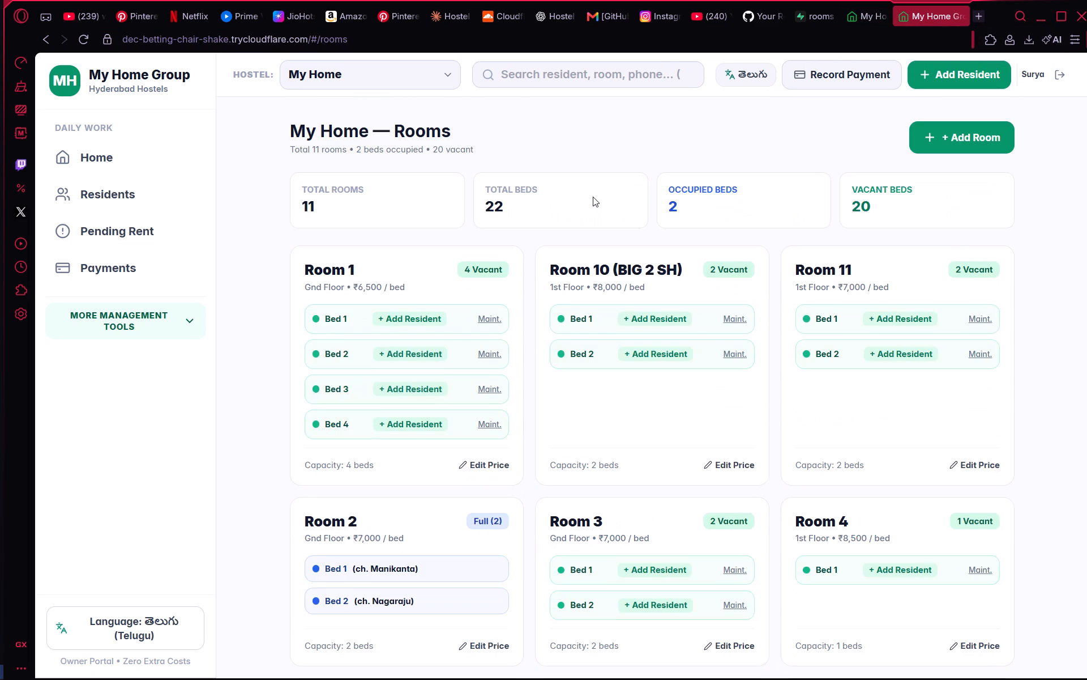
scroll(593, 197, down, 7)
scroll(593, 197, up, 1)
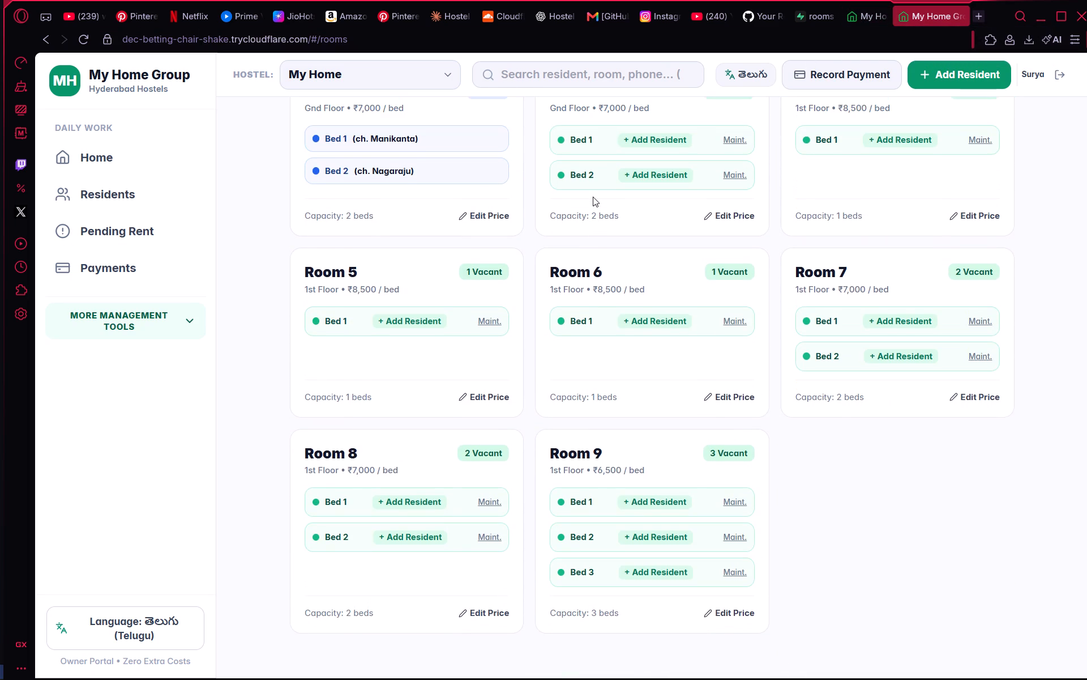
scroll(593, 197, up, 1)
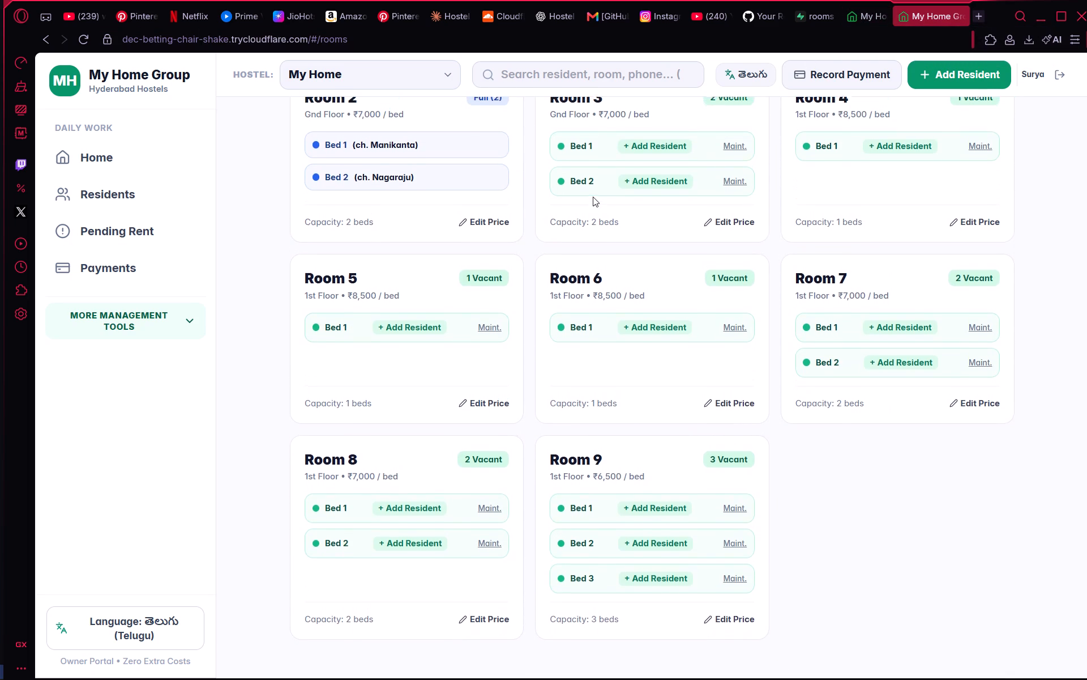
scroll(593, 197, up, 1)
Switch to the localhost portal, reload the My Home rooms page and examine its room list for comparison with the tunnel site.
click(863, 10)
scroll(506, 246, down, 1)
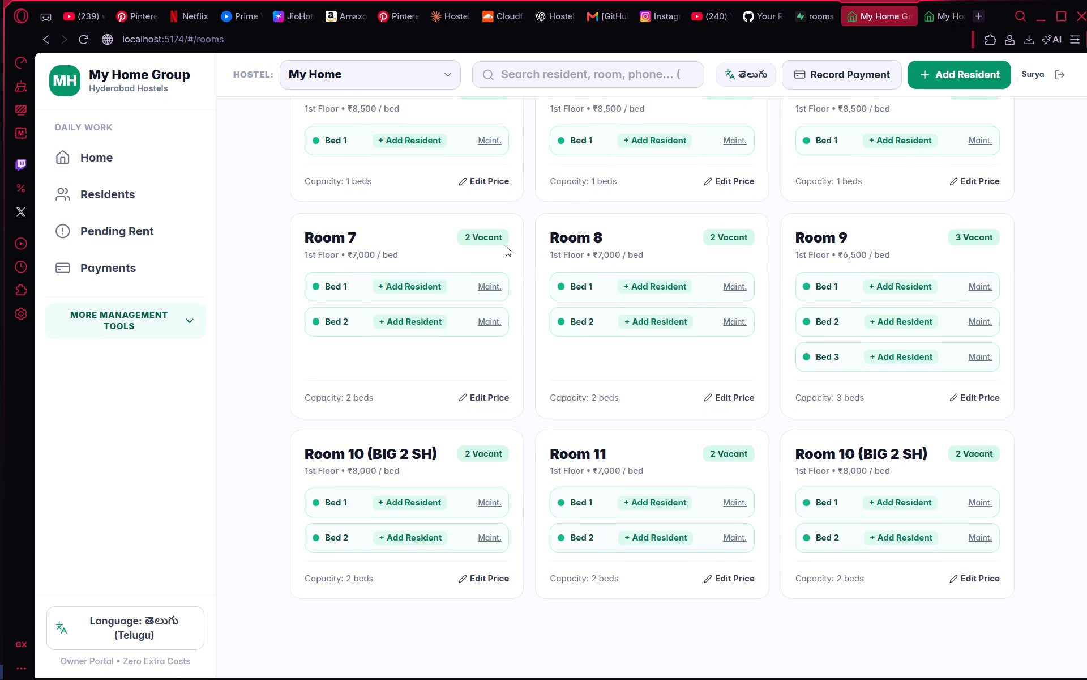
scroll(506, 246, down, 1)
click(85, 44)
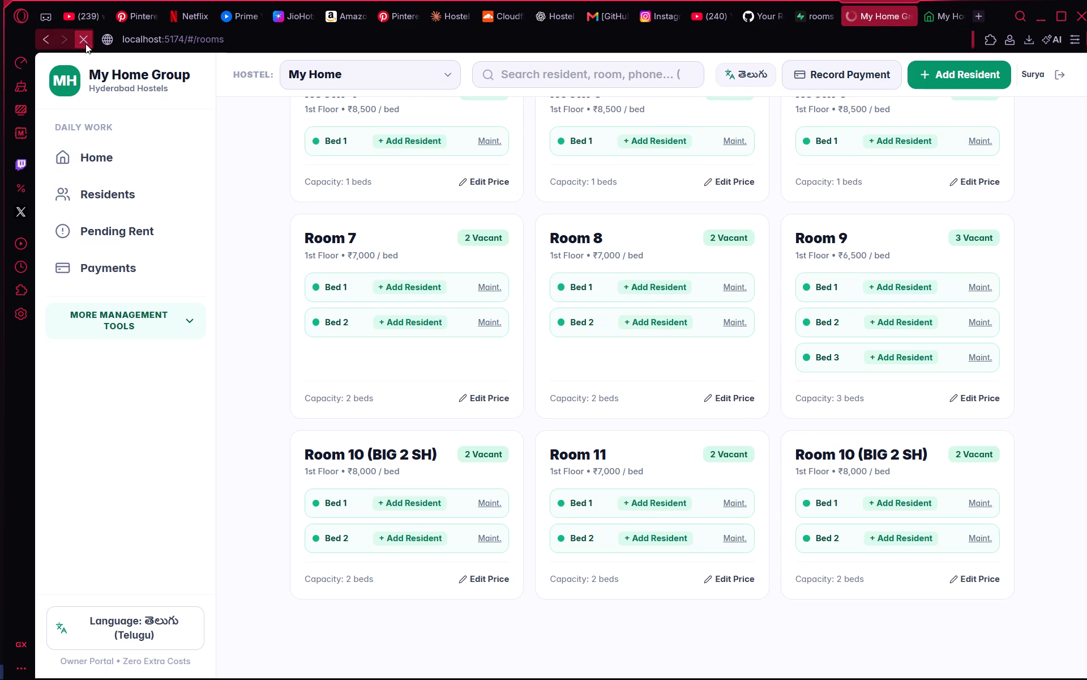
scroll(429, 274, down, 7)
scroll(429, 274, up, 5)
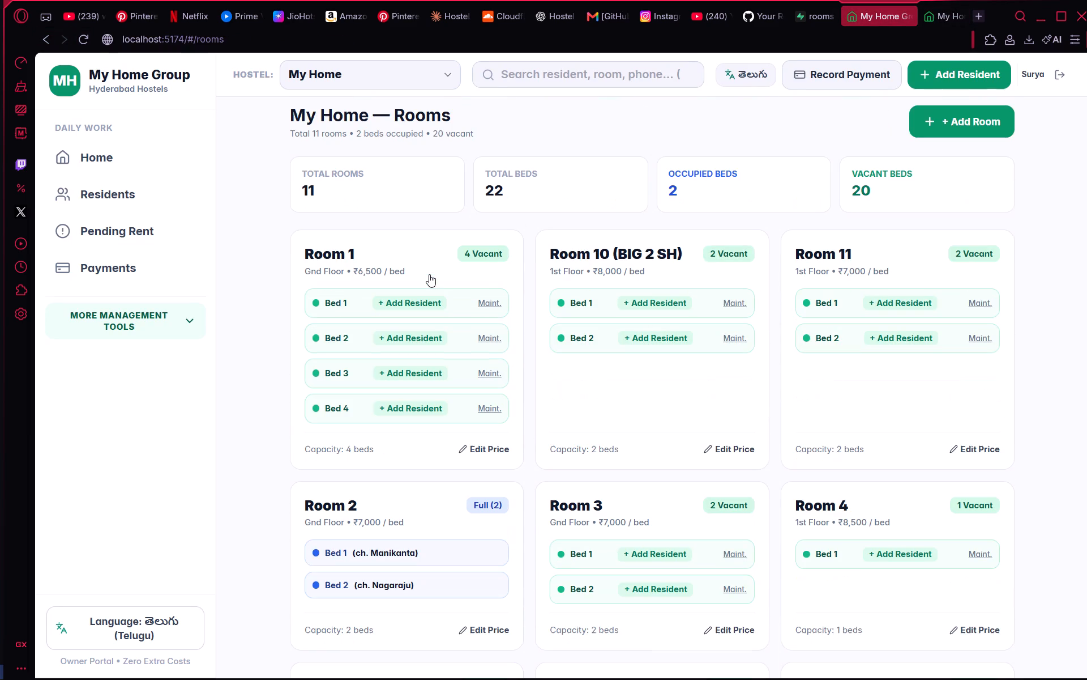
scroll(590, 287, down, 7)
scroll(590, 287, up, 6)
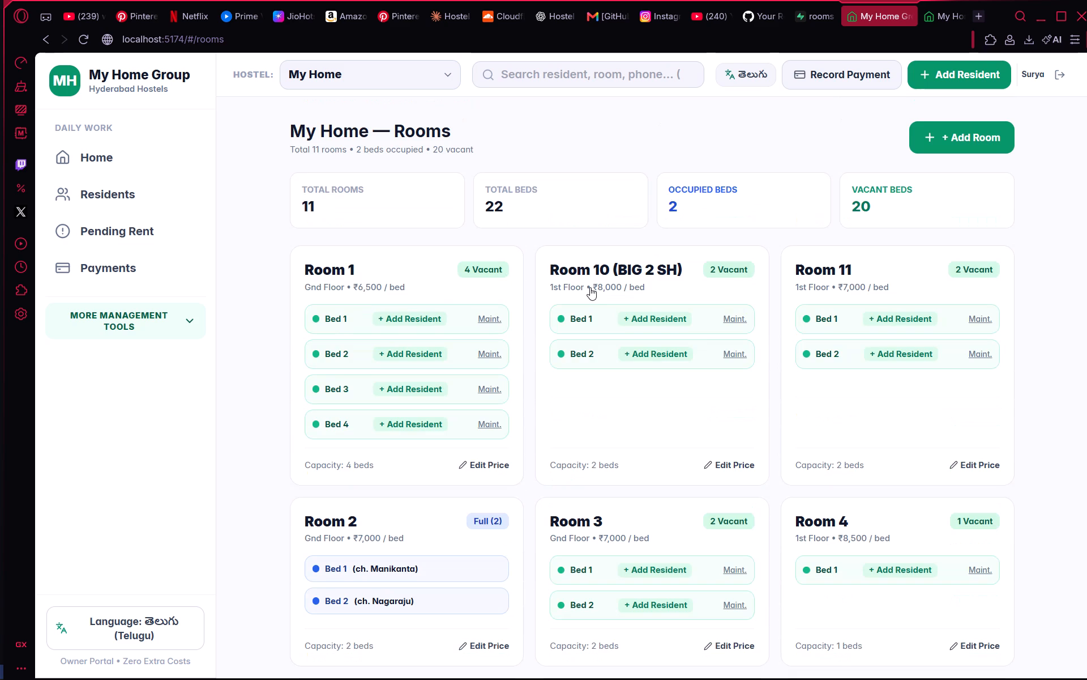
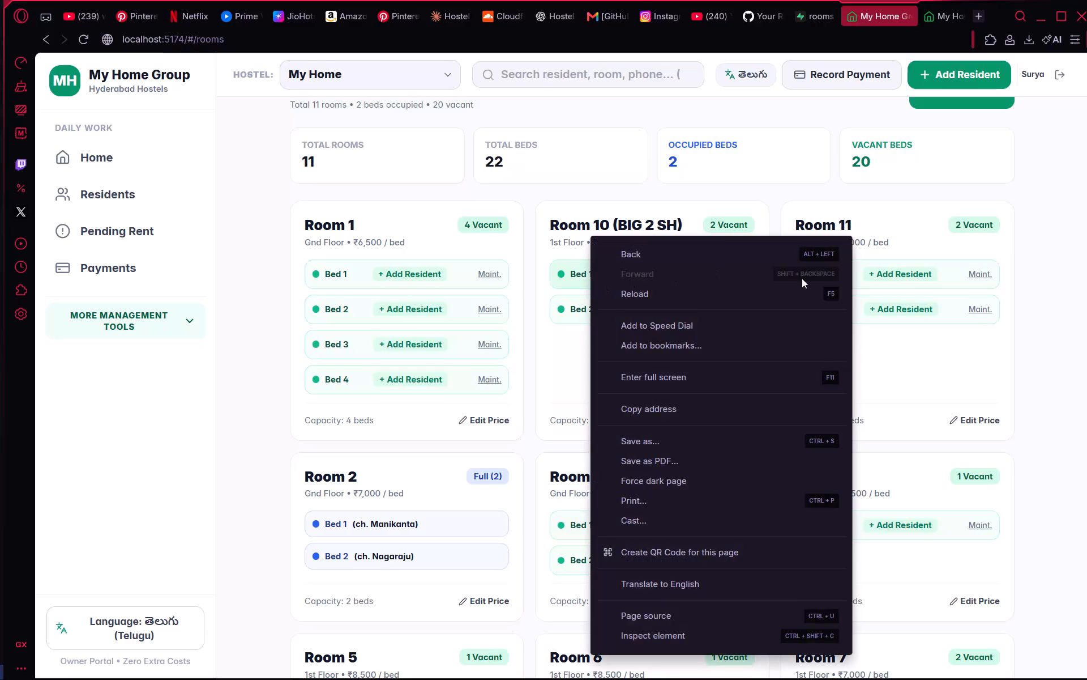
Examine the My Home room cards on localhost, checking each room's floor, price, capacity and occupied beds.
click(802, 278)
click(1035, 236)
scroll(1035, 236, down, 8)
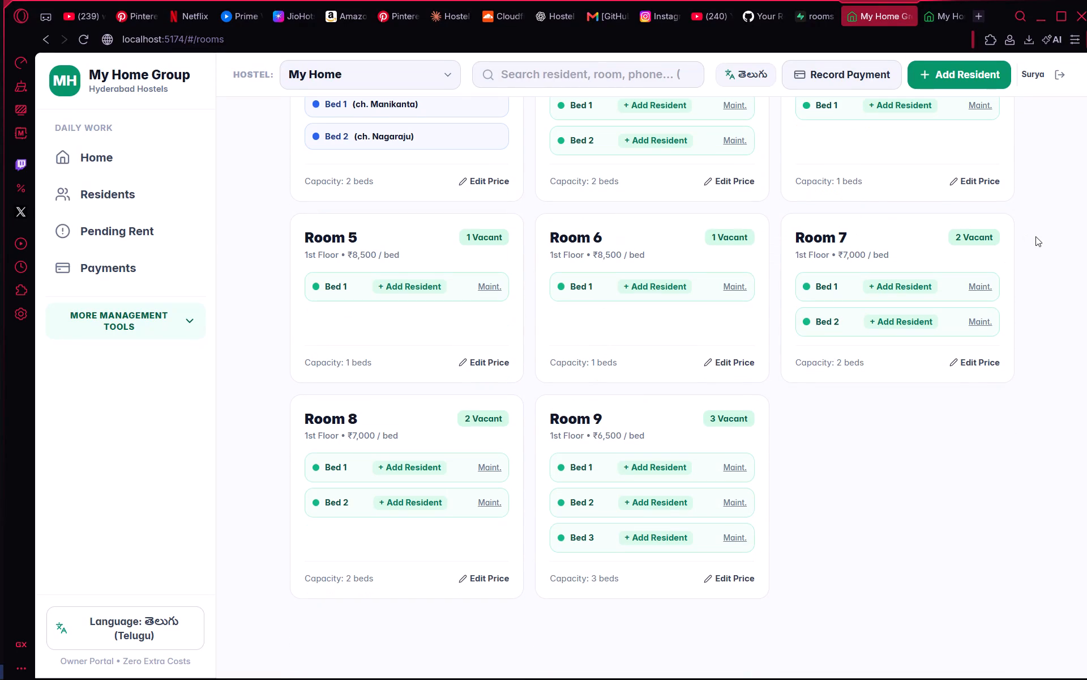
scroll(1035, 236, down, 1)
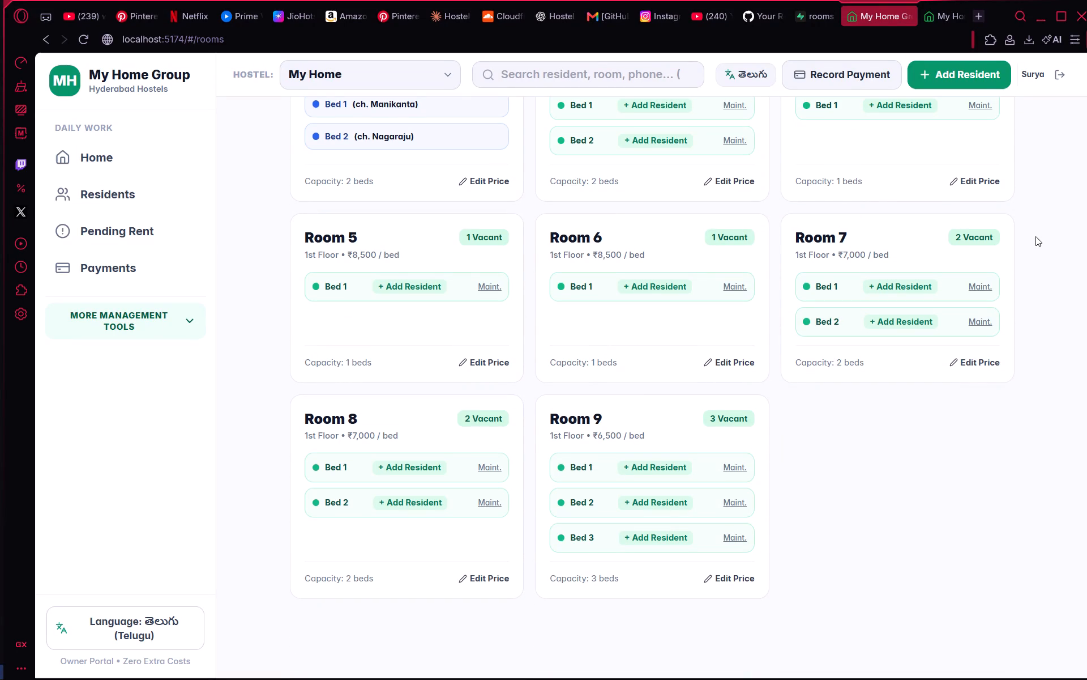
scroll(1035, 236, up, 6)
scroll(1035, 236, down, 4)
scroll(1035, 236, up, 2)
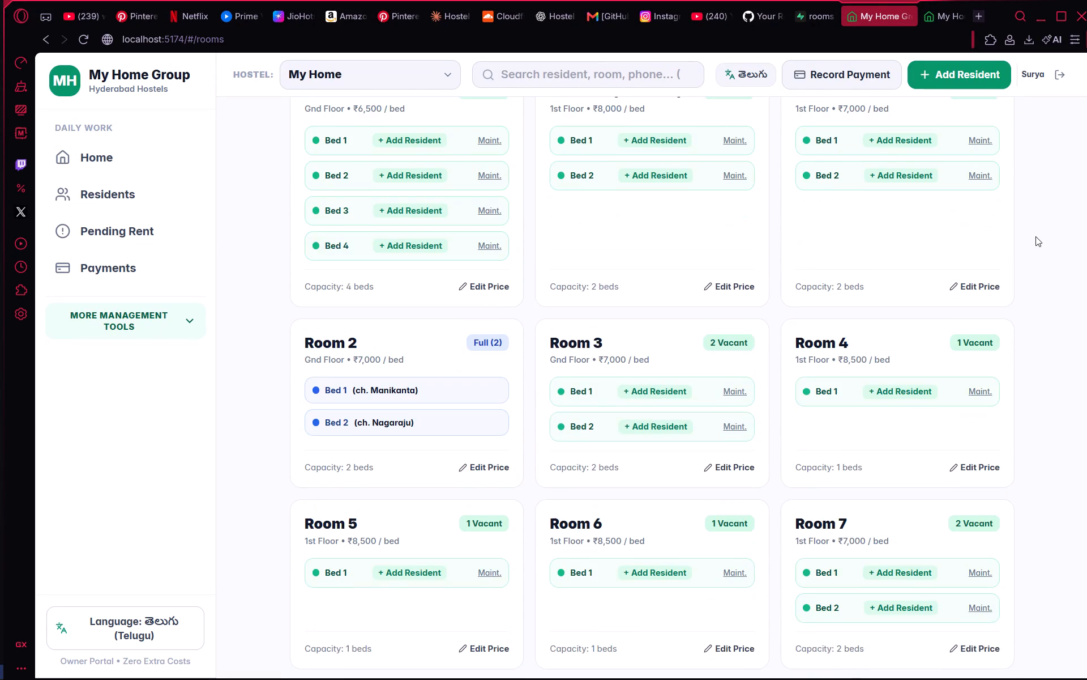
scroll(1035, 236, up, 3)
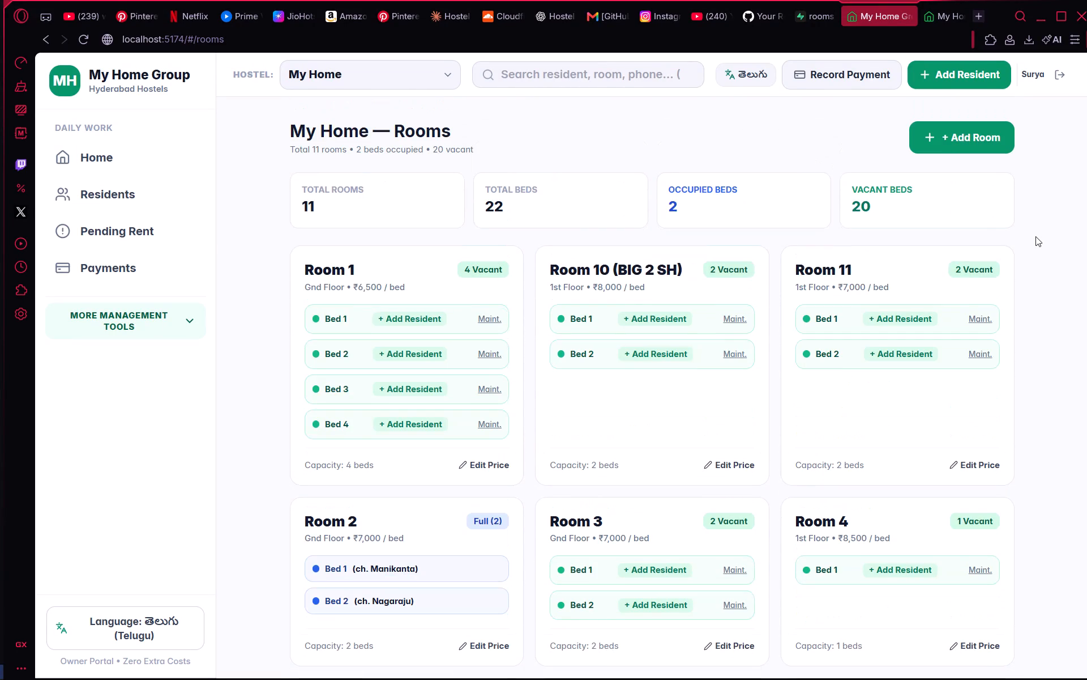
scroll(1035, 236, down, 3)
scroll(1035, 236, up, 7)
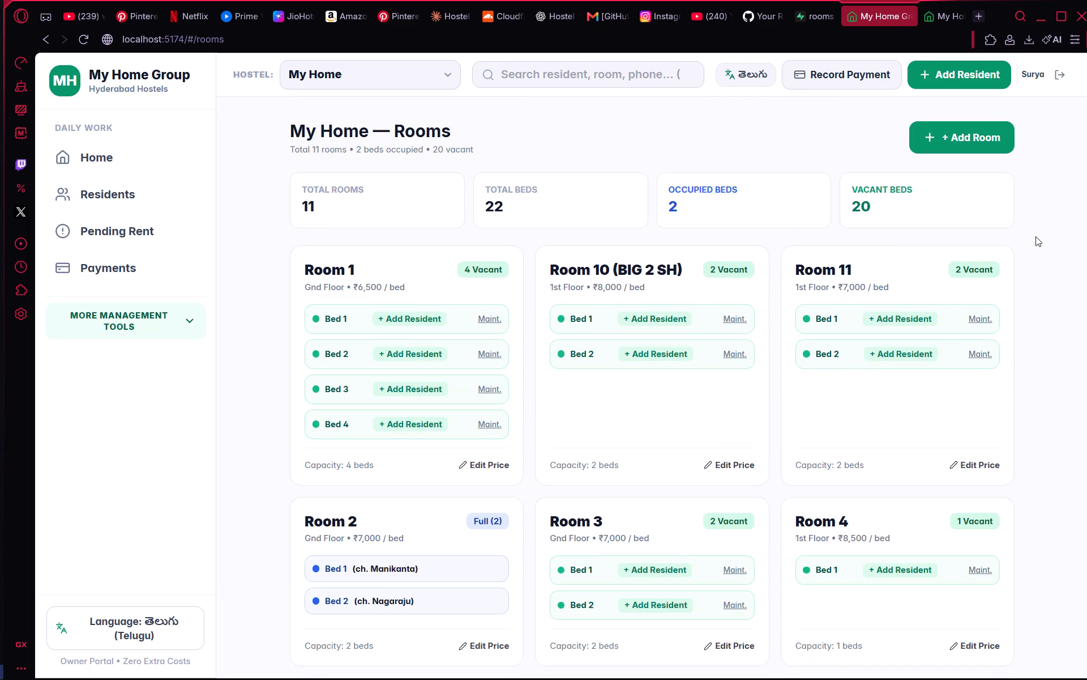
scroll(1035, 236, down, 1)
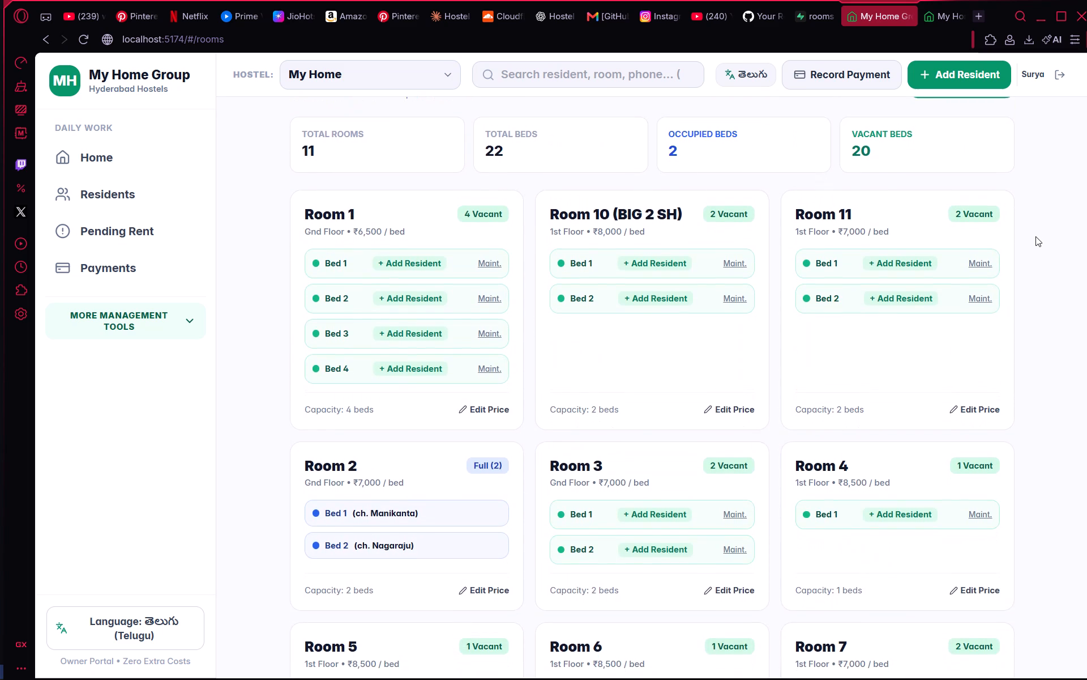
scroll(1035, 236, down, 3)
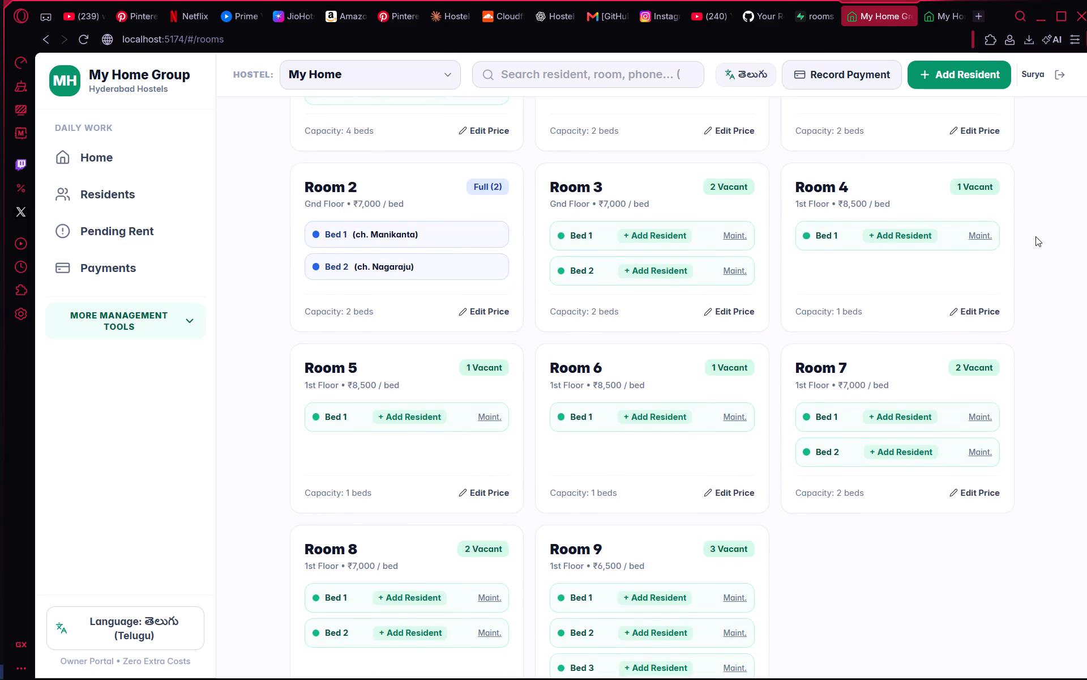
scroll(1035, 236, up, 4)
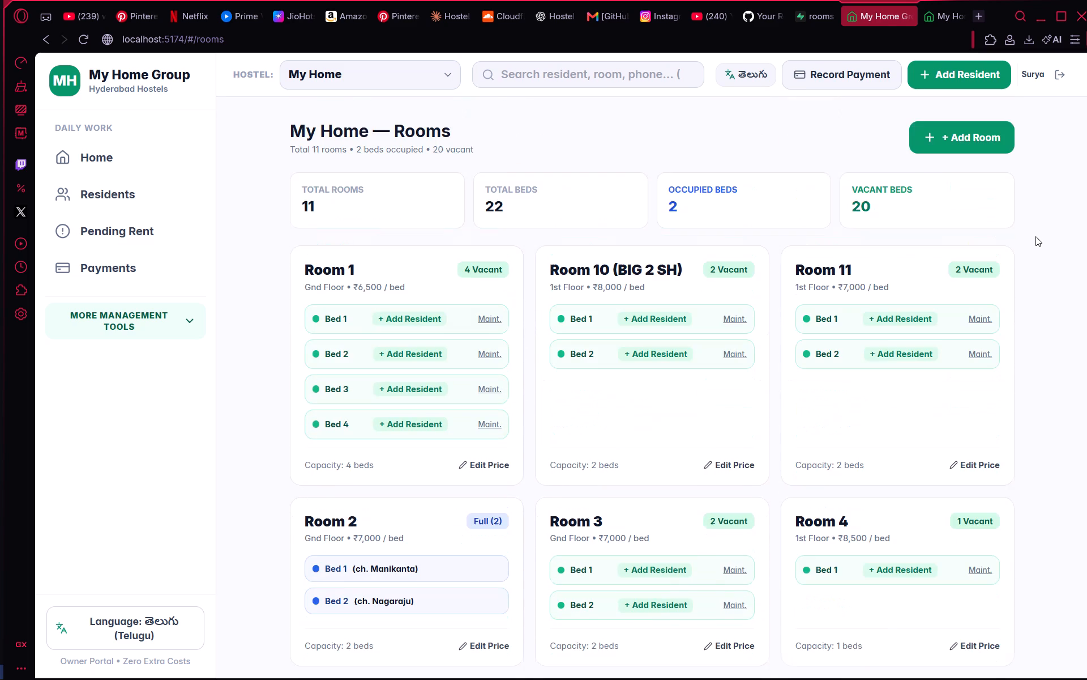
scroll(1035, 236, up, 3)
scroll(1035, 236, down, 6)
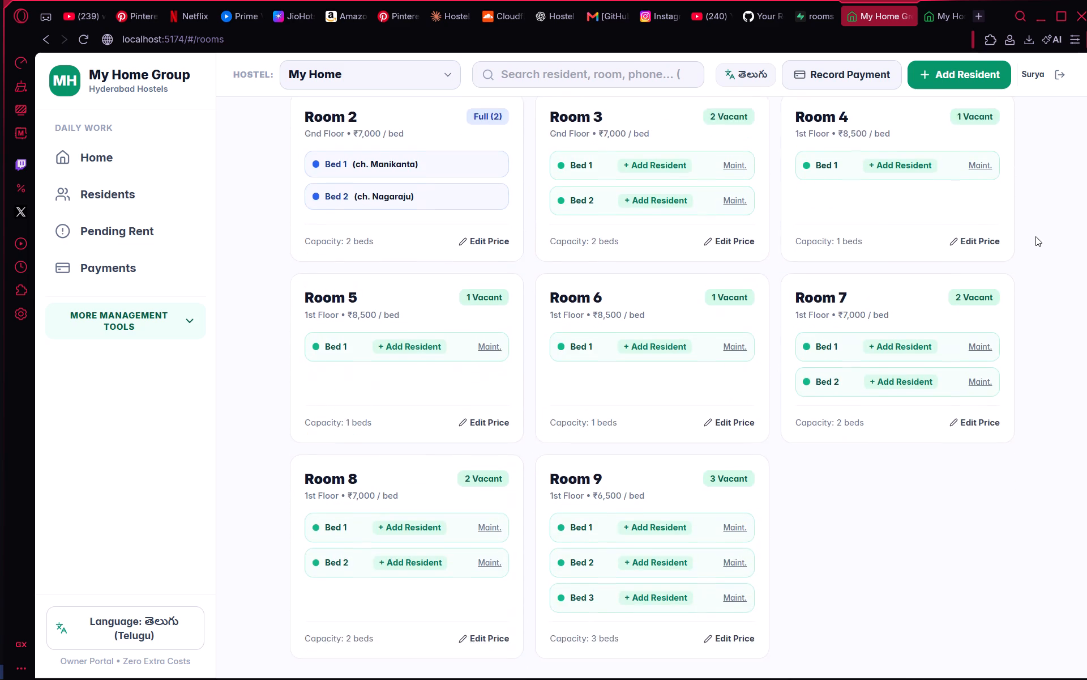
scroll(1035, 236, down, 3)
scroll(1035, 236, up, 6)
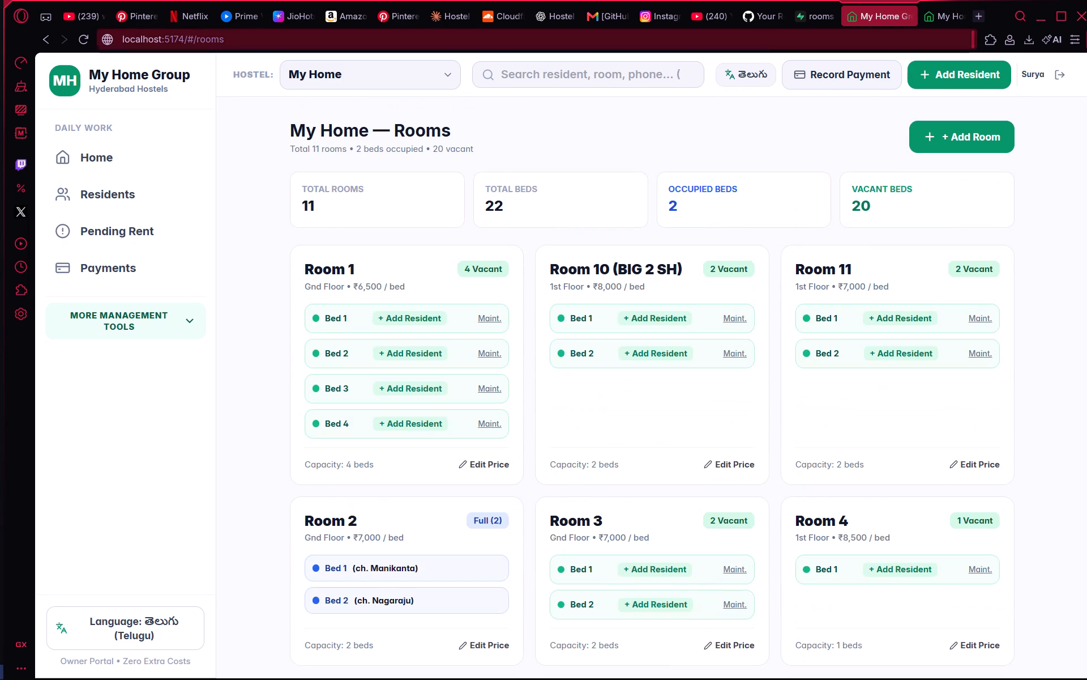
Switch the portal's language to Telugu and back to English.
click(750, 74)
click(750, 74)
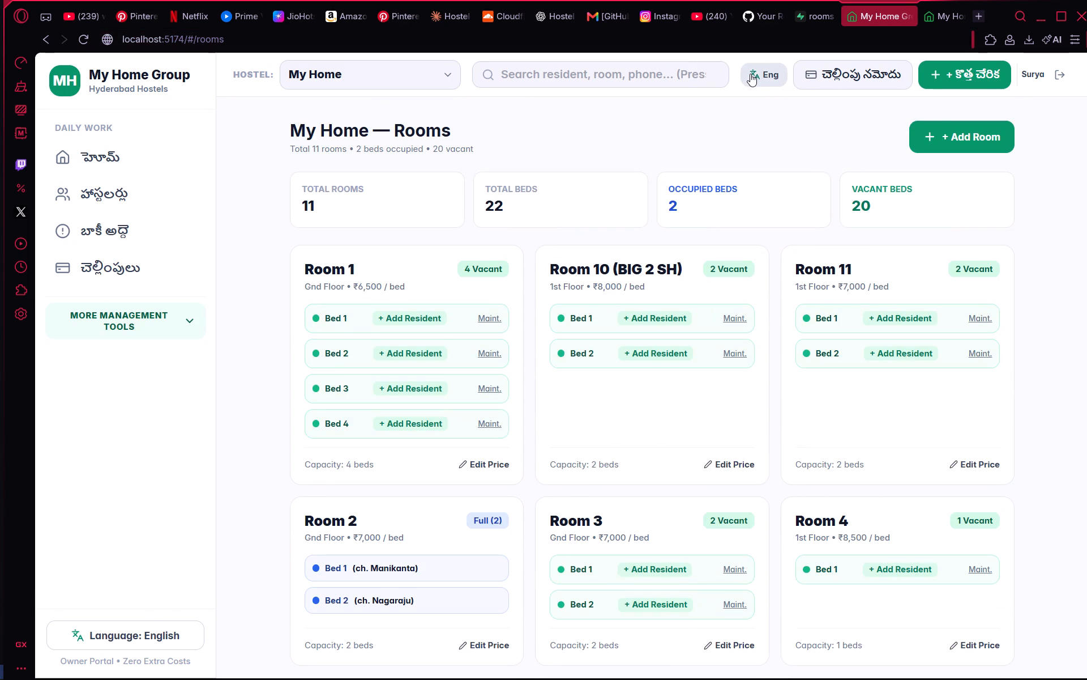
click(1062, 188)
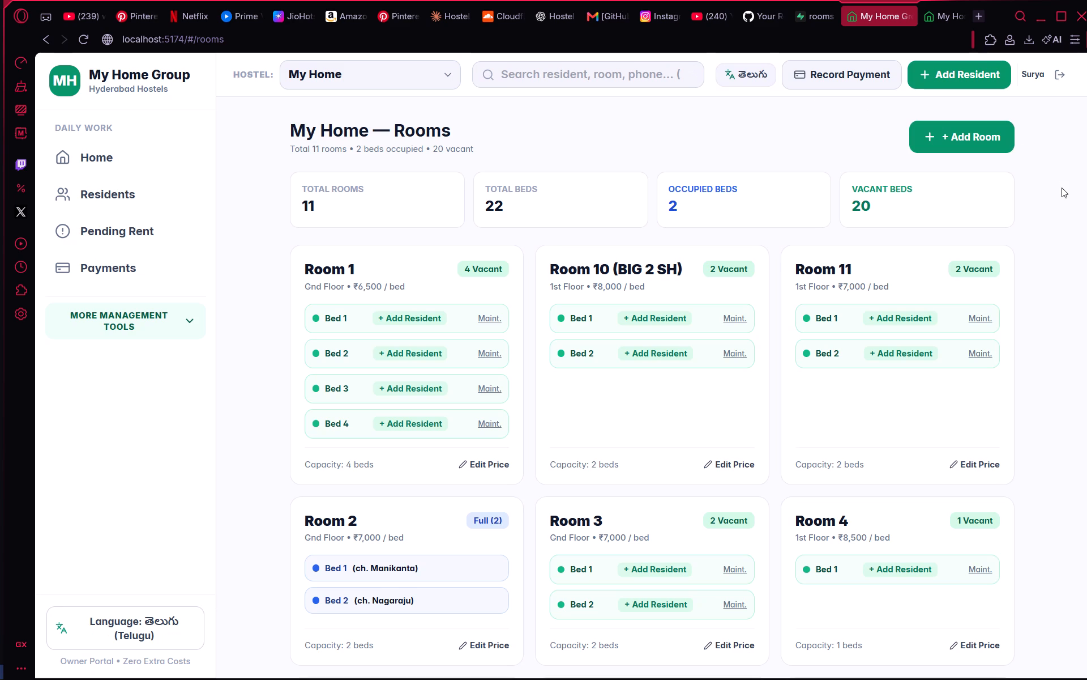
Review the whole My Home room list again, from Room 1 to Room 9, for room numbers, floors and vacancies.
click(1049, 216)
scroll(1049, 216, down, 3)
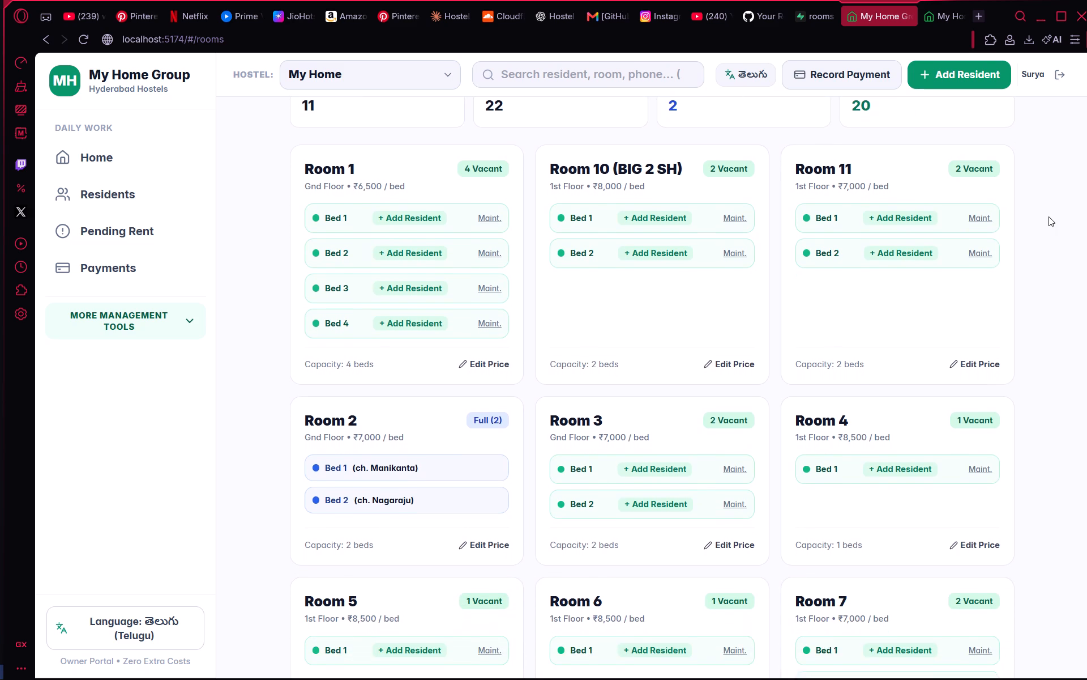
scroll(1049, 216, down, 1)
scroll(1074, 164, down, 2)
scroll(1017, 193, up, 6)
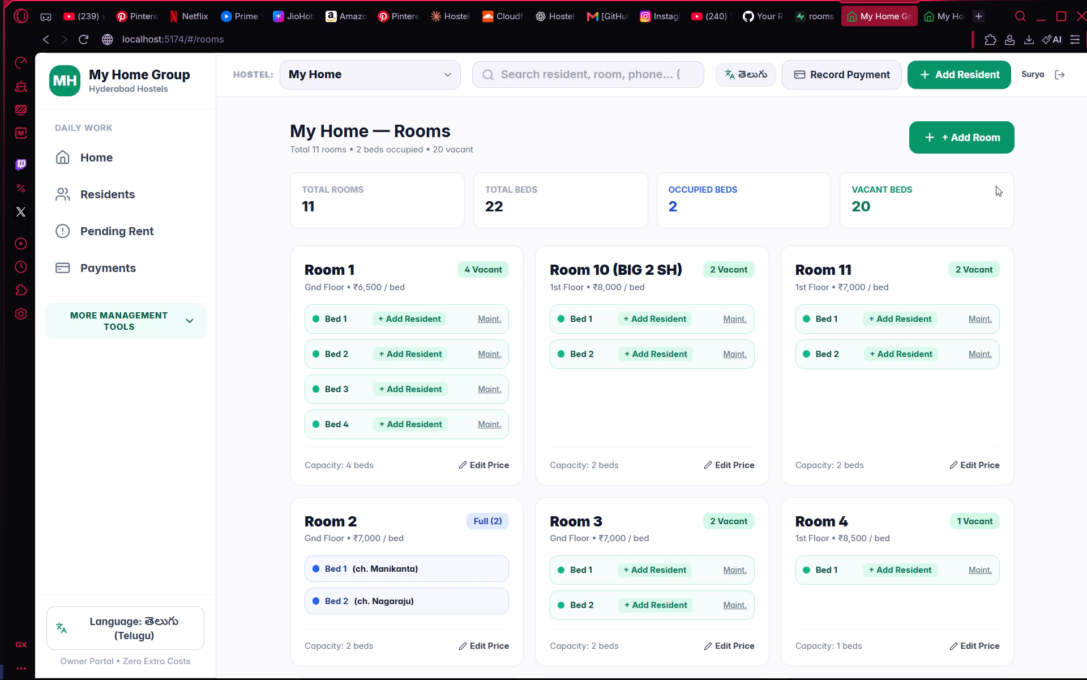
scroll(996, 186, right, 3)
click(1021, 154)
scroll(1021, 154, down, 3)
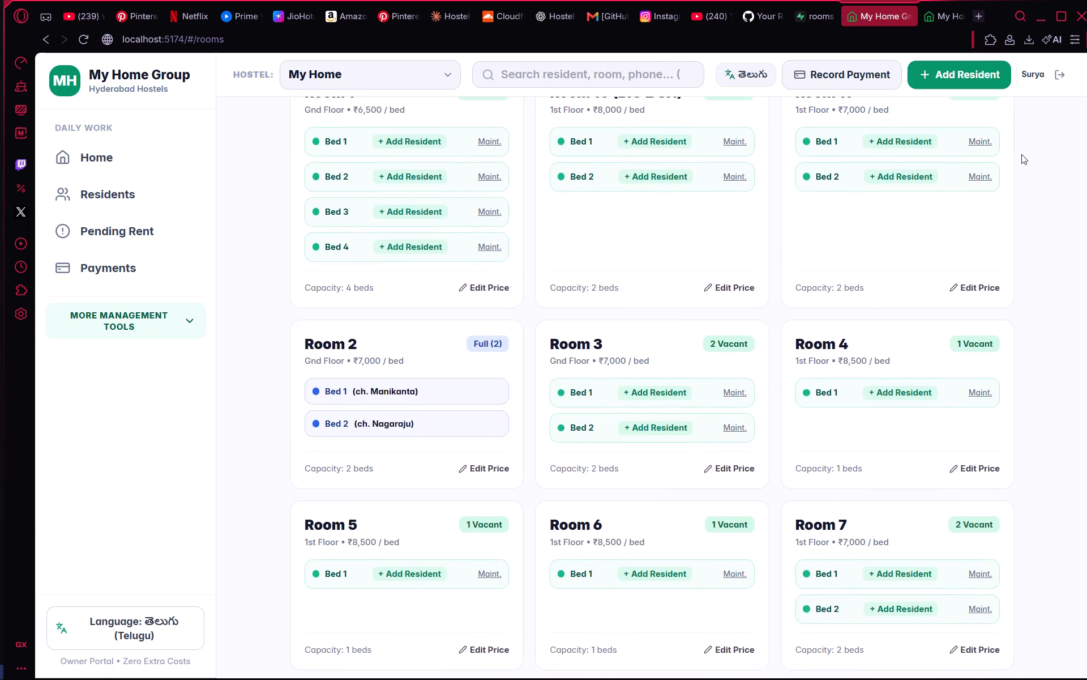
scroll(1021, 154, up, 5)
scroll(1021, 154, down, 6)
scroll(1021, 154, up, 7)
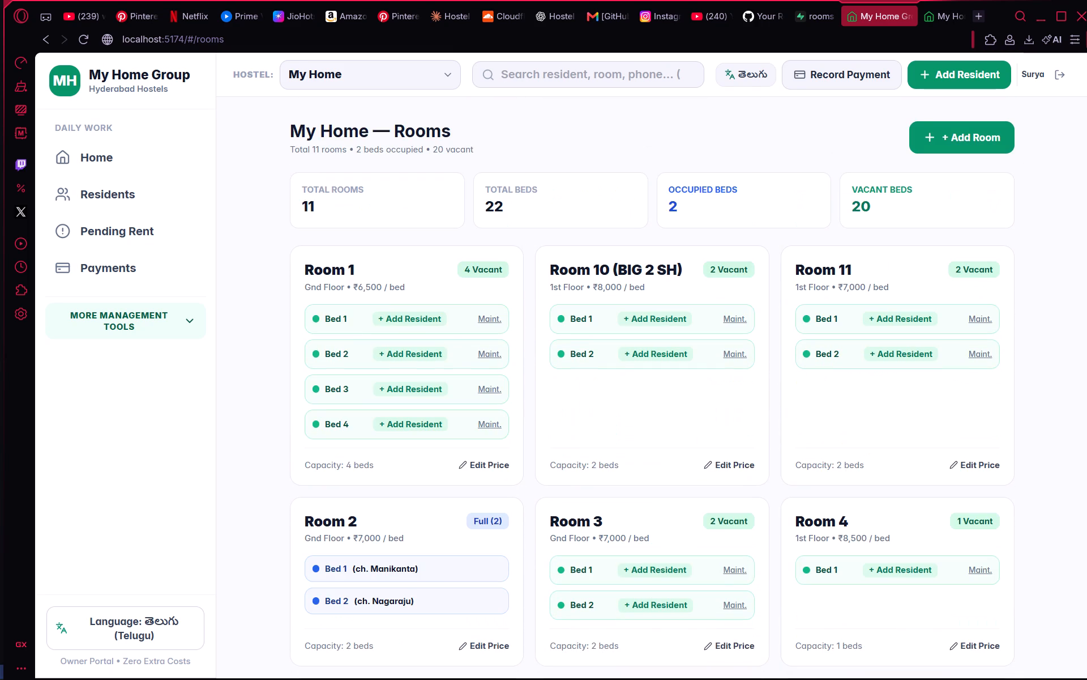
click(618, 114)
scroll(618, 114, down, 6)
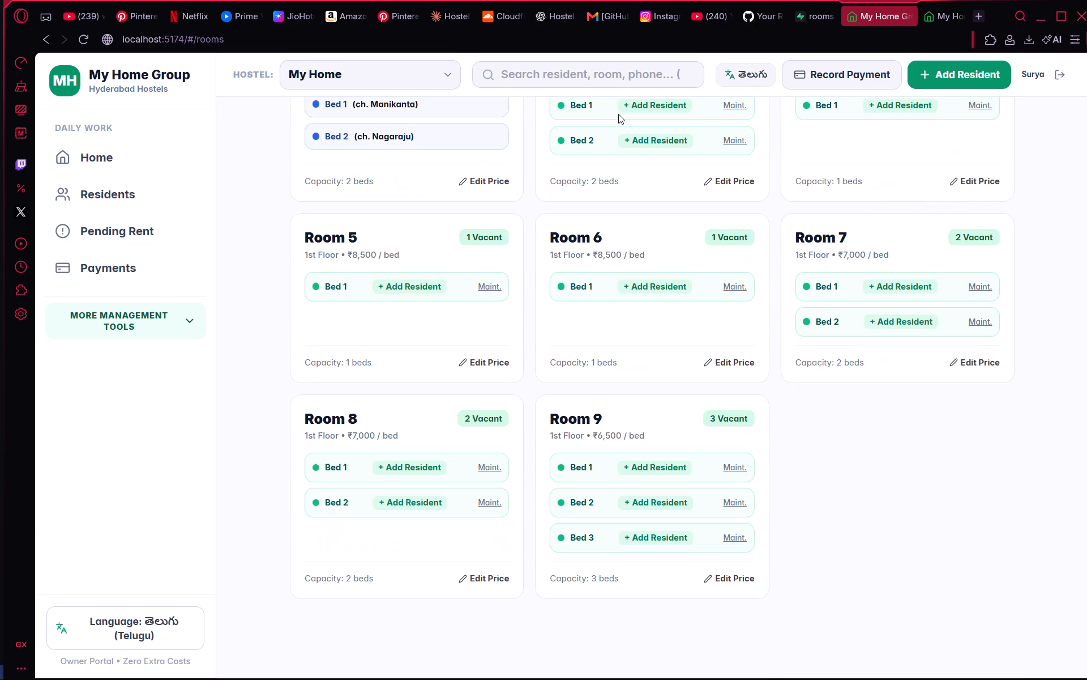
click(802, 397)
scroll(802, 397, up, 8)
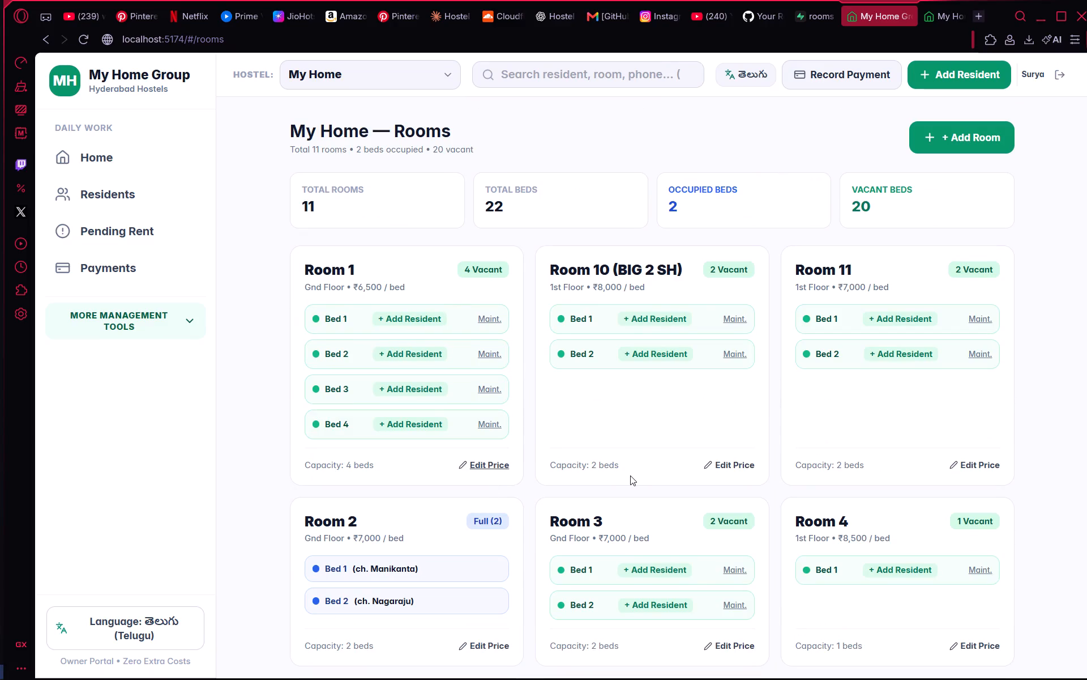
Look through the portal's Pending Rent, Residents and Home pages for My Home.
click(134, 224)
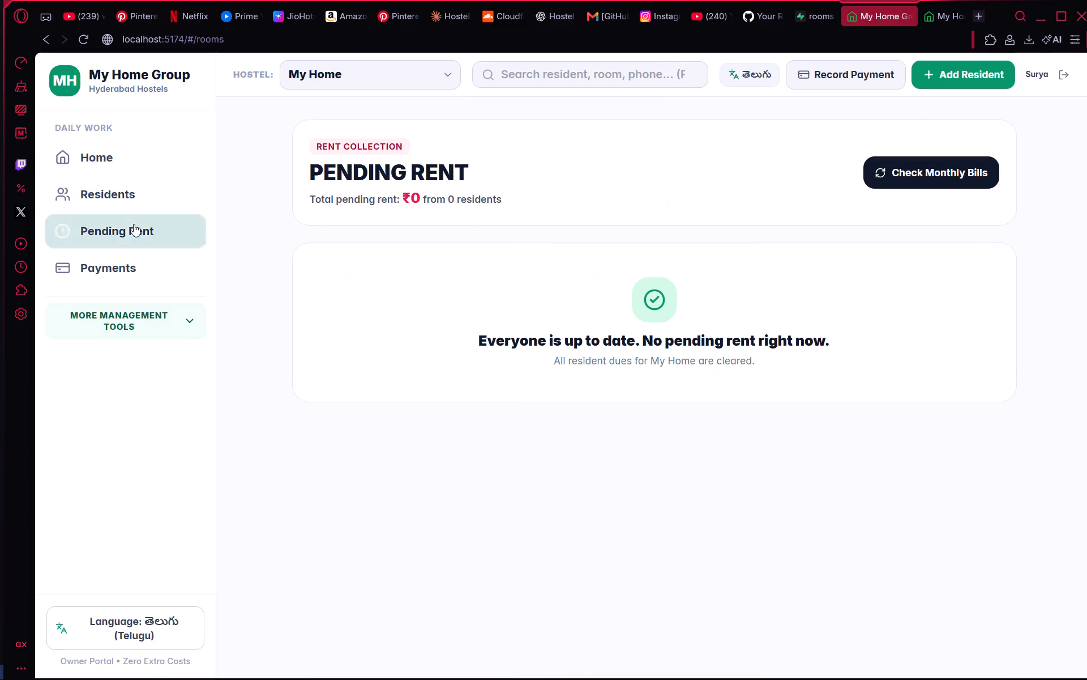
click(131, 180)
scroll(509, 321, down, 1)
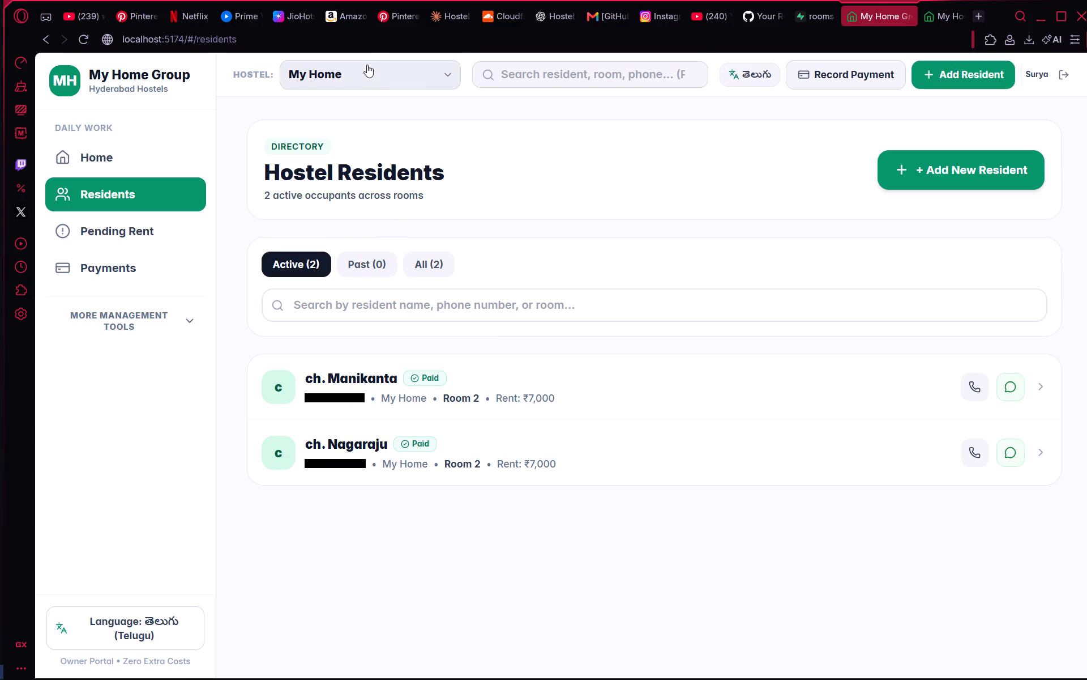
click(136, 238)
click(145, 161)
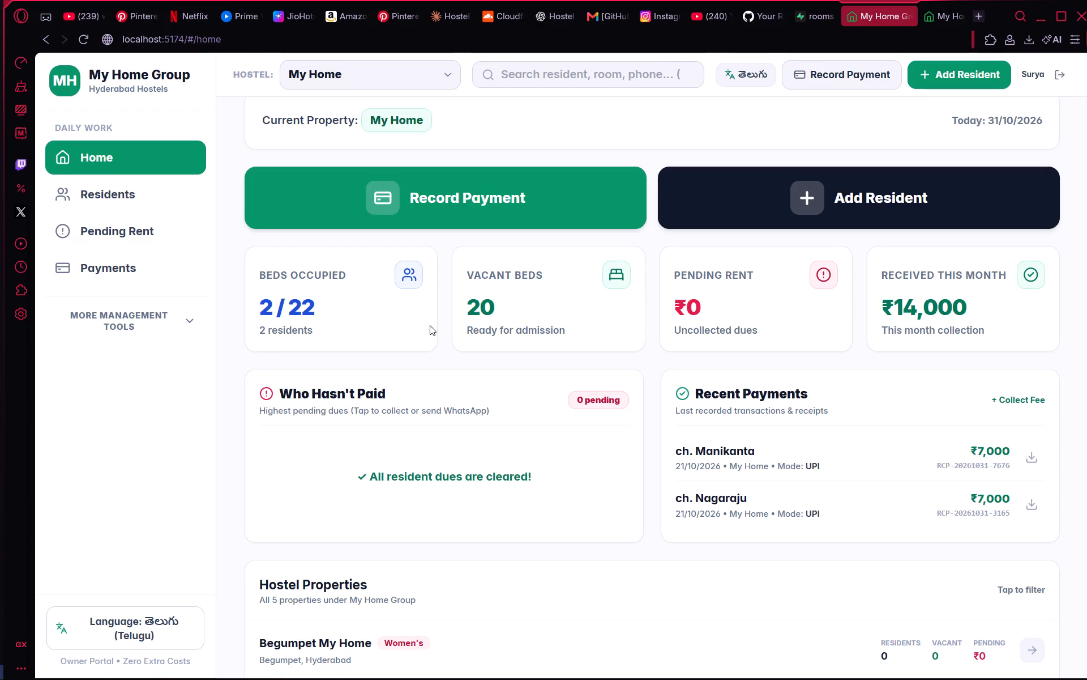
click(140, 195)
click(126, 157)
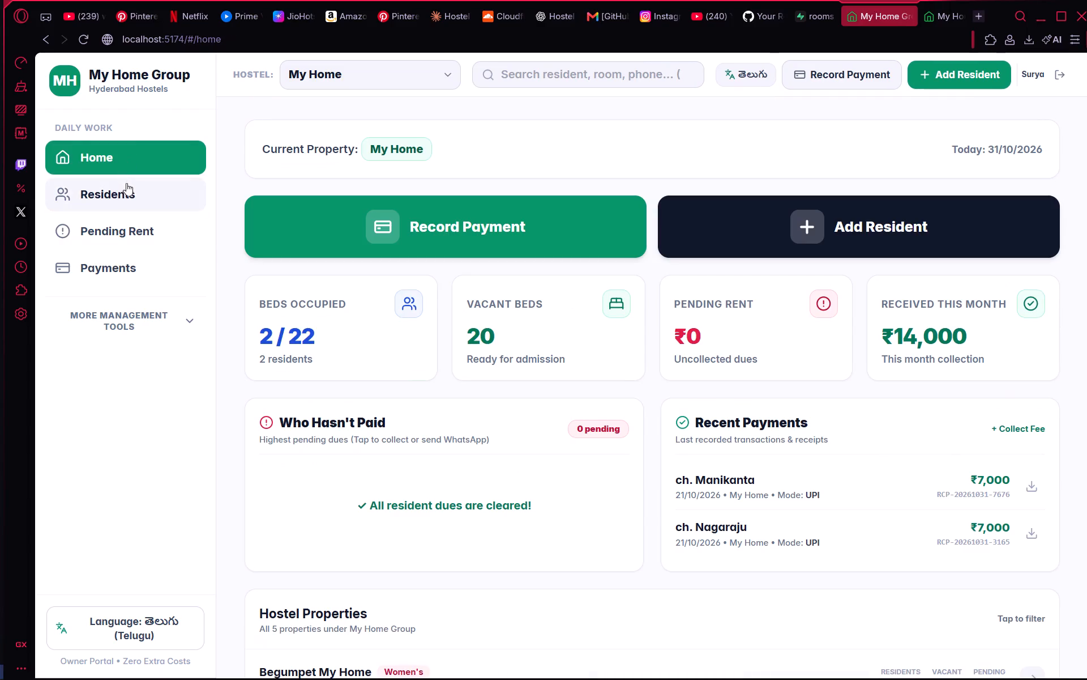
click(129, 186)
click(148, 222)
Open My Home's rooms through the occupied beds summary on the home page and examine the room list.
click(116, 164)
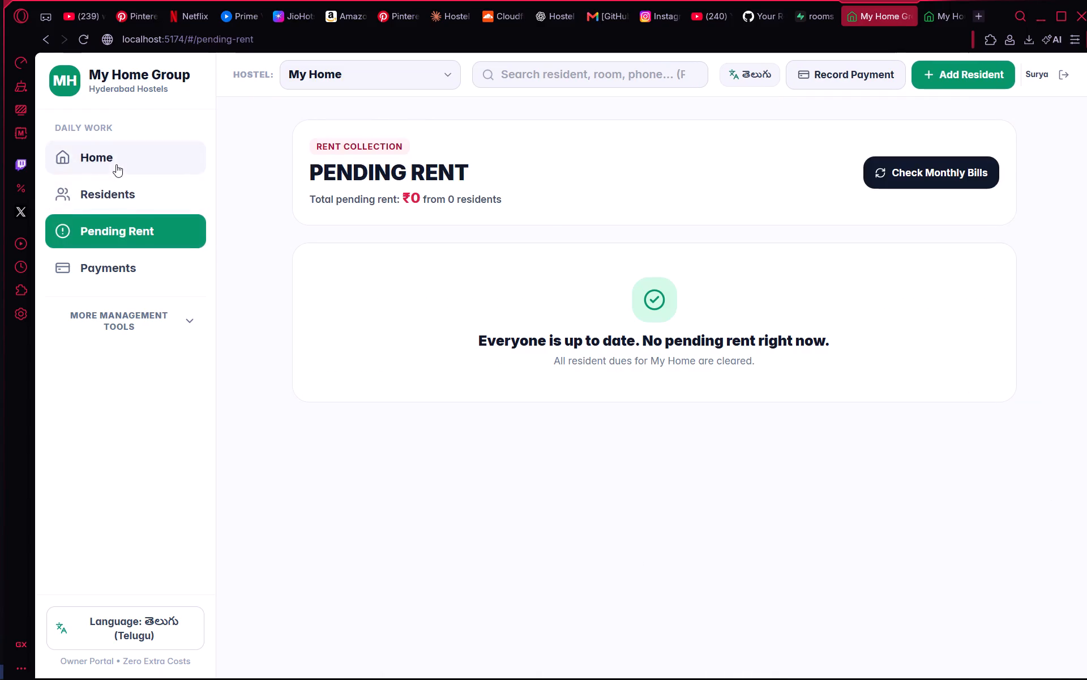
scroll(465, 329, down, 7)
click(456, 379)
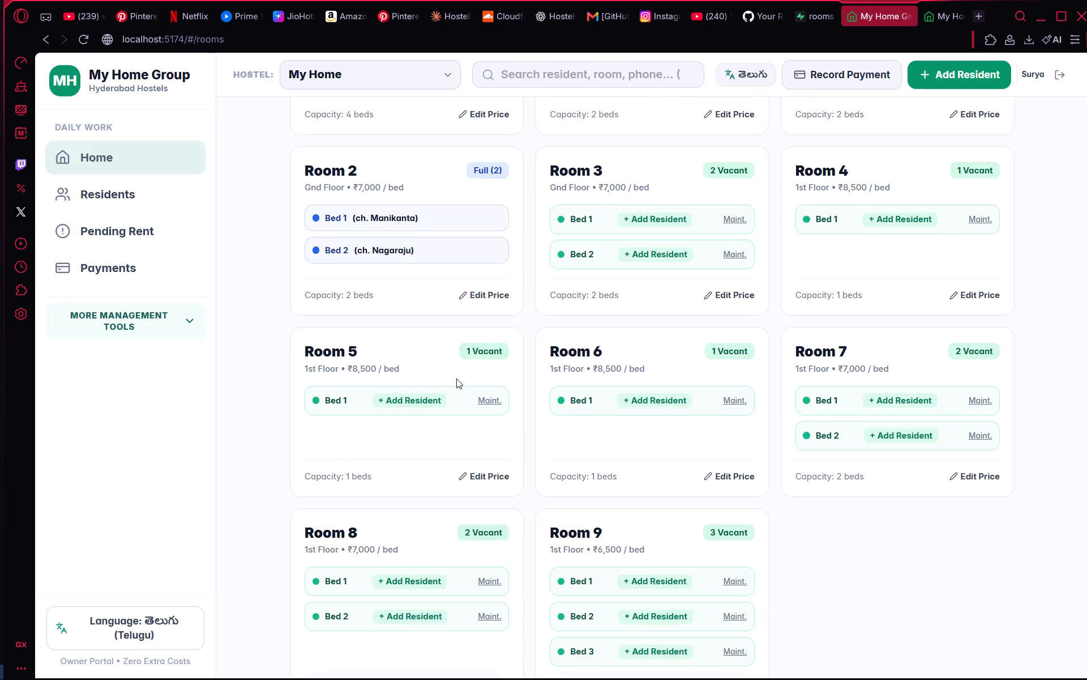
scroll(456, 379, down, 4)
click(818, 473)
scroll(818, 473, up, 3)
scroll(889, 291, down, 4)
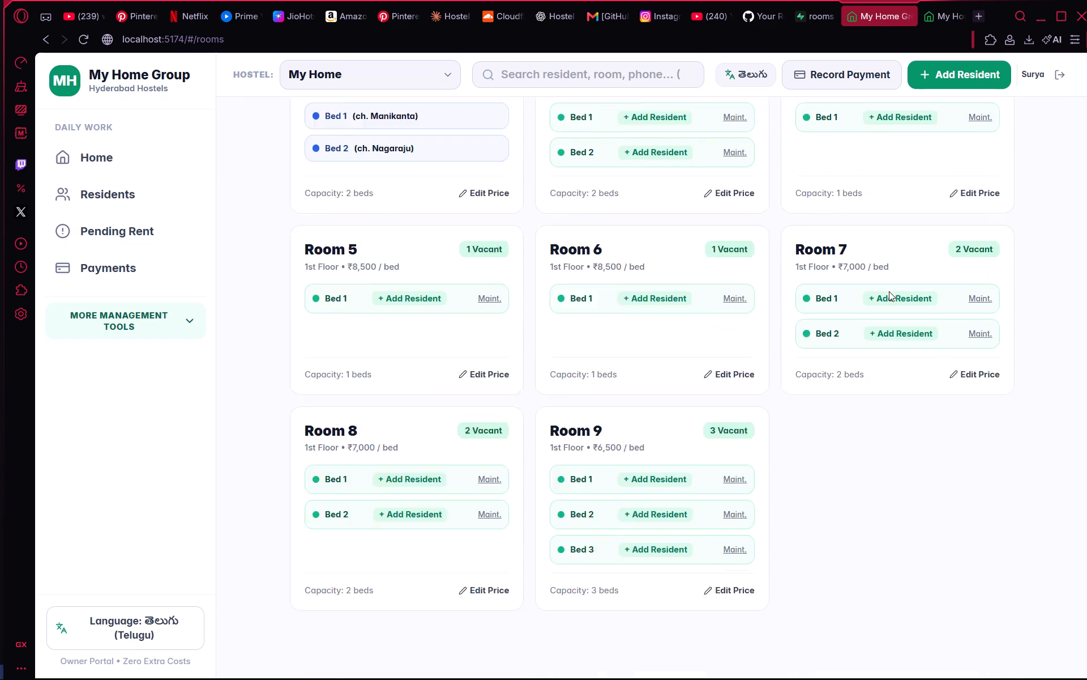
Start a new room for the My Home property and set its floor to 2nd Floor.
scroll(889, 291, up, 10)
click(971, 132)
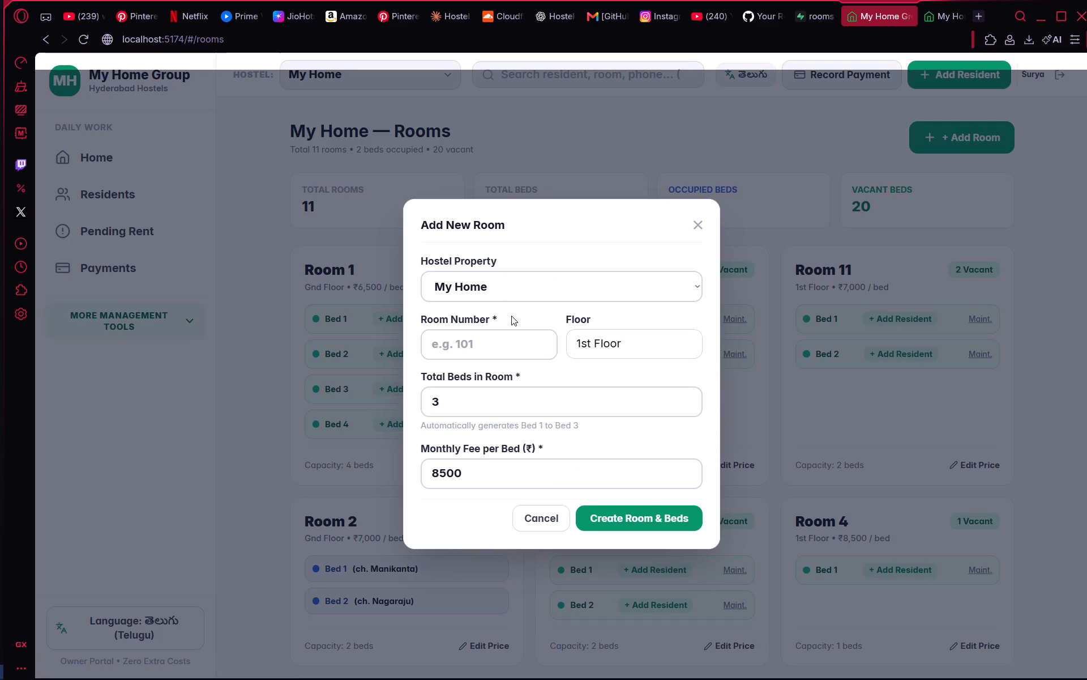
click(508, 334)
click(654, 353)
key(BackSpace)
key(BackSpace)
key(BackSpace)
key(BackSpace)
key(BackSpace)
key(BackSpace)
key(BackSpace)
key(BackSpace)
key(BackSpace)
key(BackSpace)
key(BackSpace)
key(BackSpace)
key(BackSpace)
key(BackSpace)
key(BackSpace)
key(shift+at)
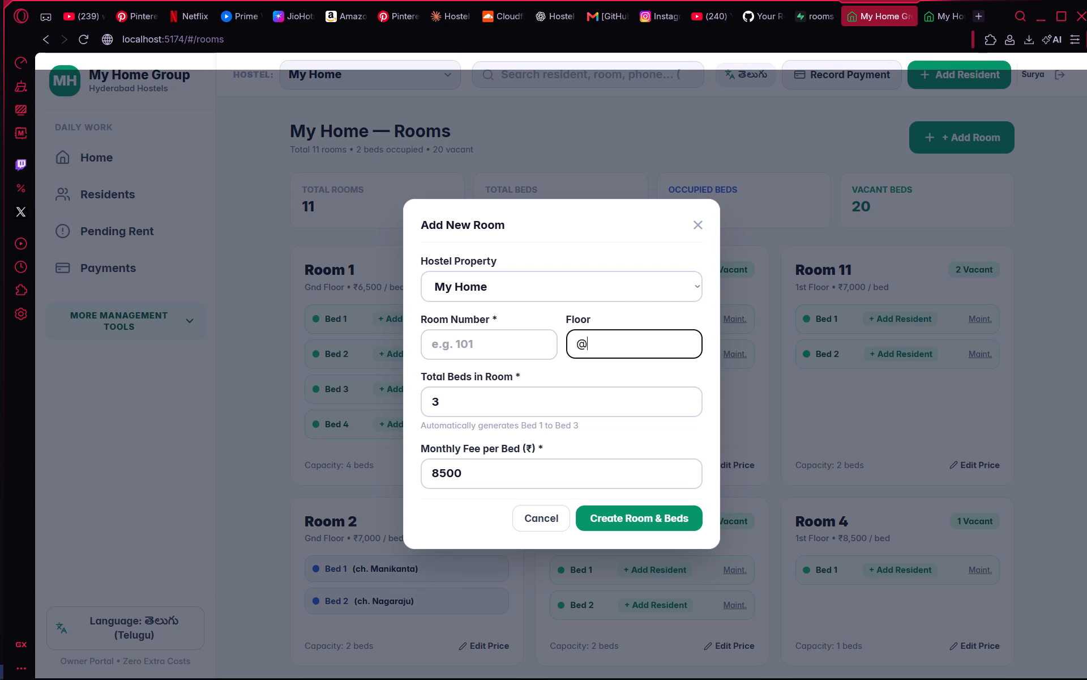
key(BackSpace)
text(2nf)
key(BackSpace)
text(d F)
text(looor)
key(BackSpace)
key(BackSpace)
key(r)
Set the new room's number to 12 and its total beds to 1.
click(487, 343)
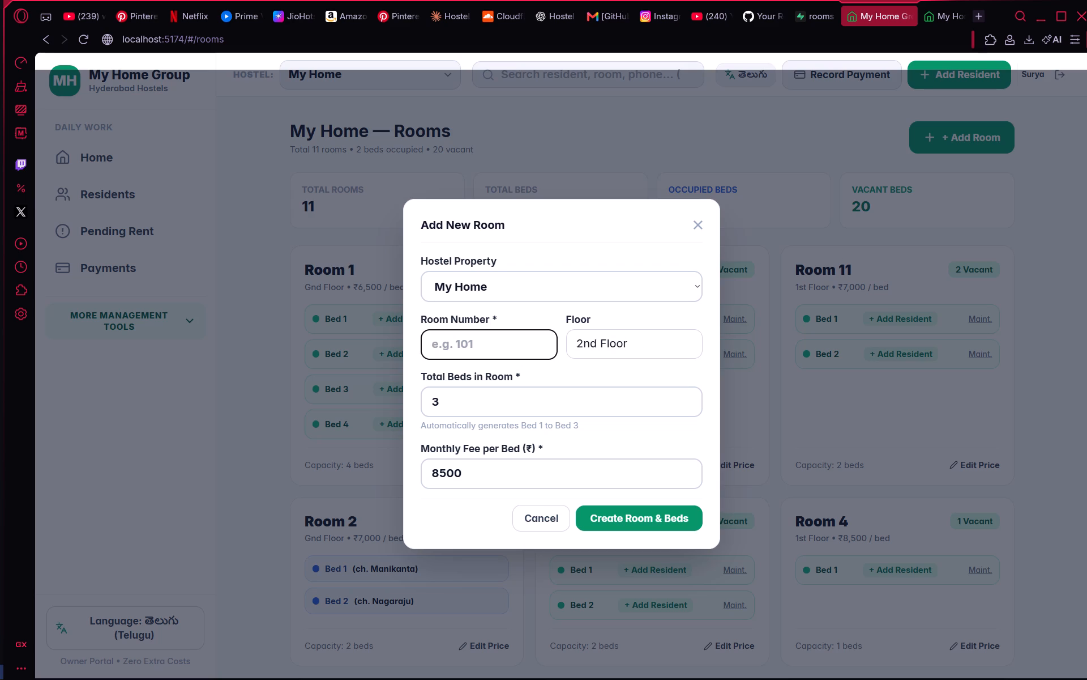
scroll(750, 351, down, 4)
text(12)
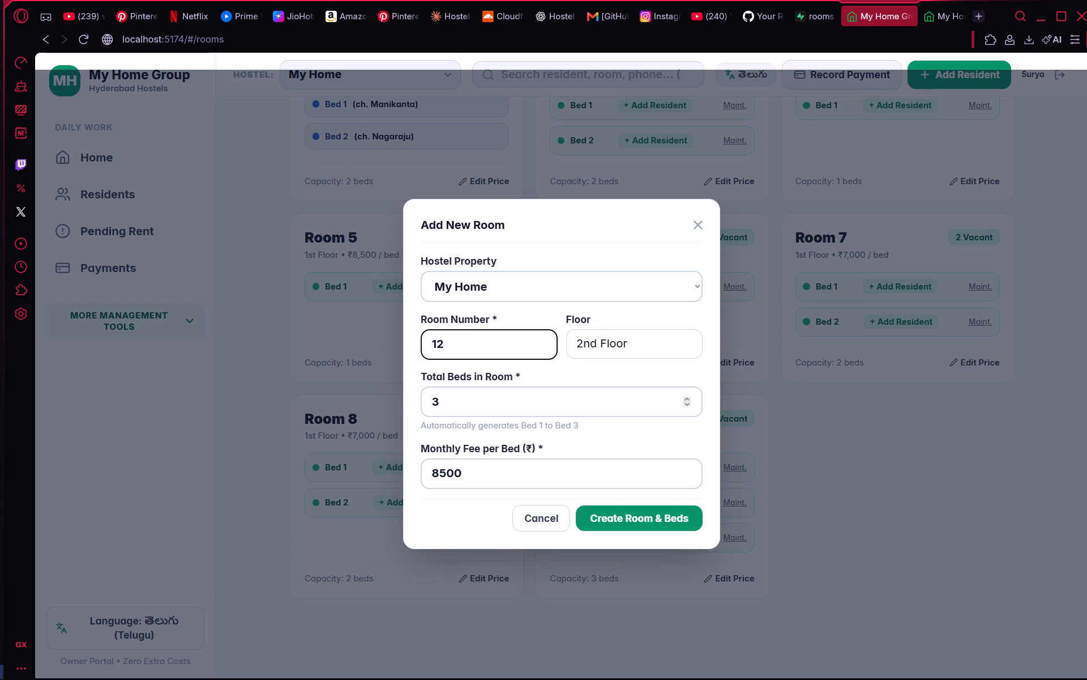
click(599, 399)
key(Left)
key(Left)
key(Right)
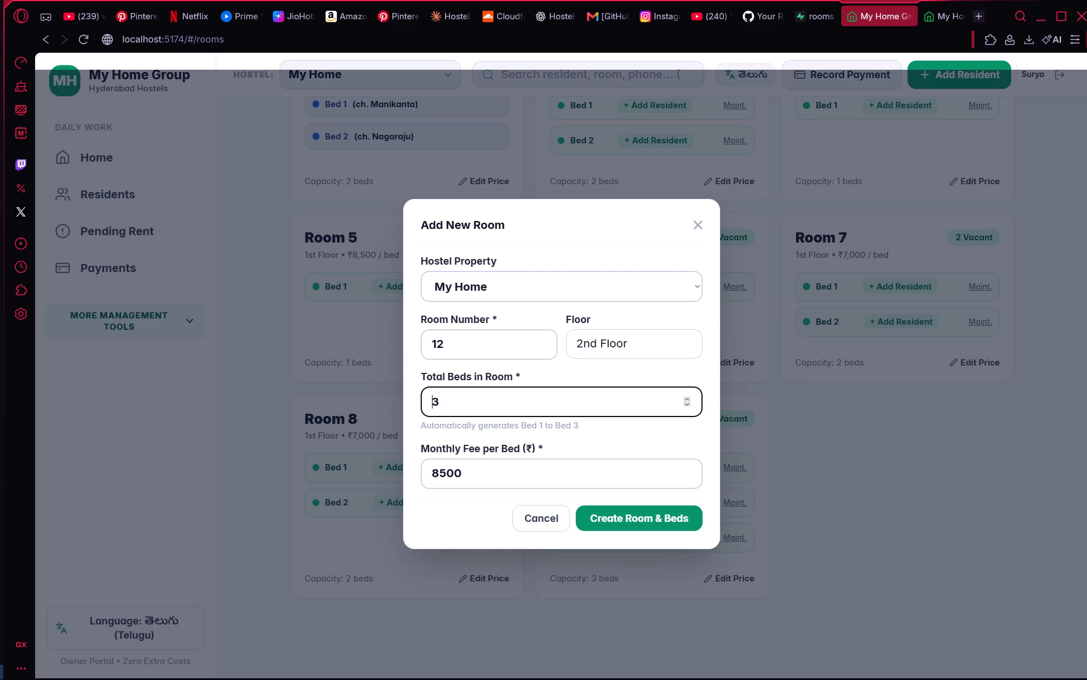
key(Left)
key(Right)
key(BackSpace)
Set room 12's monthly fee per bed to 10000 and create the room with its bed.
click(604, 470)
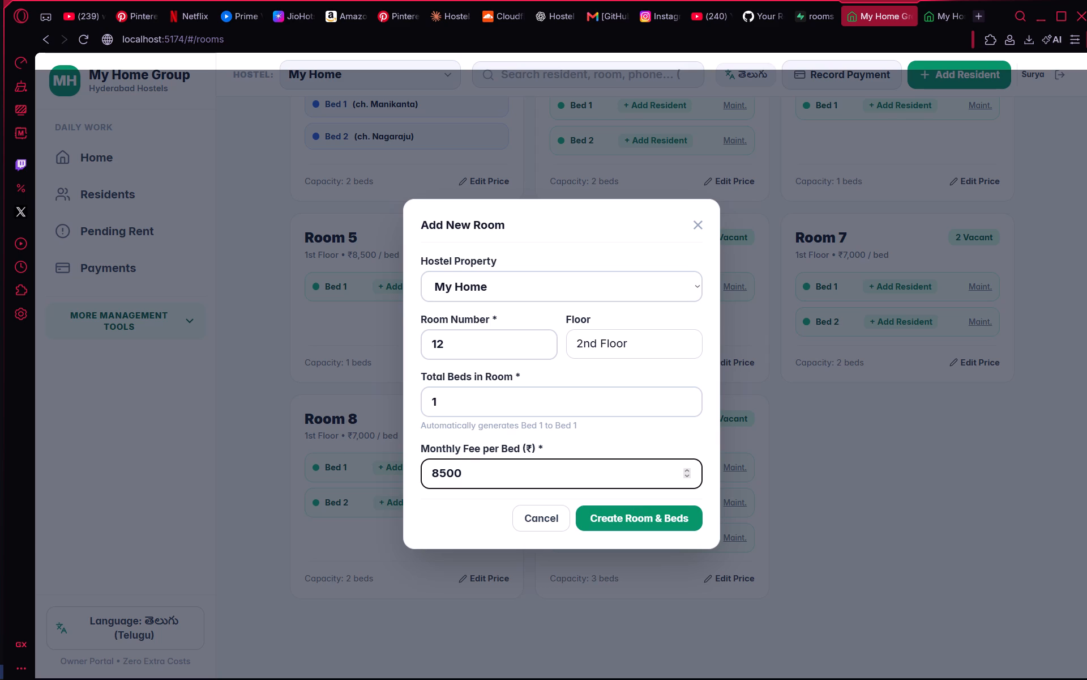
key(BackSpace)
key(BackSpace)
key(BackSpace)
key(BackSpace)
key(BackSpace)
key(BackSpace)
key(BackSpace)
key(BackSpace)
key(BackSpace)
key(BackSpace)
key(BackSpace)
key(Left)
text(1000)
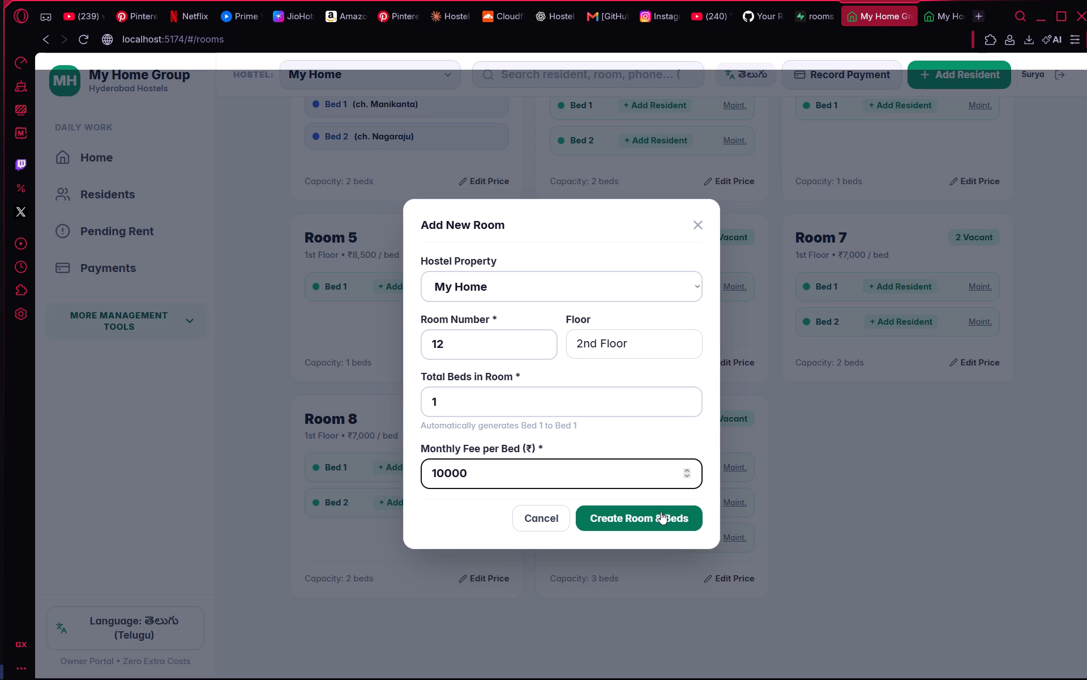
click(654, 517)
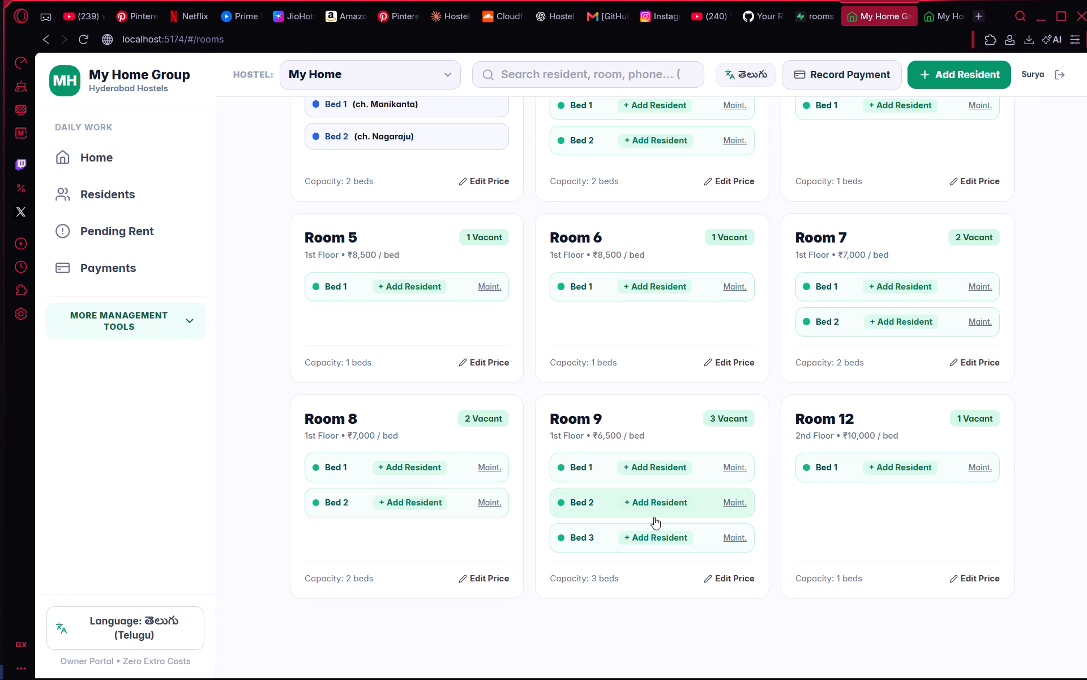
scroll(831, 456, down, 2)
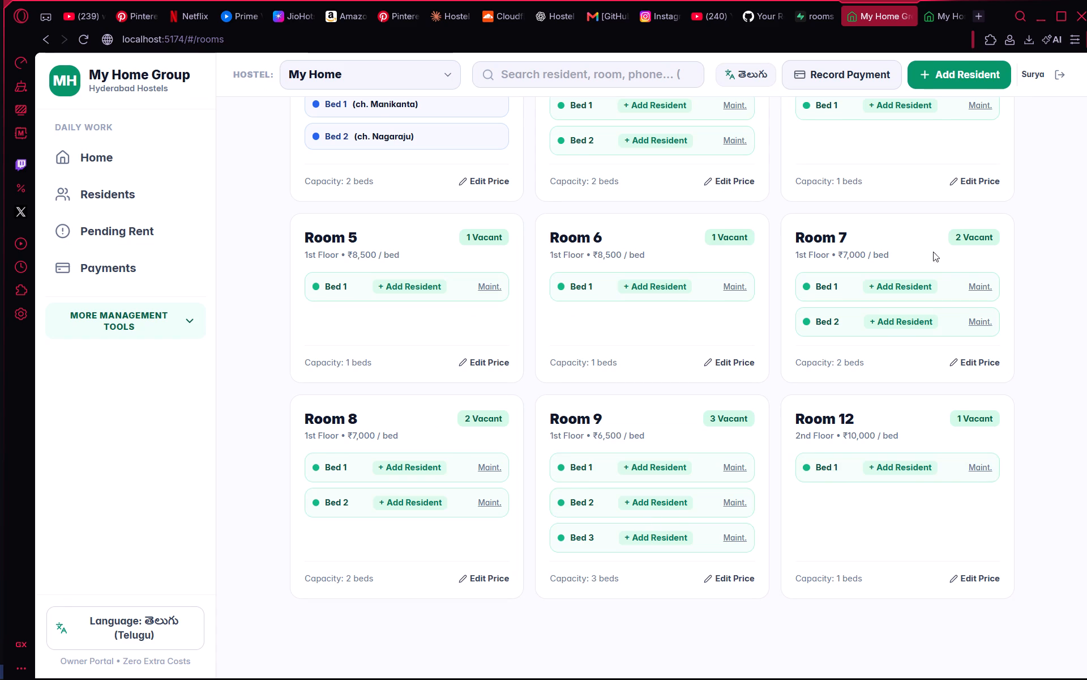
click(961, 68)
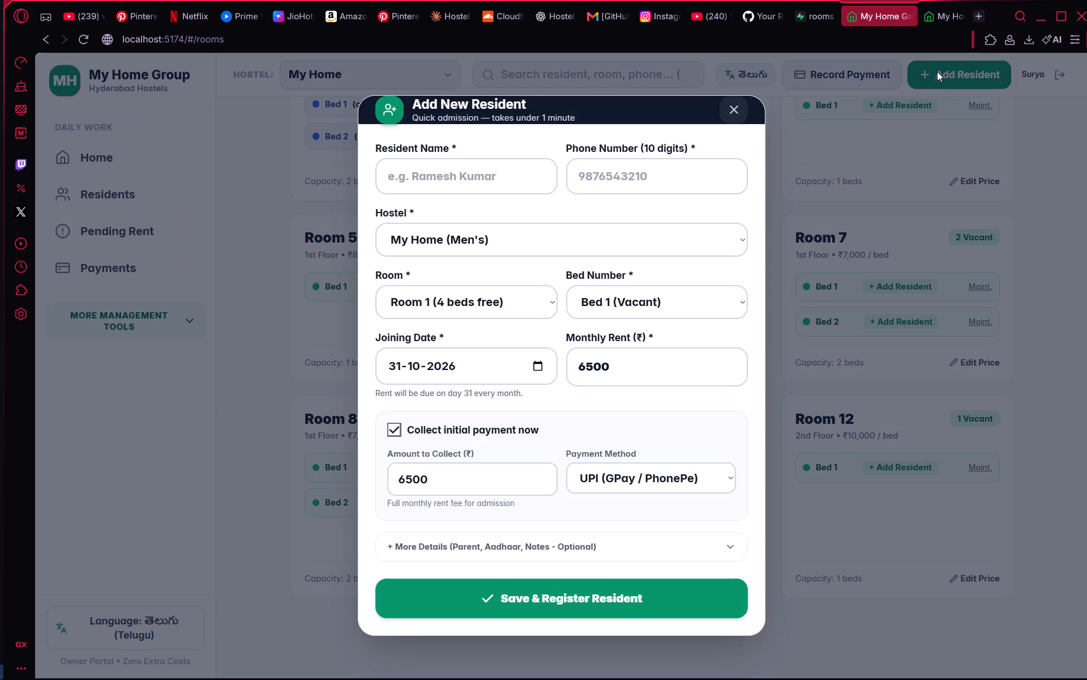
click(740, 104)
Start a new My Home room with room number 13 and floor 2nd Floor.
scroll(848, 252, up, 5)
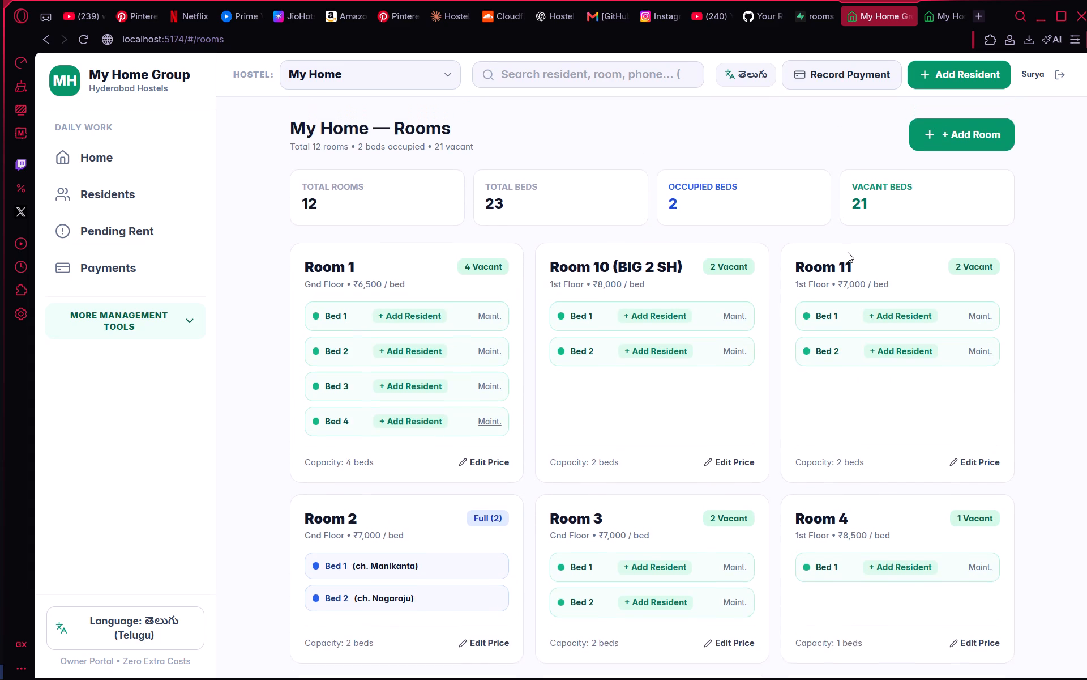
scroll(848, 252, up, 4)
click(976, 126)
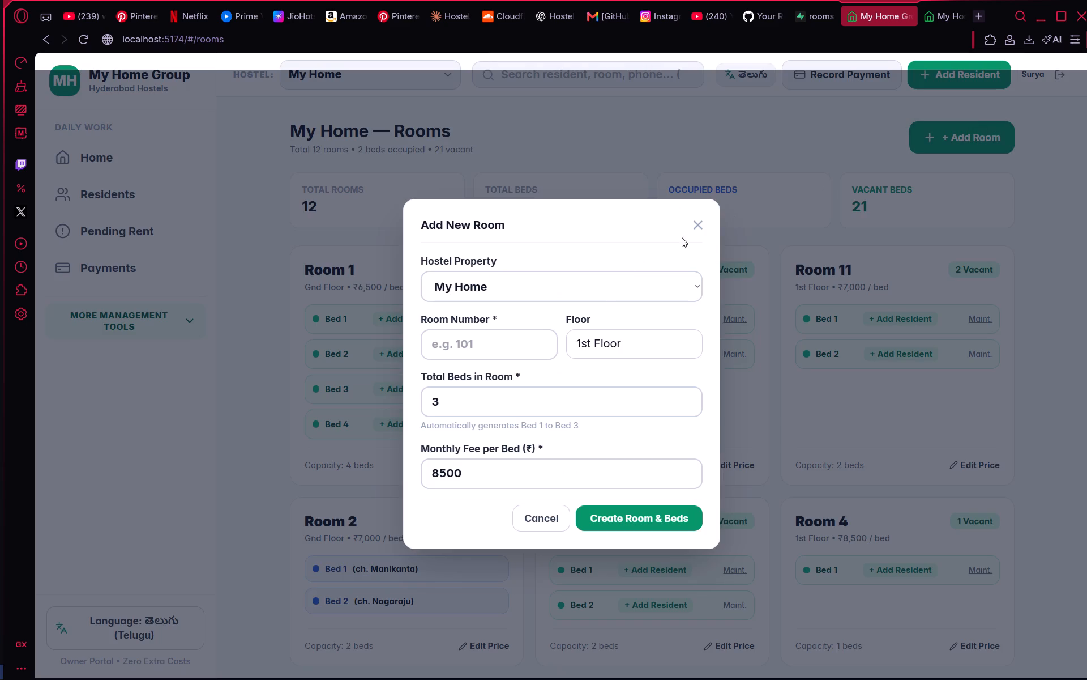
click(498, 329)
text(13)
click(583, 345)
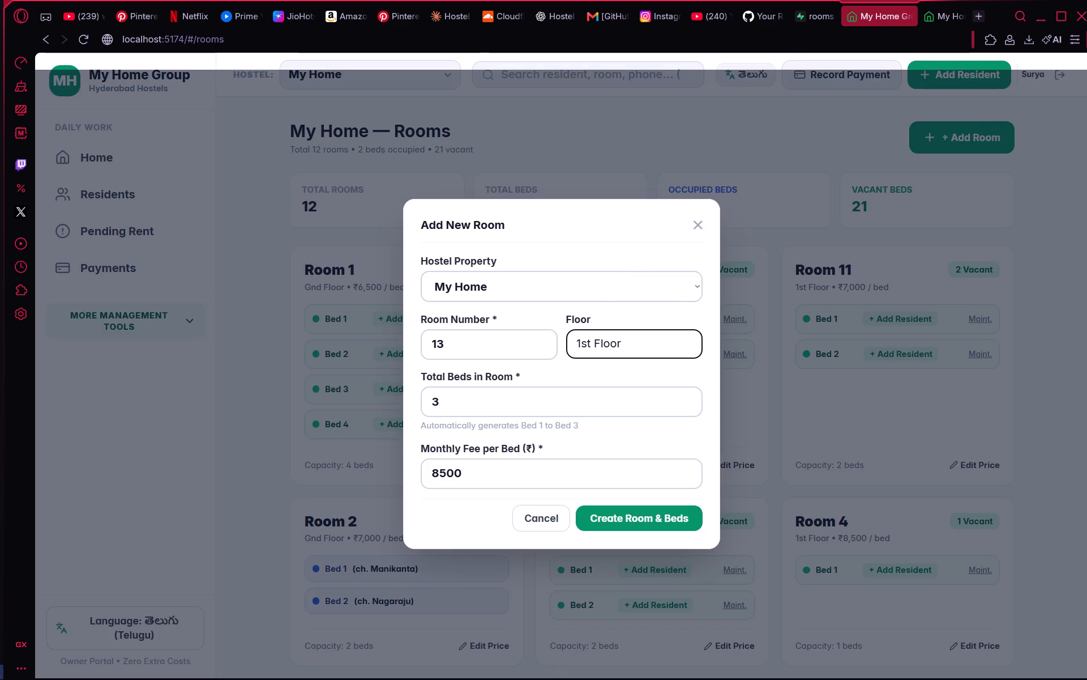
key(Right)
key(Right)
key(BackSpace)
key(BackSpace)
key(BackSpace)
text(2nd)
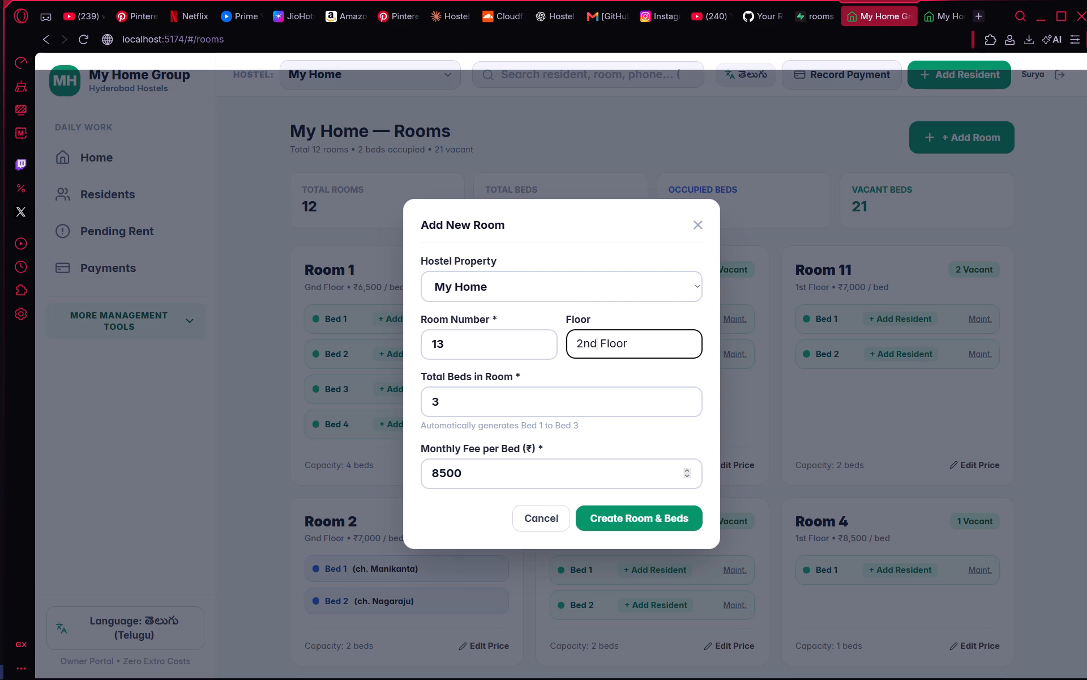
Give room 13 a total of 1 bed at a monthly fee of 9000 and create it.
click(481, 472)
drag(506, 385, 511, 398)
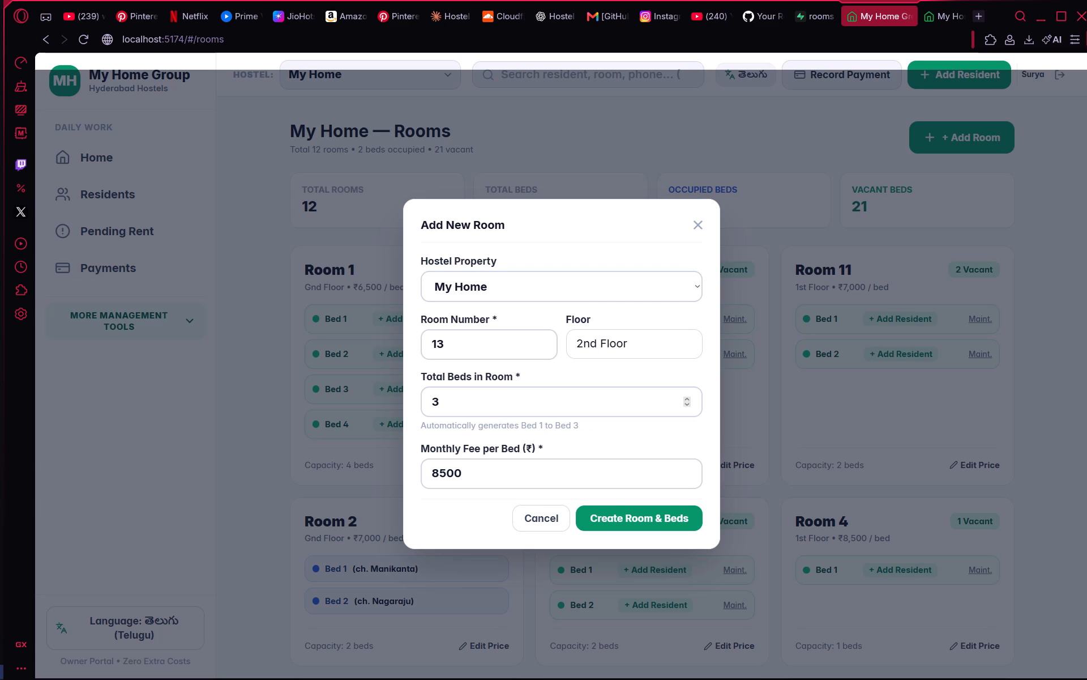
click(511, 398)
key(BackSpace)
click(542, 477)
key(BackSpace)
key(BackSpace)
key(BackSpace)
key(BackSpace)
key(BackSpace)
key(BackSpace)
key(BackSpace)
key(BackSpace)
key(BackSpace)
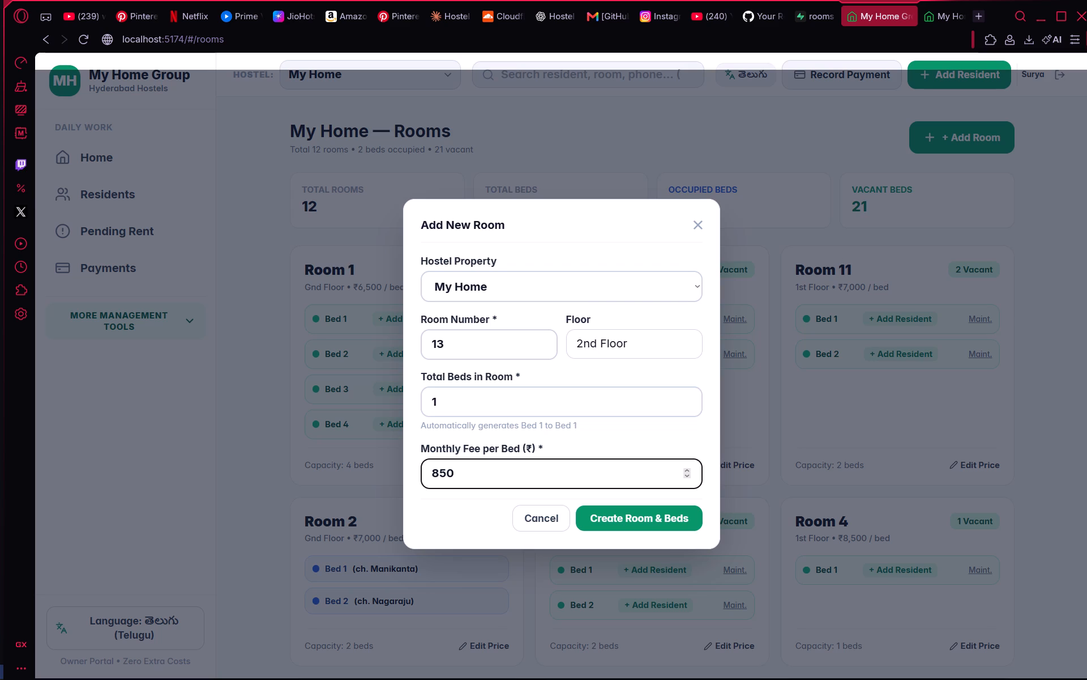
key(Left)
text(900)
click(665, 529)
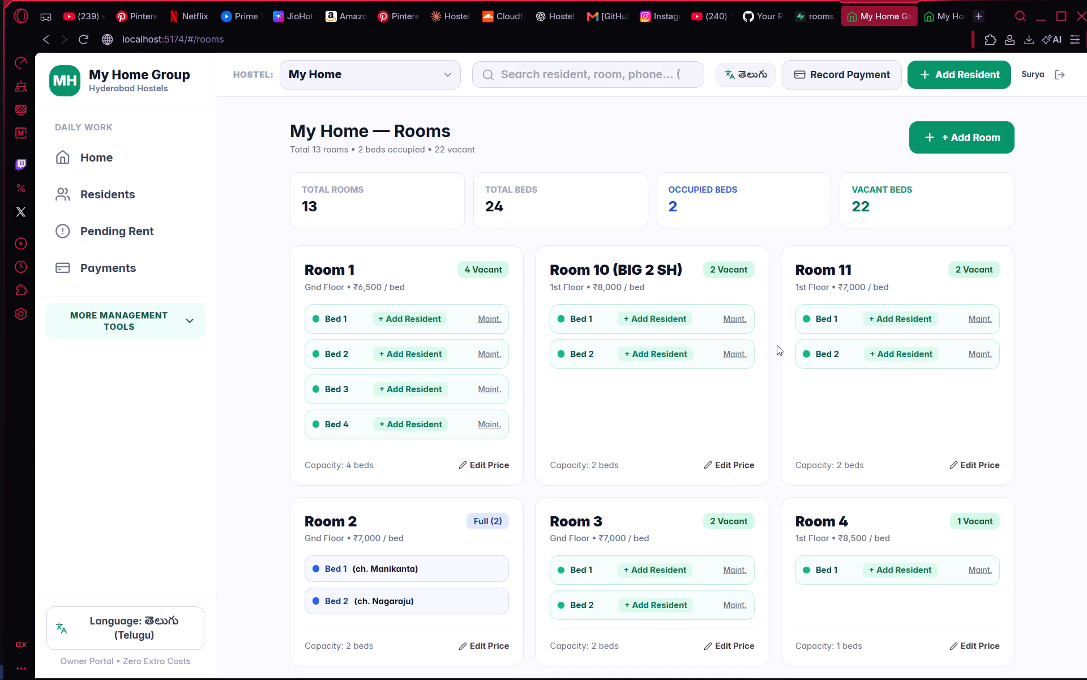
Start a new My Home room with room number 14 and floor 2nd Floor.
click(927, 142)
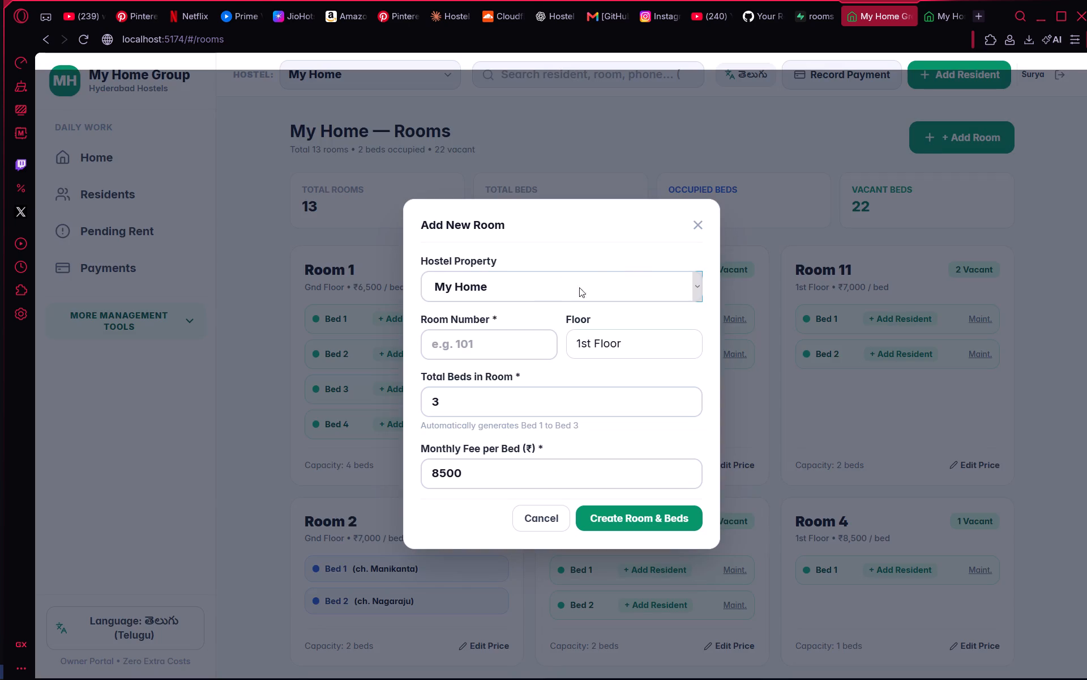
click(478, 334)
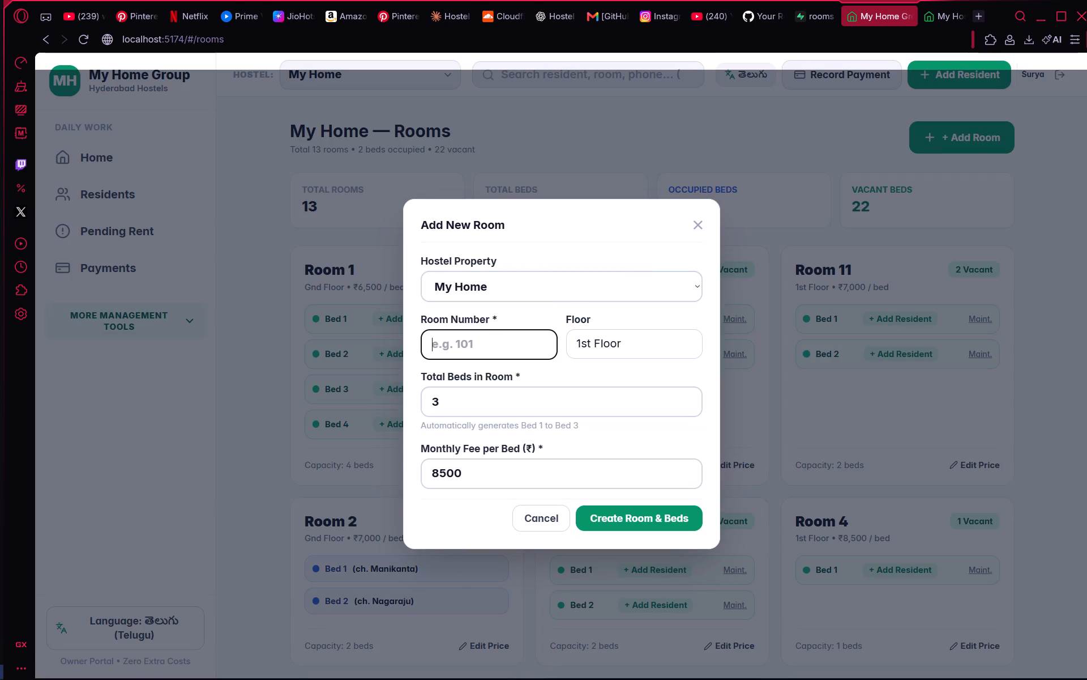
text(14)
click(589, 345)
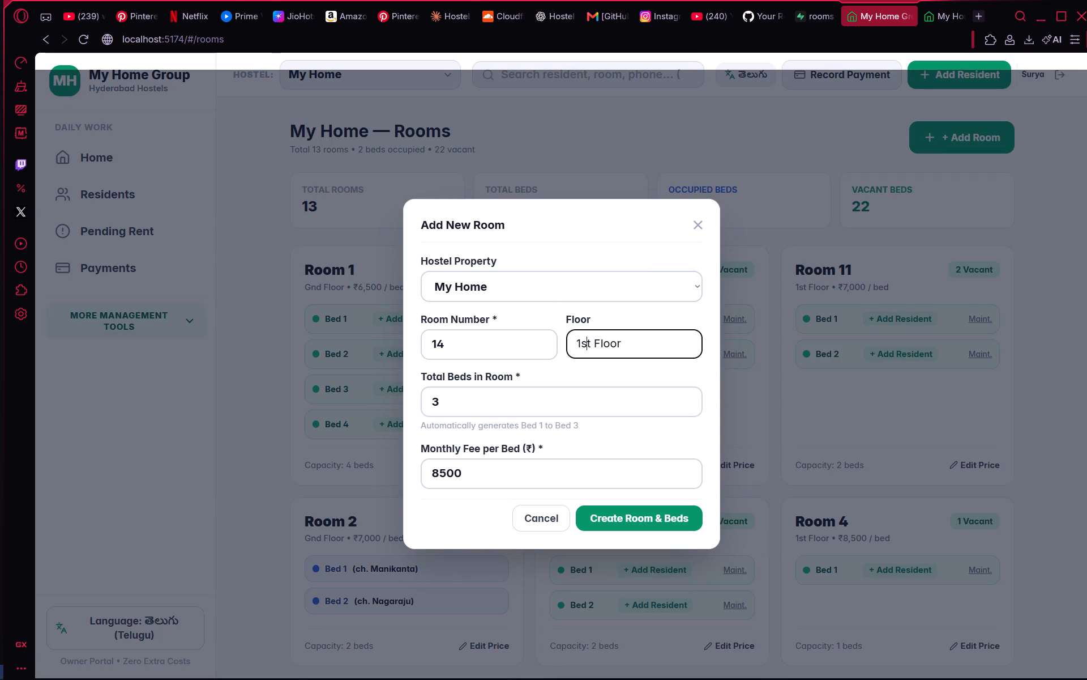
key(Right)
key(BackSpace)
key(BackSpace)
key(BackSpace)
text(2nd)
Give room 14 a total of 1 bed at a monthly fee of 10000 and create it.
click(487, 394)
key(BackSpace)
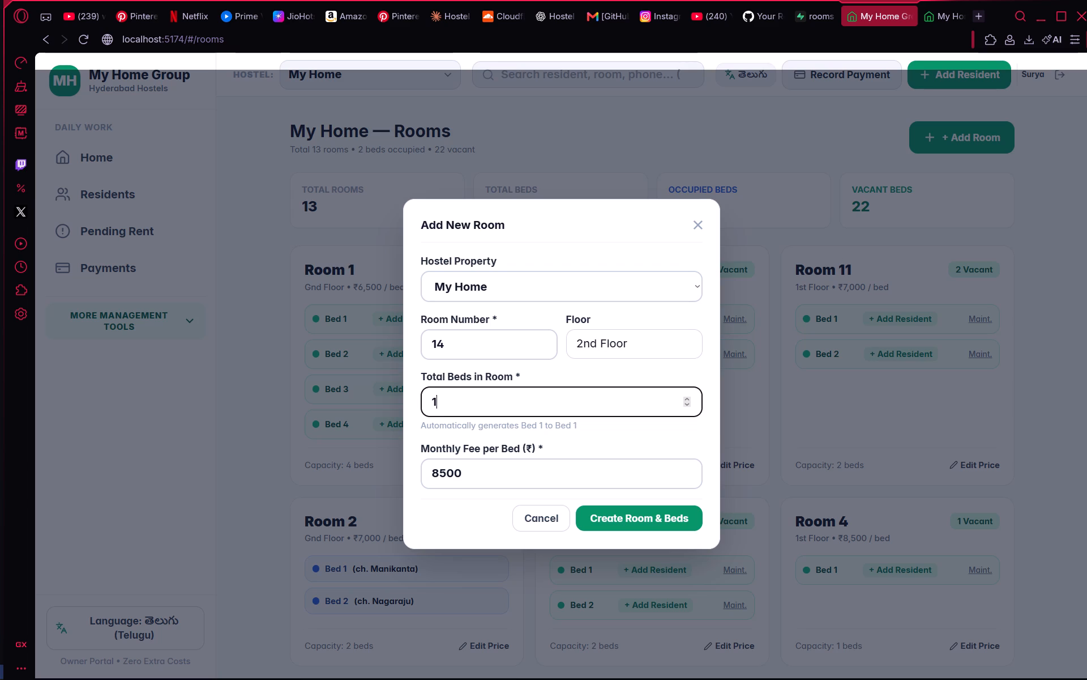
click(521, 462)
key(BackSpace)
key(BackSpace)
key(BackSpace)
key(BackSpace)
key(BackSpace)
key(BackSpace)
key(BackSpace)
key(BackSpace)
key(BackSpace)
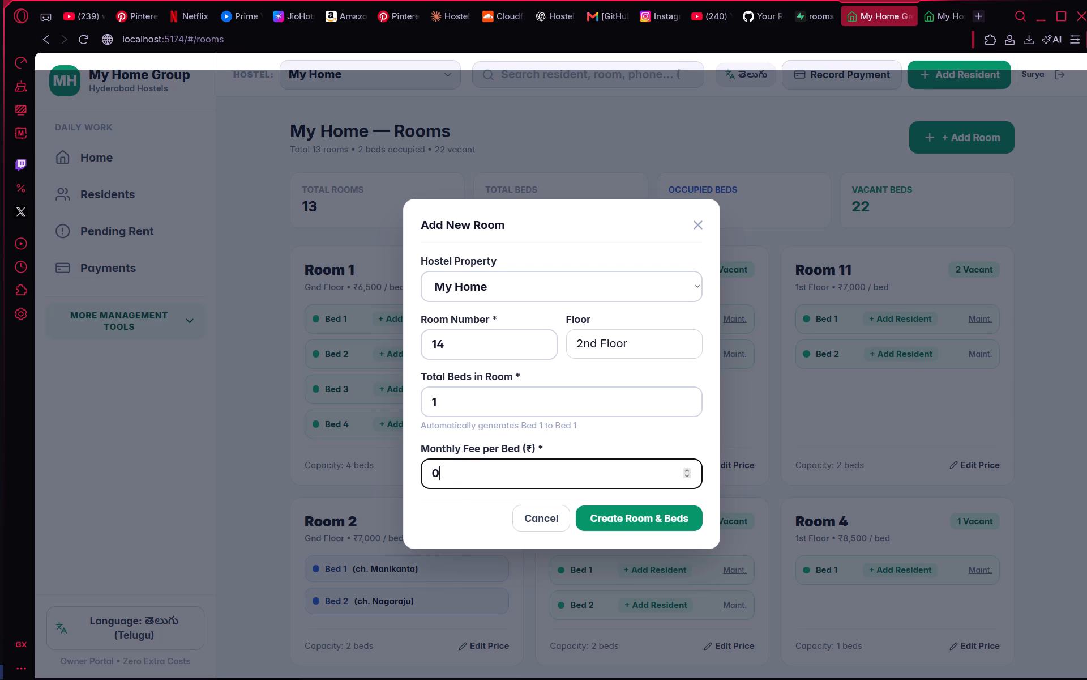
key(Left)
text(1000)
click(649, 521)
Start a new My Home room with room number 15 and floor 2nd Floor.
scroll(889, 364, down, 4)
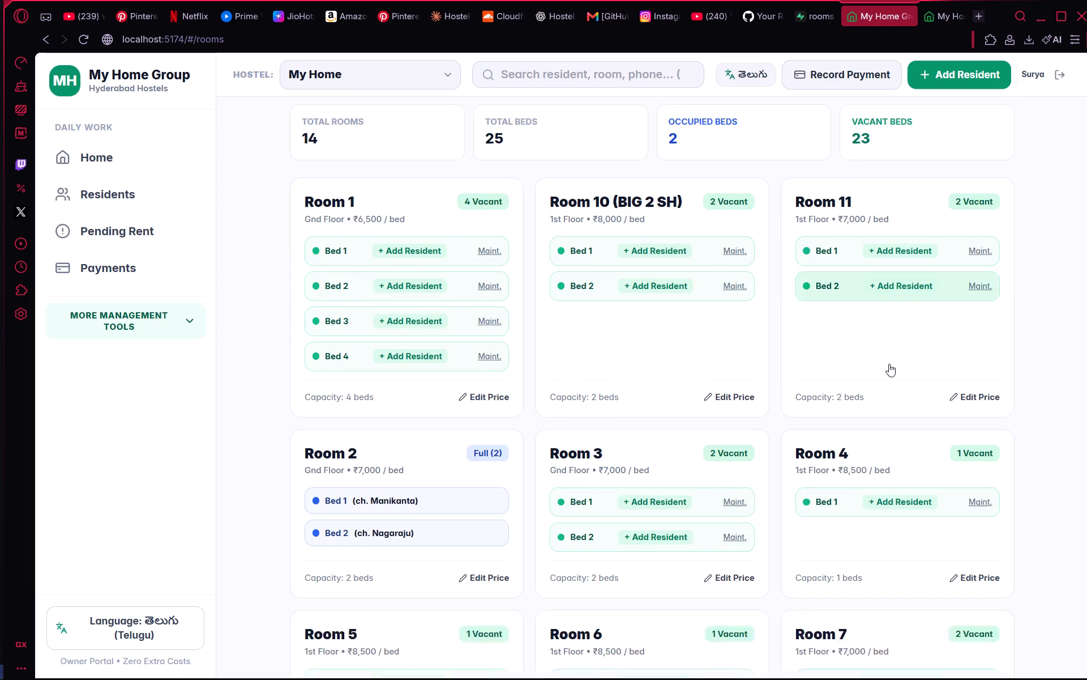
scroll(889, 364, down, 5)
scroll(889, 364, up, 9)
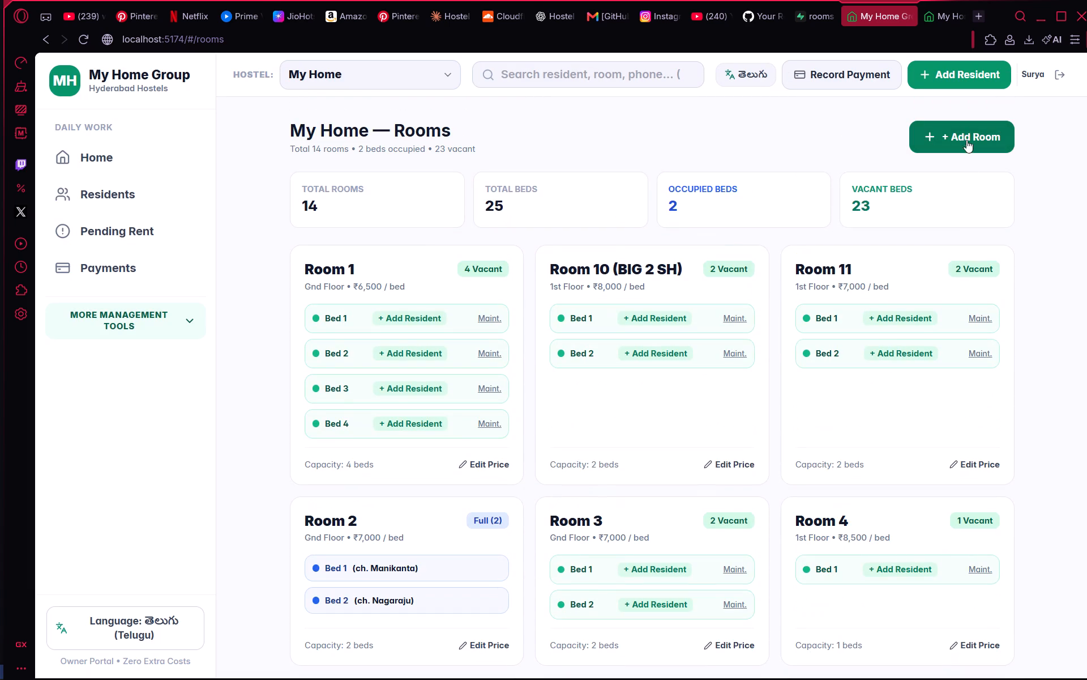
click(960, 134)
click(490, 349)
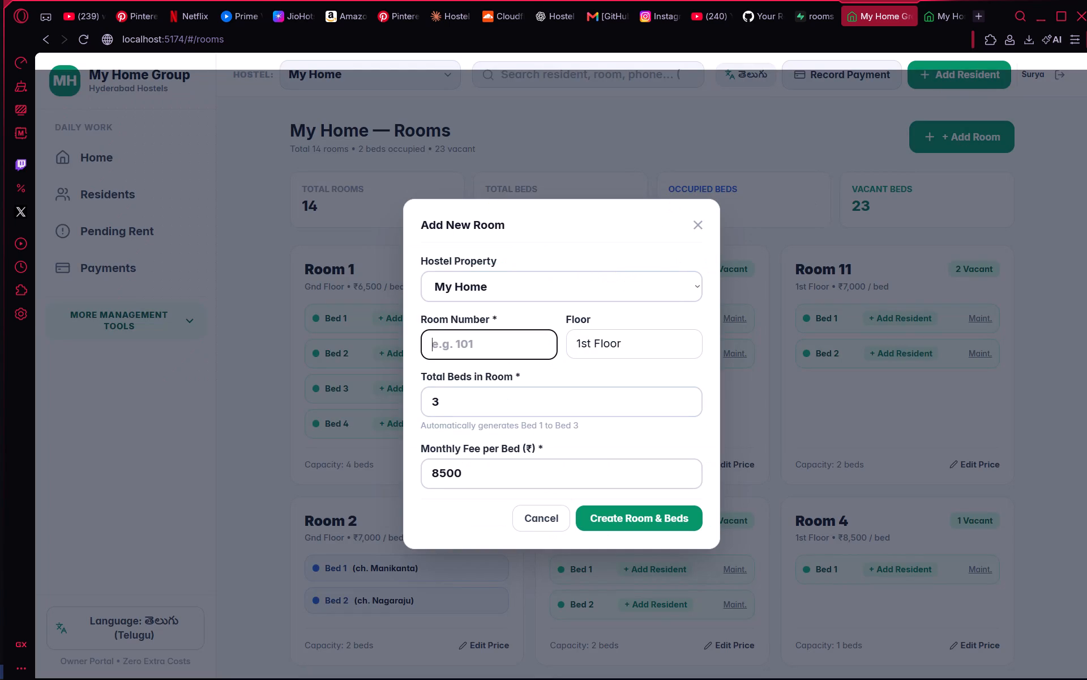
text(15)
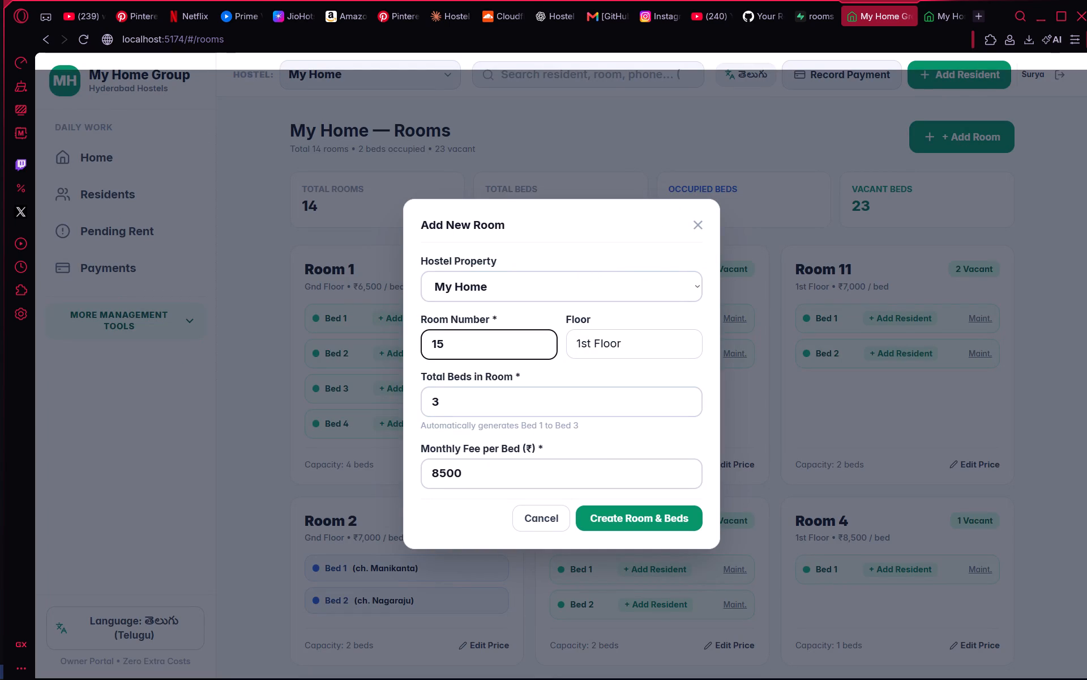
click(588, 343)
key(Right)
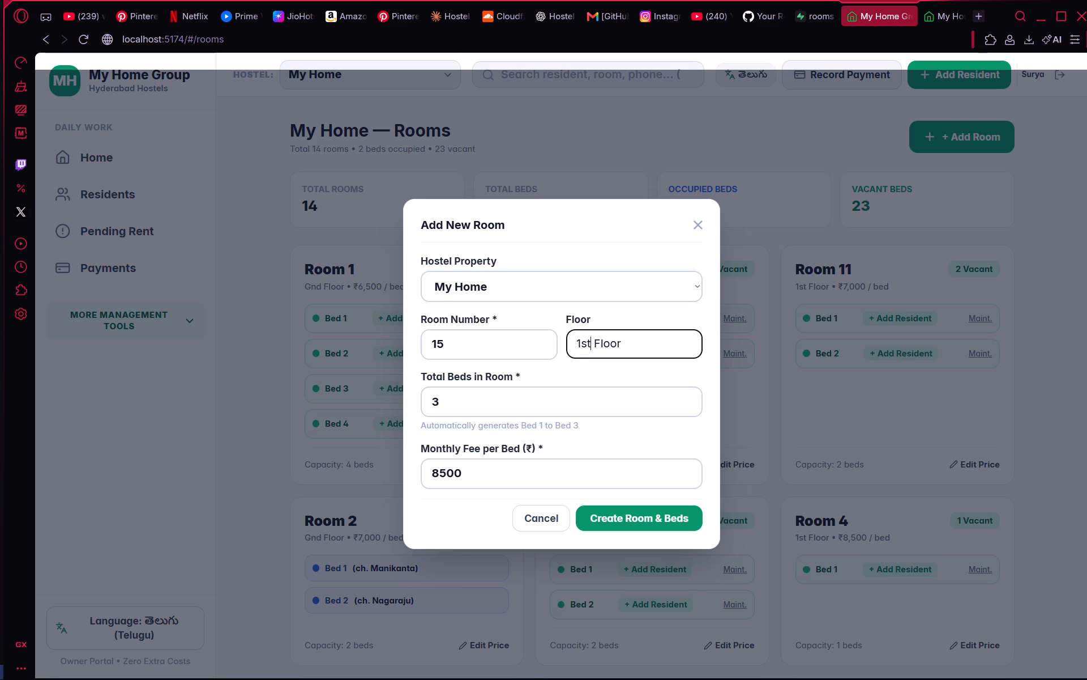
key(BackSpace)
key(BackSpace)
key(BackSpace)
key(BackSpace)
text(2nd)
Give room 15 a total of 2 beds at a monthly fee of 7000 per bed and create it.
click(521, 398)
key(BackSpace)
key(Right)
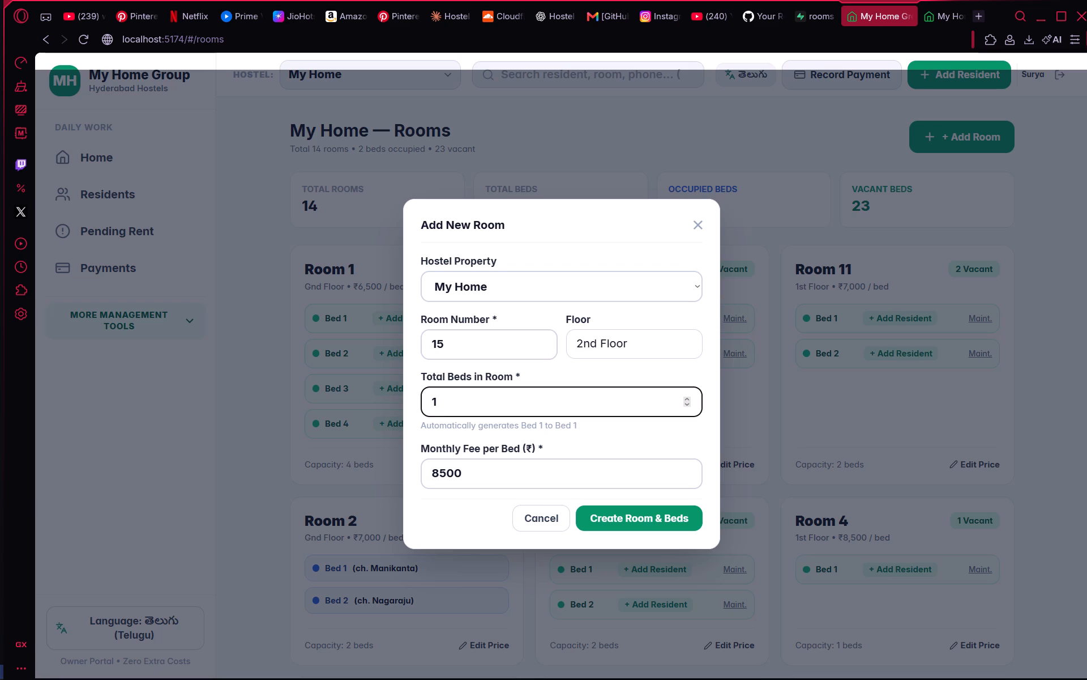
click(690, 399)
click(507, 470)
key(BackSpace)
key(BackSpace)
key(BackSpace)
key(BackSpace)
key(BackSpace)
key(BackSpace)
key(BackSpace)
key(BackSpace)
key(Left)
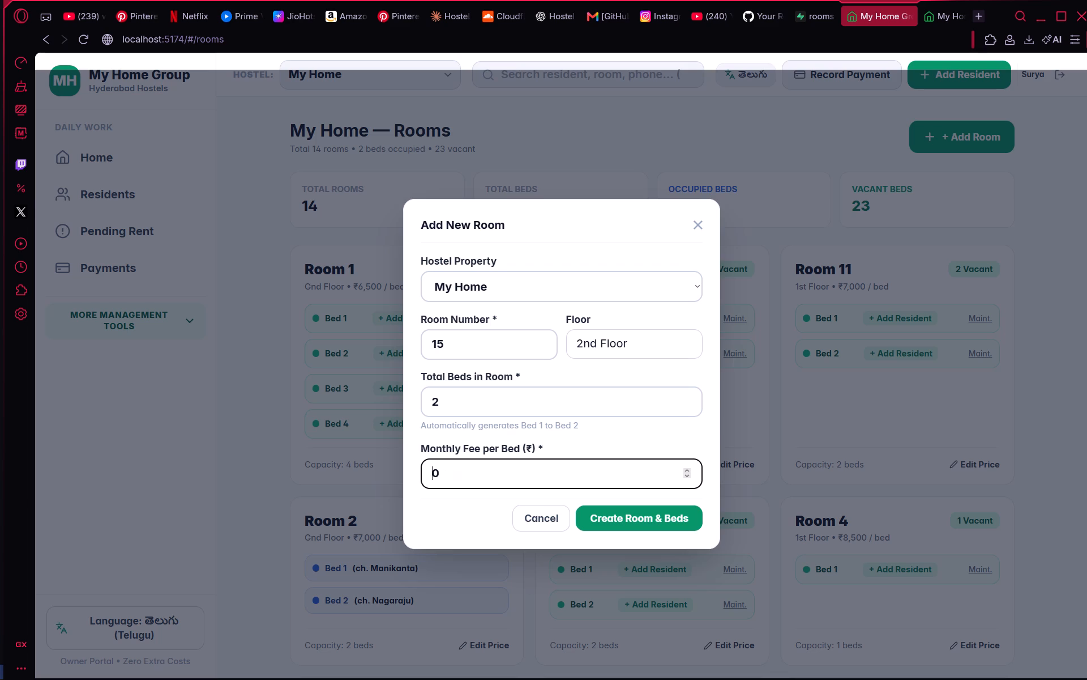
text(700)
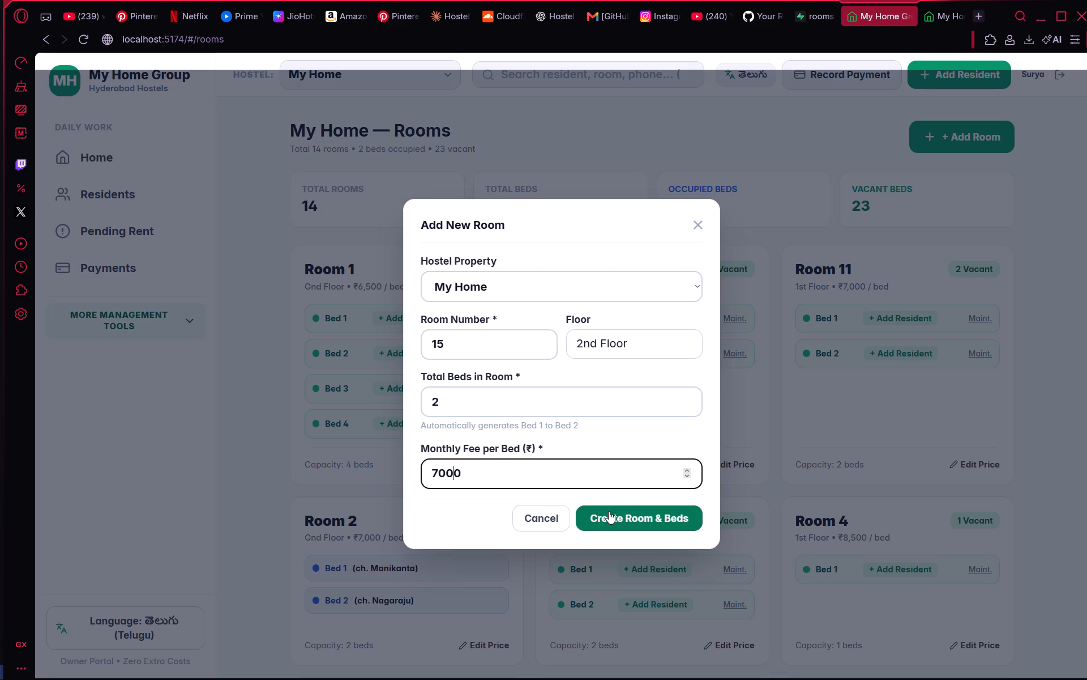
click(609, 515)
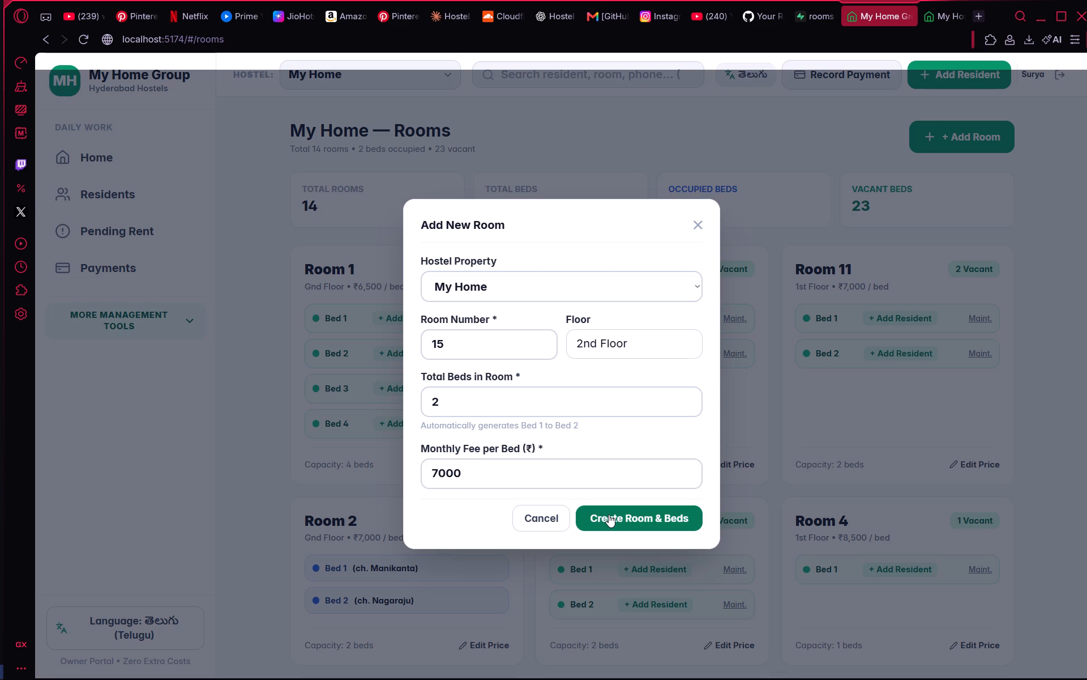
Start a new My Home room with room number 16 and floor 2nd Floor.
click(962, 141)
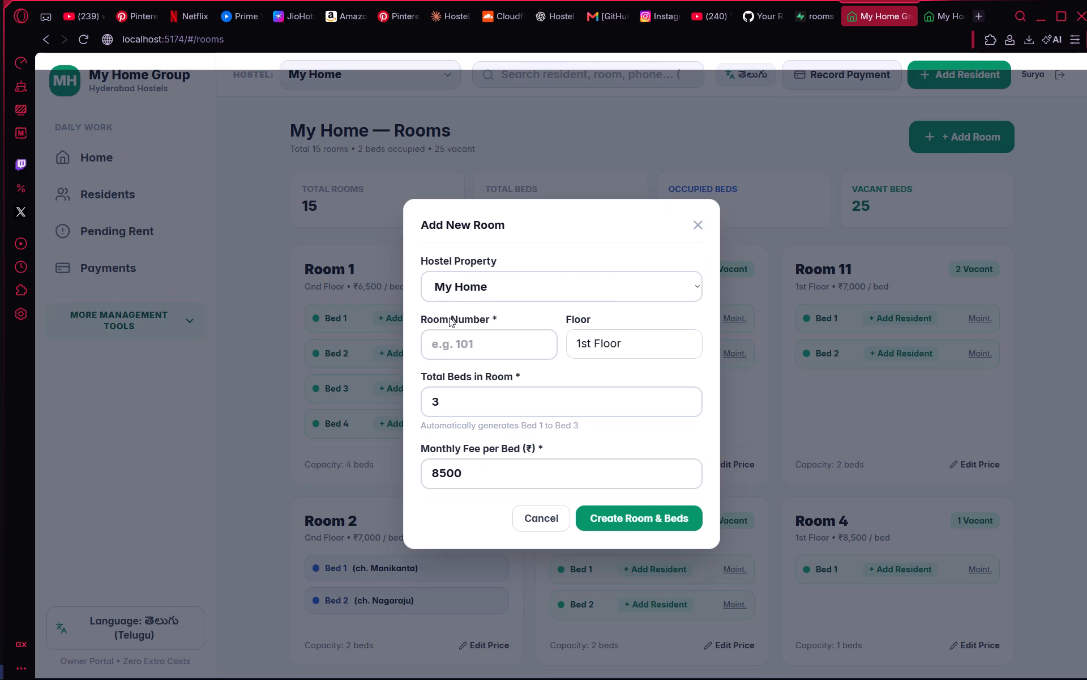
click(437, 343)
text(16)
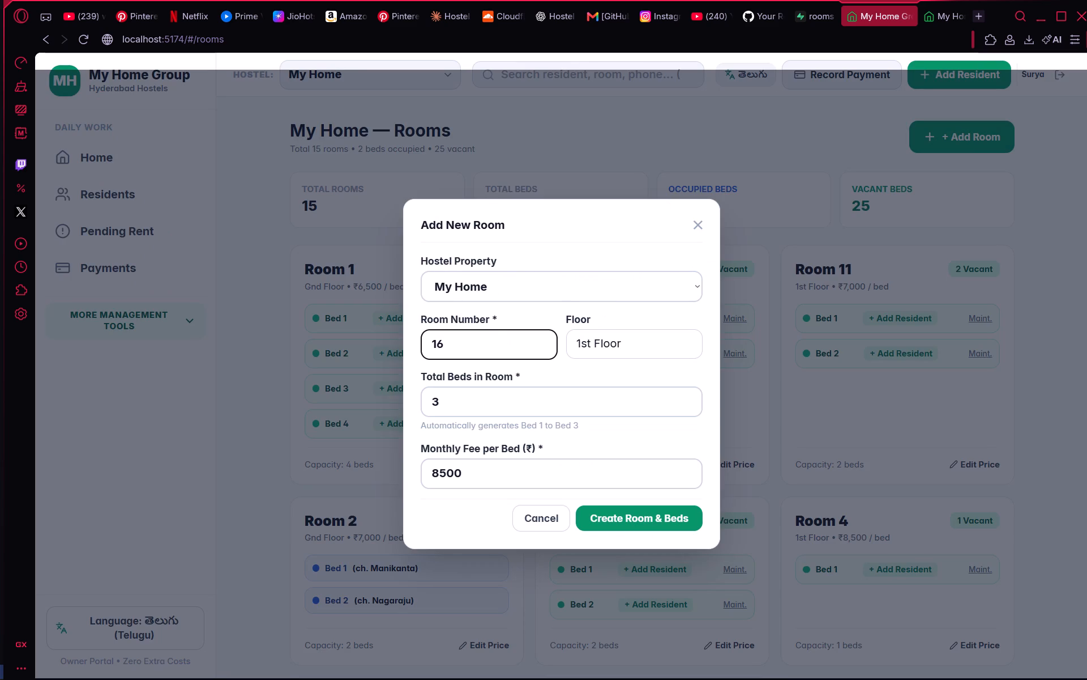
click(587, 341)
key(Right)
key(BackSpace)
key(BackSpace)
key(BackSpace)
key(BackSpace)
text(2d)
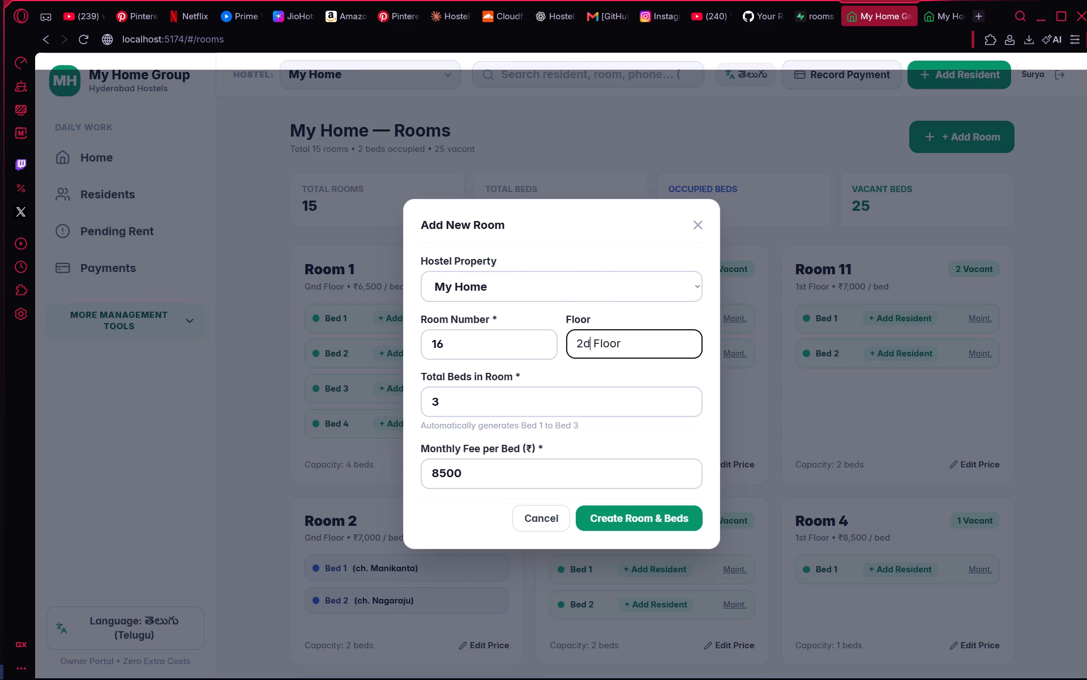
key(BackSpace)
text(nd)
Give room 16 a total of 3 beds at a monthly fee of 6500 per bed and create it.
click(490, 400)
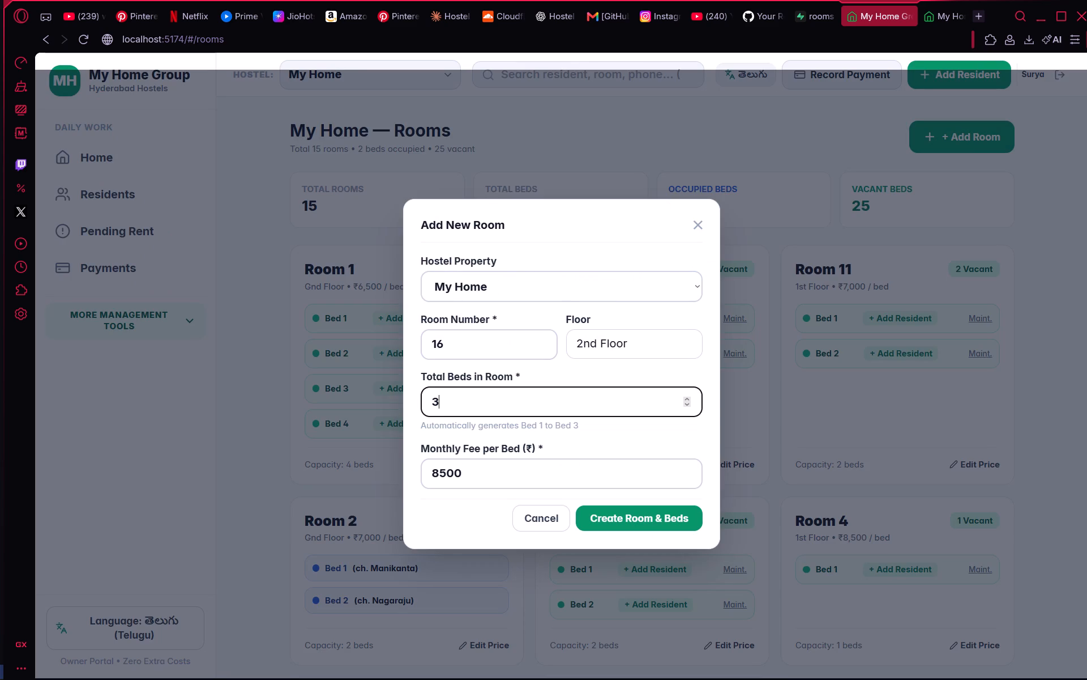
key(BackSpace)
double_click(687, 396)
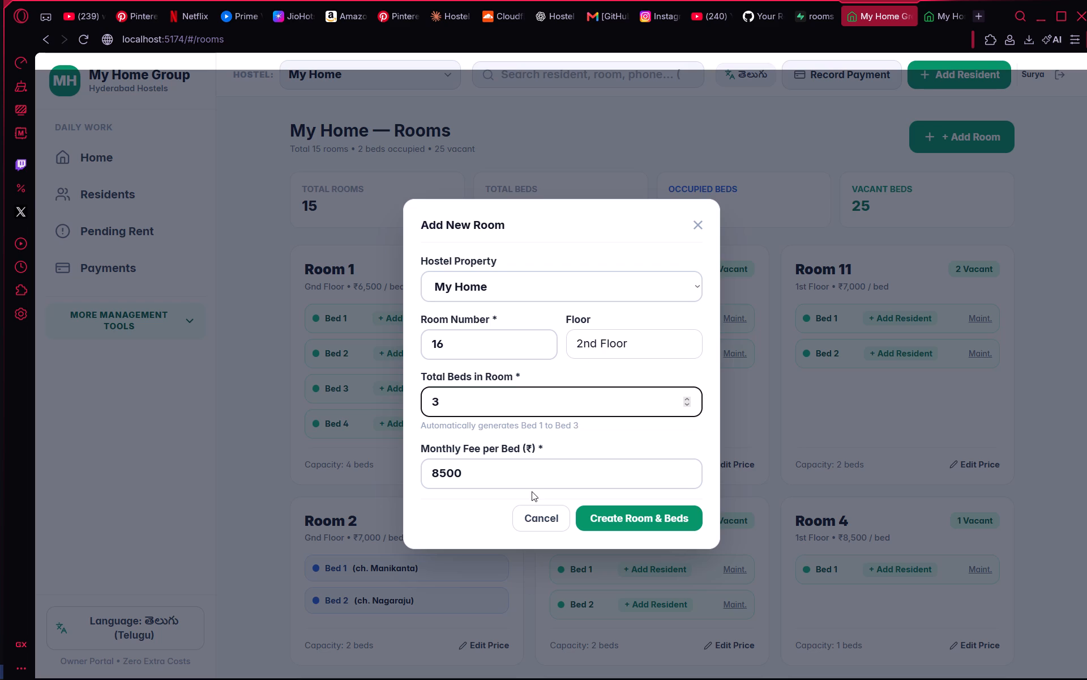
click(525, 482)
key(Left)
key(Left)
key(Left)
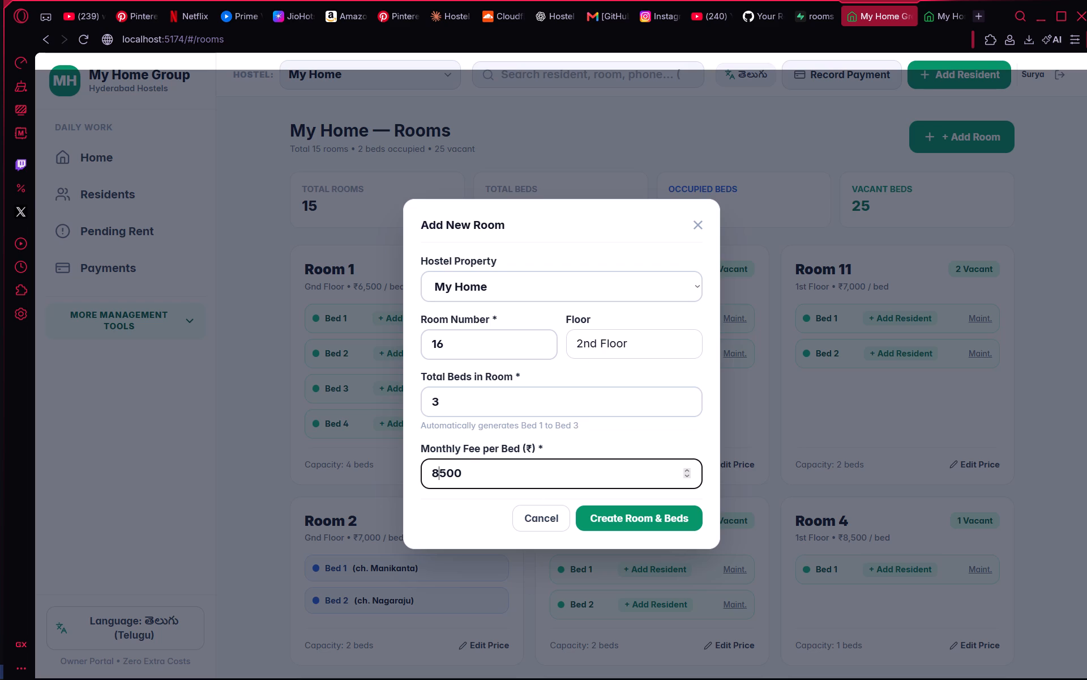
key(BackSpace)
key(5)
key(BackSpace)
key(6)
click(618, 514)
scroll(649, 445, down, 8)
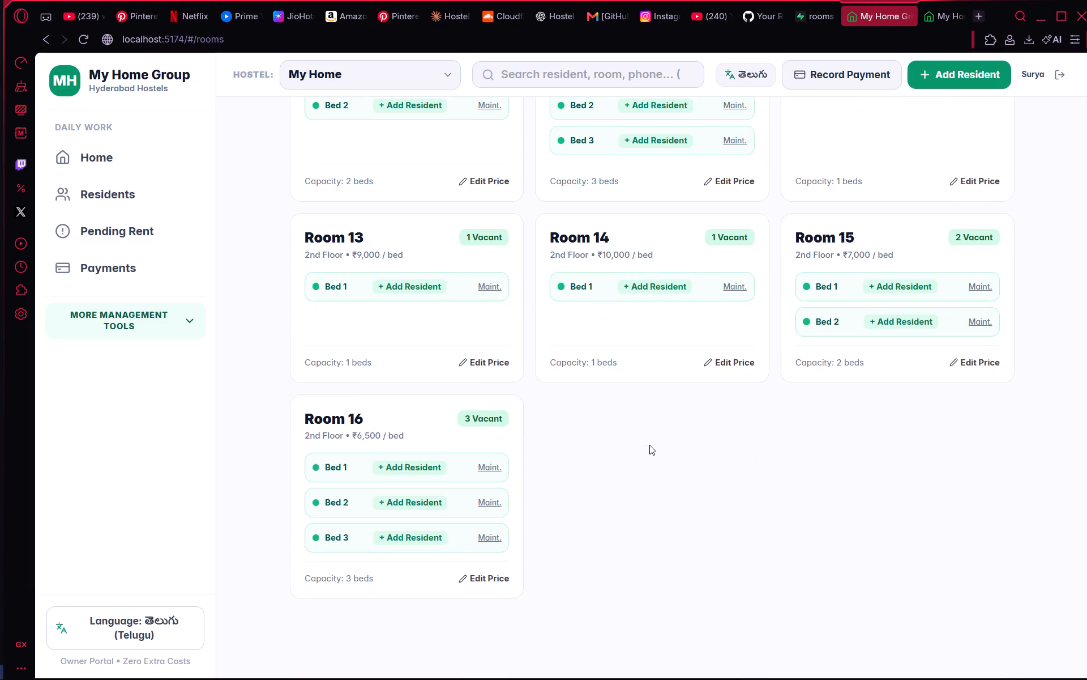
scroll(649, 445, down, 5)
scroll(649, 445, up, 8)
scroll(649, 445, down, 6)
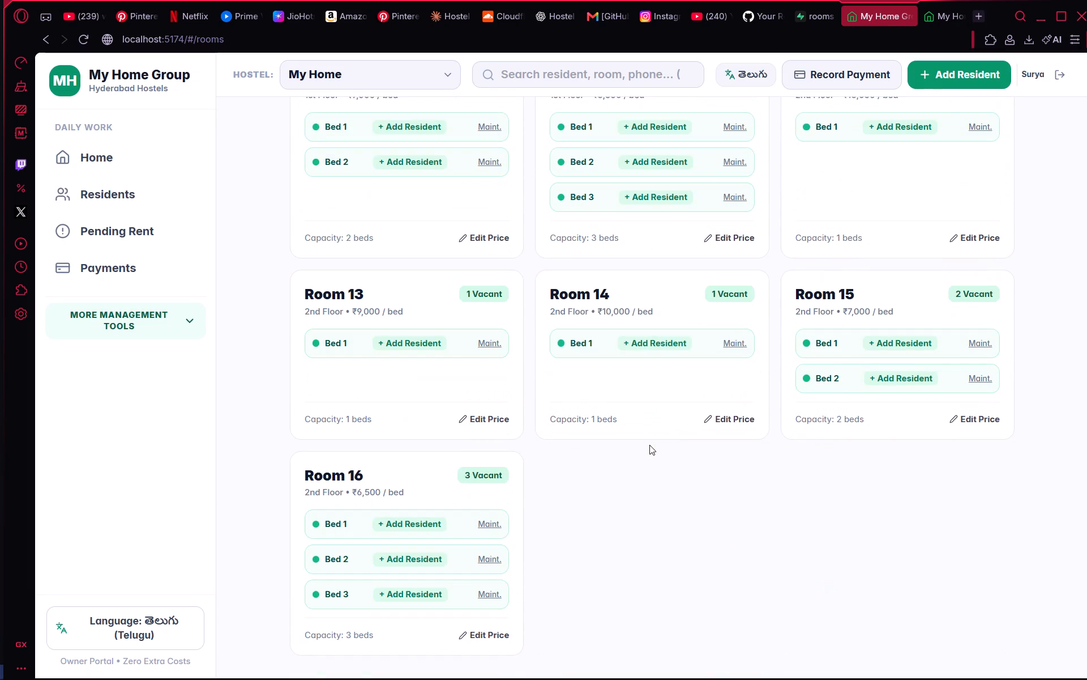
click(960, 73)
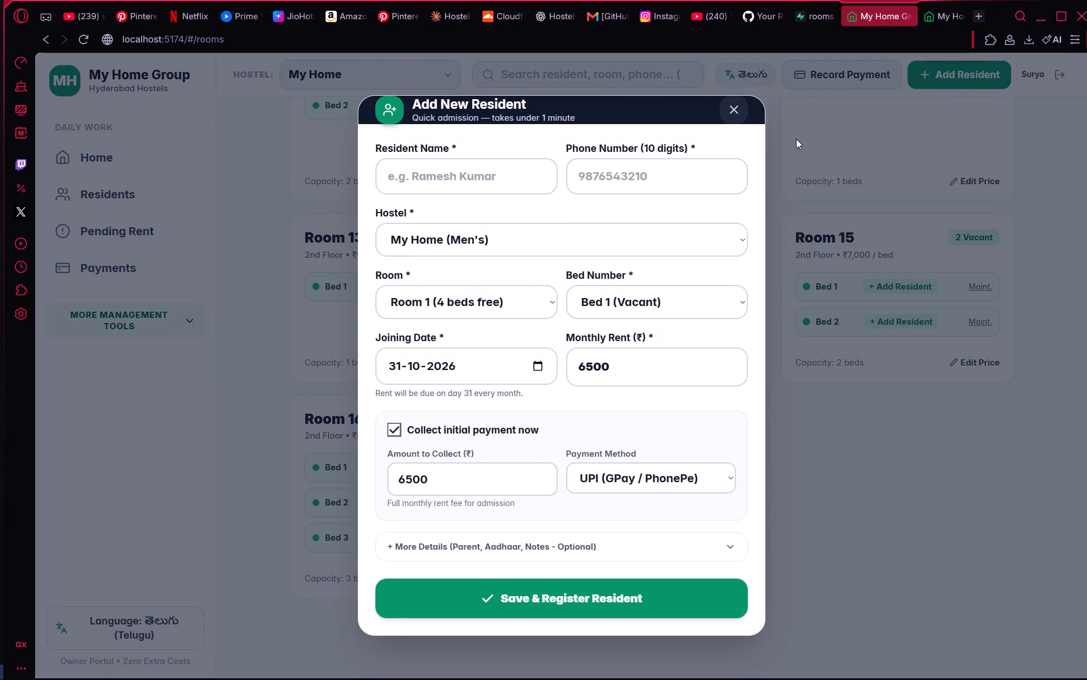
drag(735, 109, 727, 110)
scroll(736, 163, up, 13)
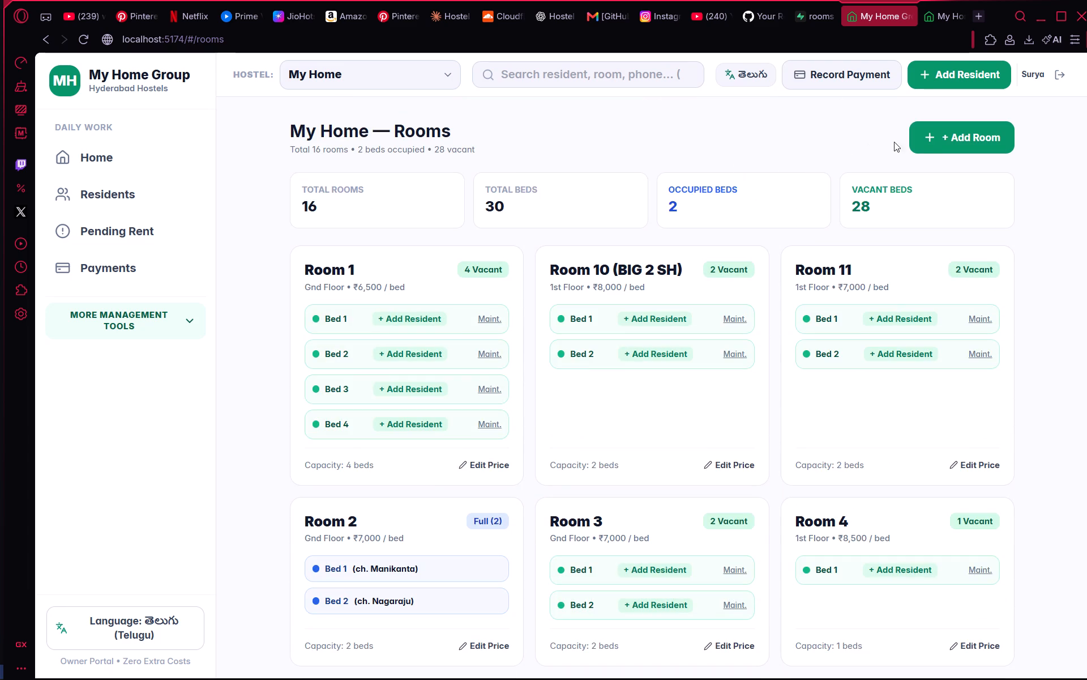
Start a new My Home room with room number 17 and floor 2nd Floor.
click(926, 141)
click(482, 338)
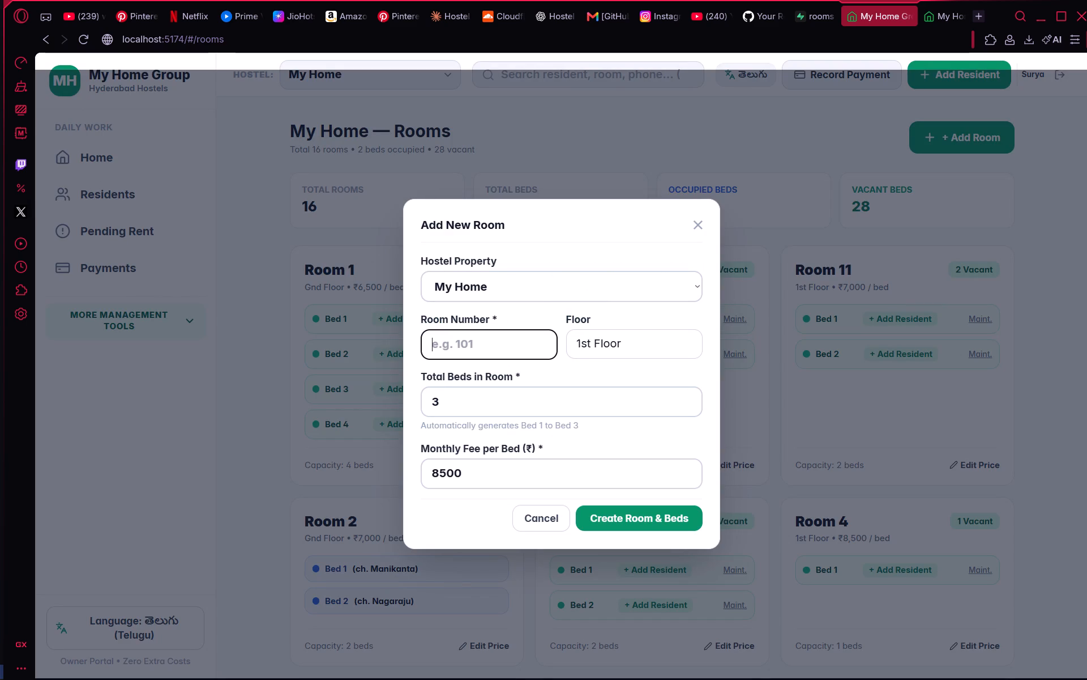
text(17)
click(592, 343)
key(BackSpace)
key(BackSpace)
key(BackSpace)
key(BackSpace)
text(2nd)
Set room 17's total beds to 2 and extend its room number to 17 (BIG 2 SH).
click(489, 403)
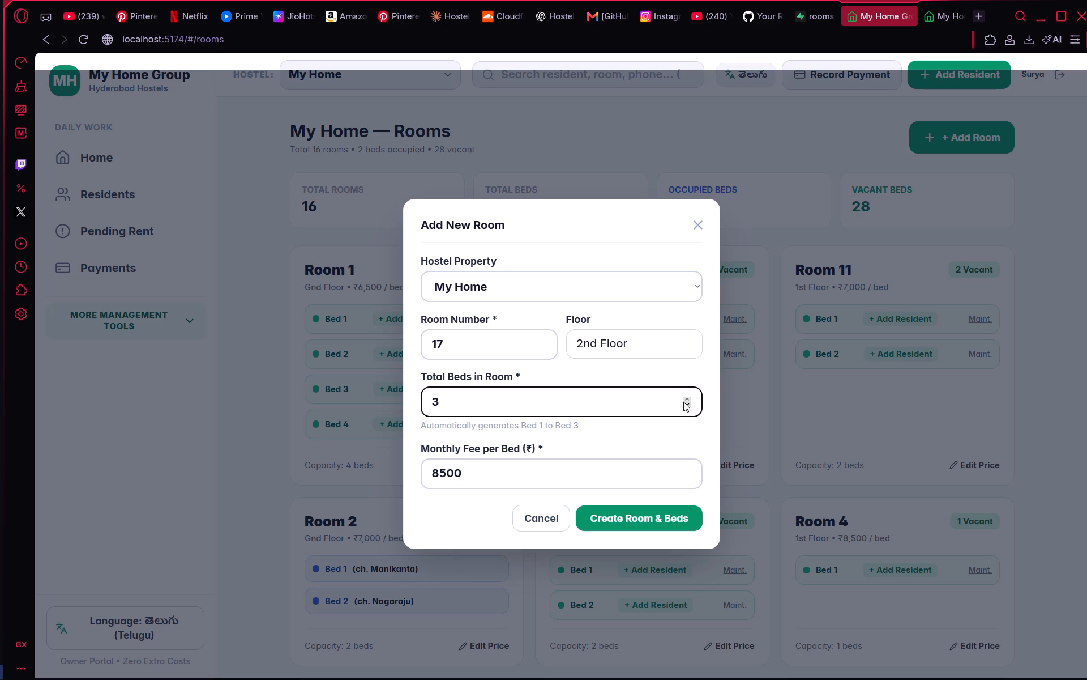
click(689, 407)
click(563, 467)
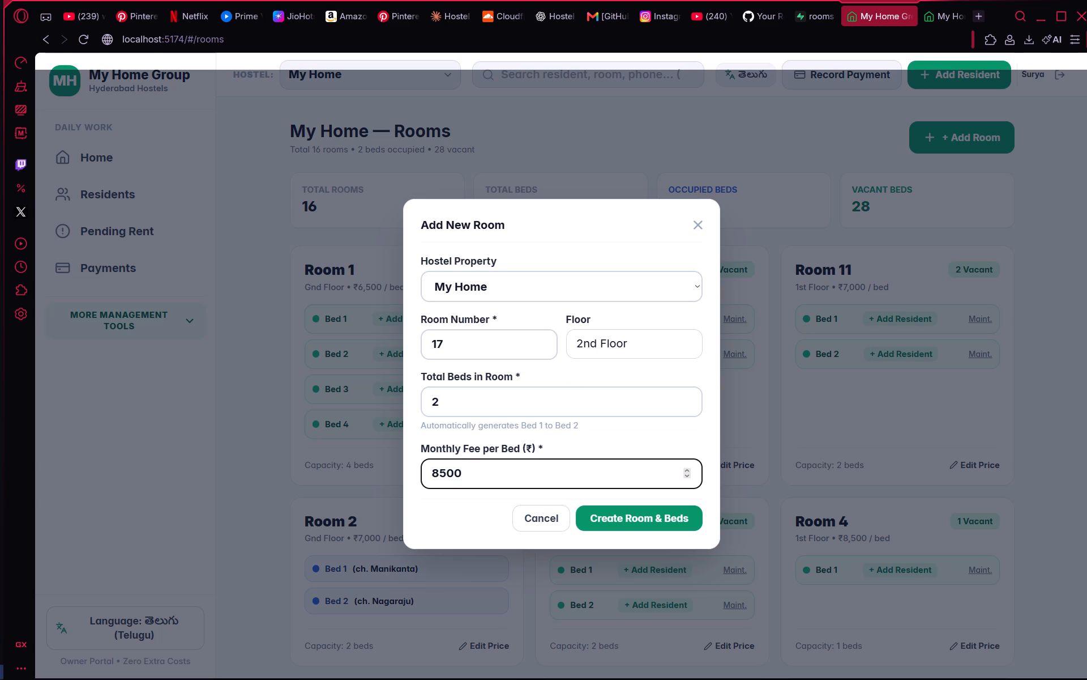
click(495, 351)
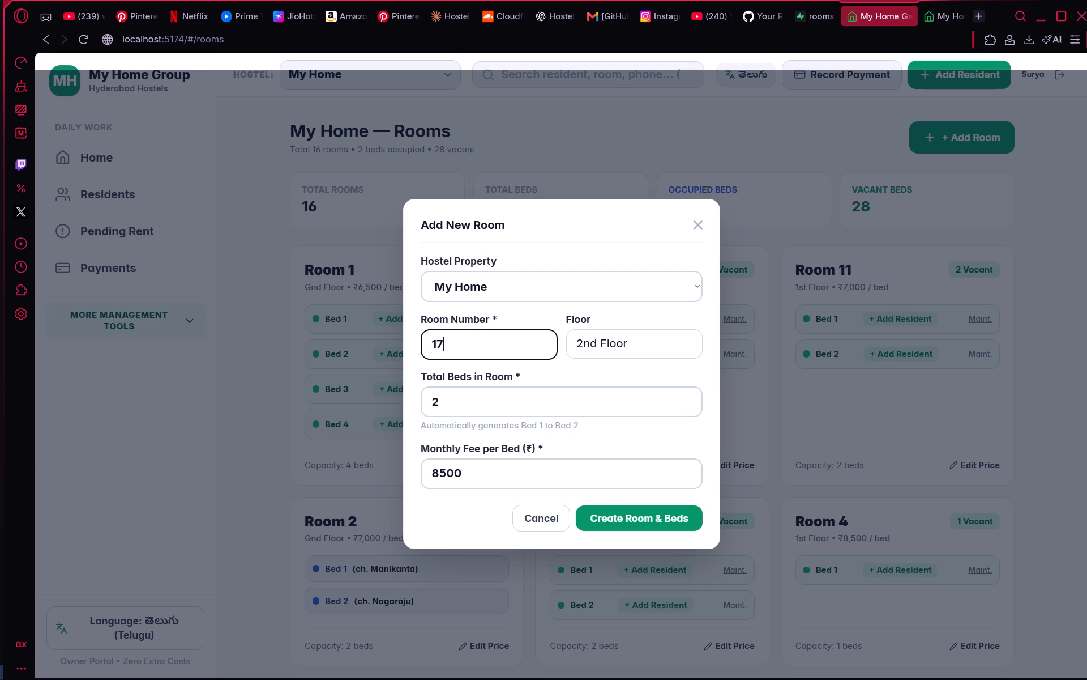
key(space)
text((BIG 2)
key(space)
text(SH)
key(shift+parenright)
Set the monthly fee of room 17 (BIG 2 SH) to 8000 per bed and create the room.
click(470, 467)
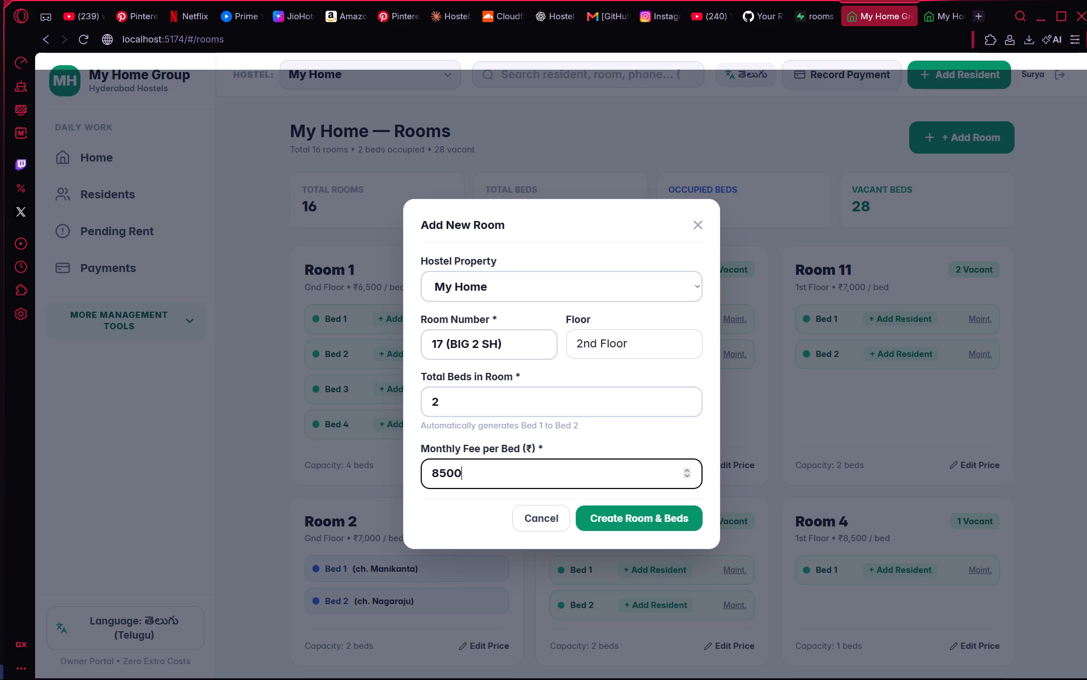
key(BackSpace)
key(BackSpace)
key(BackSpace)
text(000)
click(646, 522)
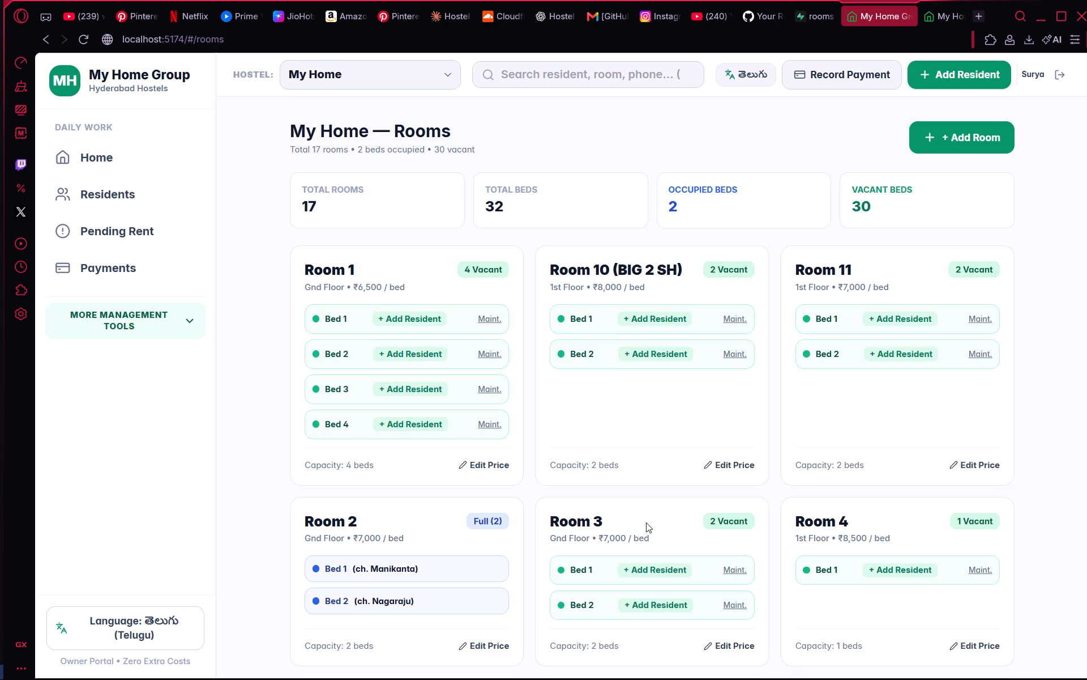
Open another new room entry for My Home, ready for its room number.
scroll(646, 522, down, 11)
scroll(646, 522, up, 7)
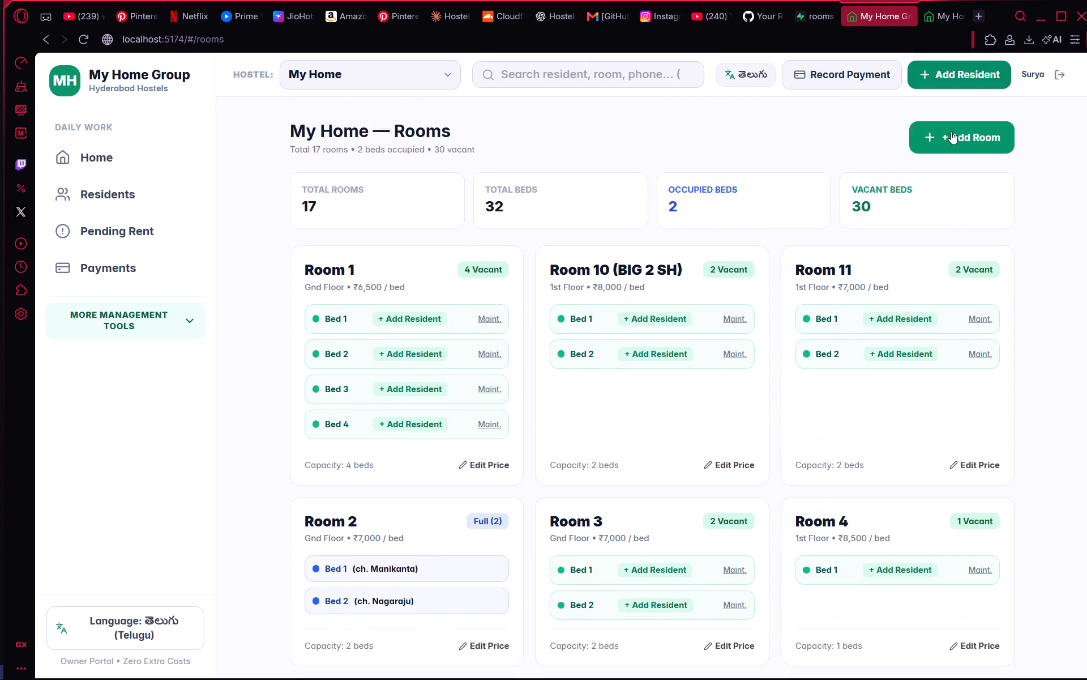
click(952, 134)
click(490, 338)
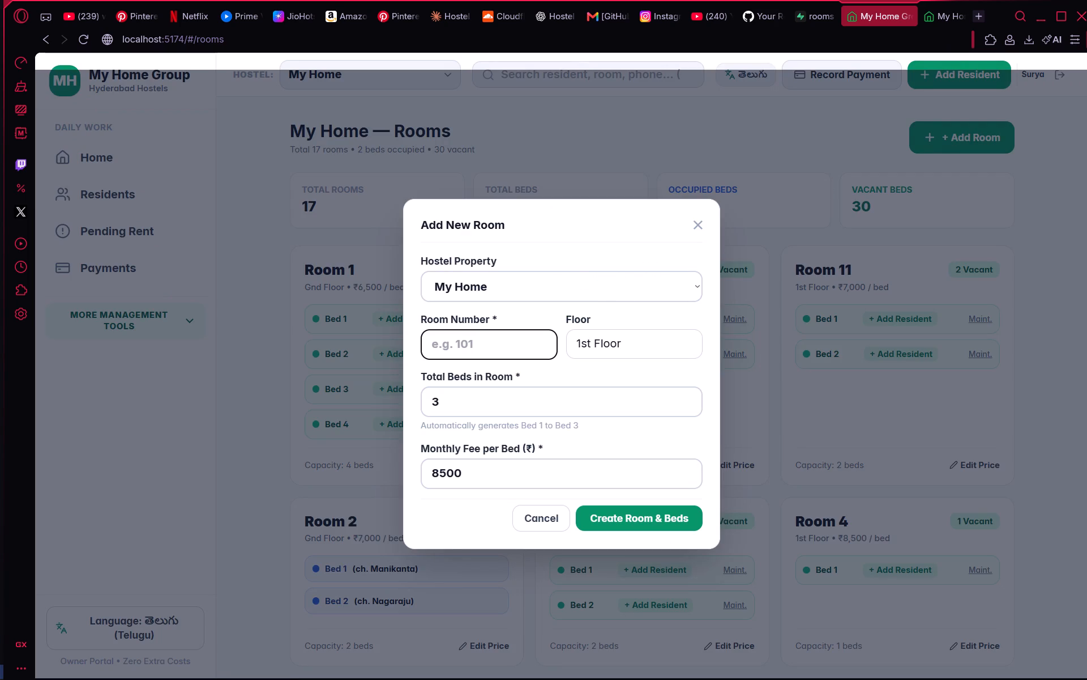
Look through the existing My Home room cards behind the form to check which rooms are already entered.
scroll(777, 399, down, 10)
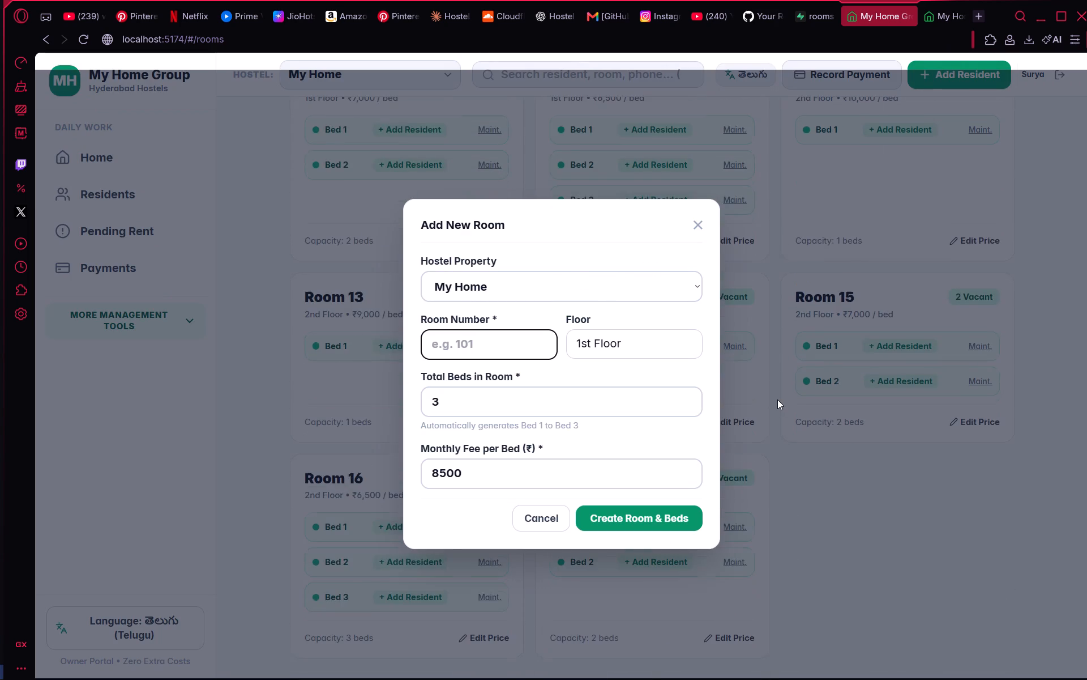
scroll(777, 399, down, 1)
scroll(777, 399, up, 3)
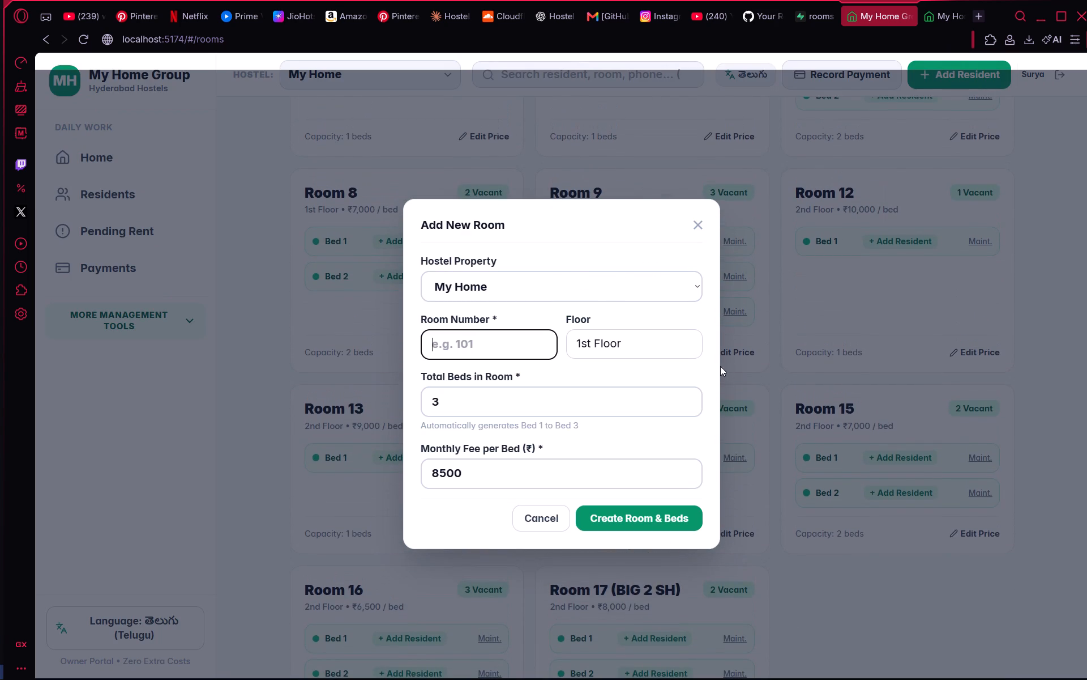
scroll(842, 348, up, 11)
scroll(842, 348, down, 6)
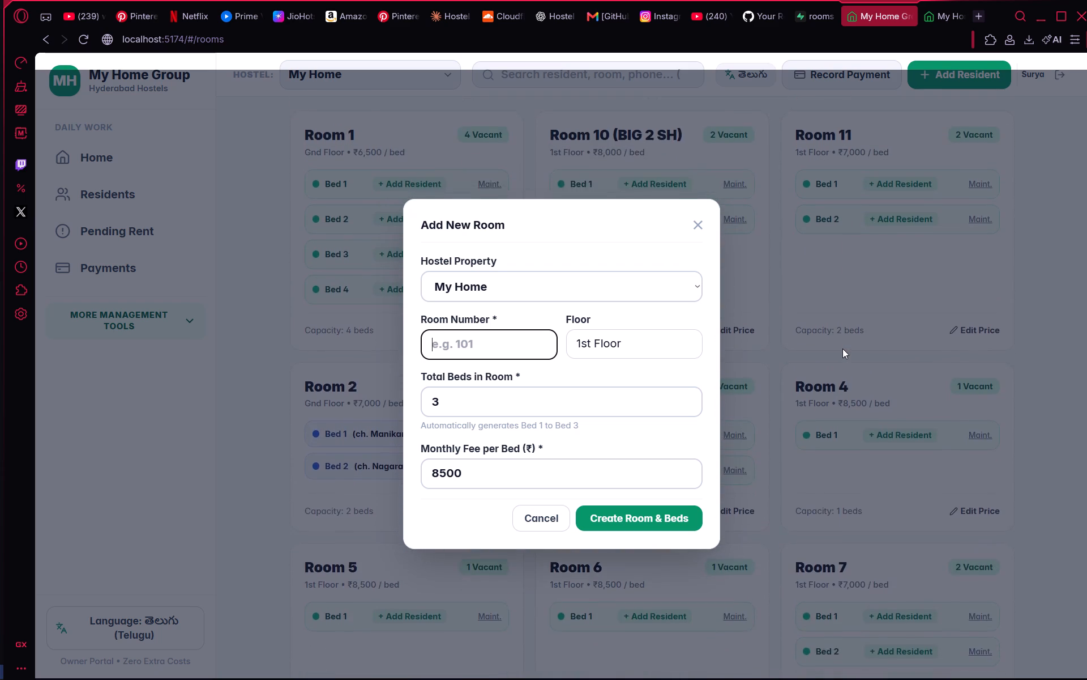
scroll(842, 348, down, 7)
scroll(842, 348, up, 1)
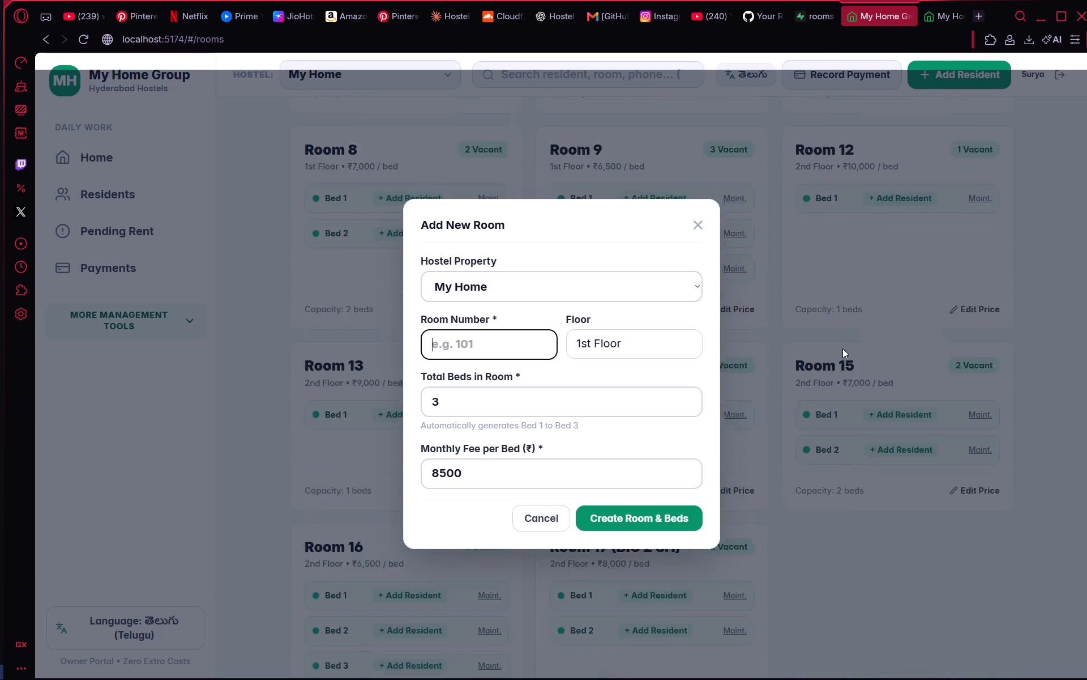
scroll(842, 348, up, 2)
Enter 18 as the new room's number and set its floor to 2nd Floor.
text(18)
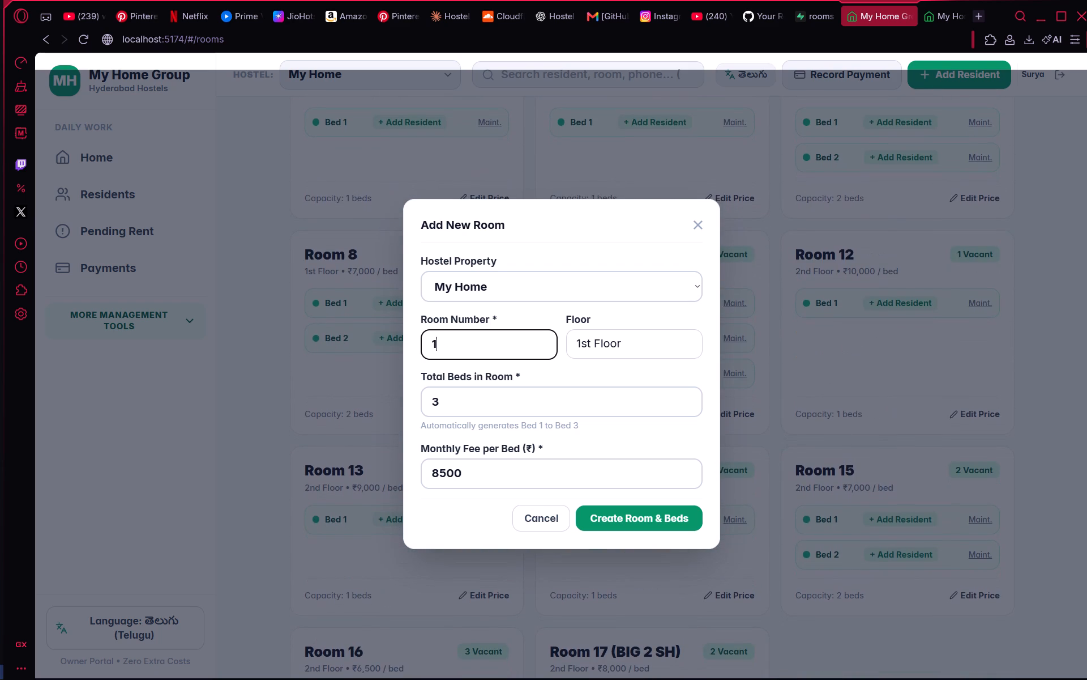
click(590, 345)
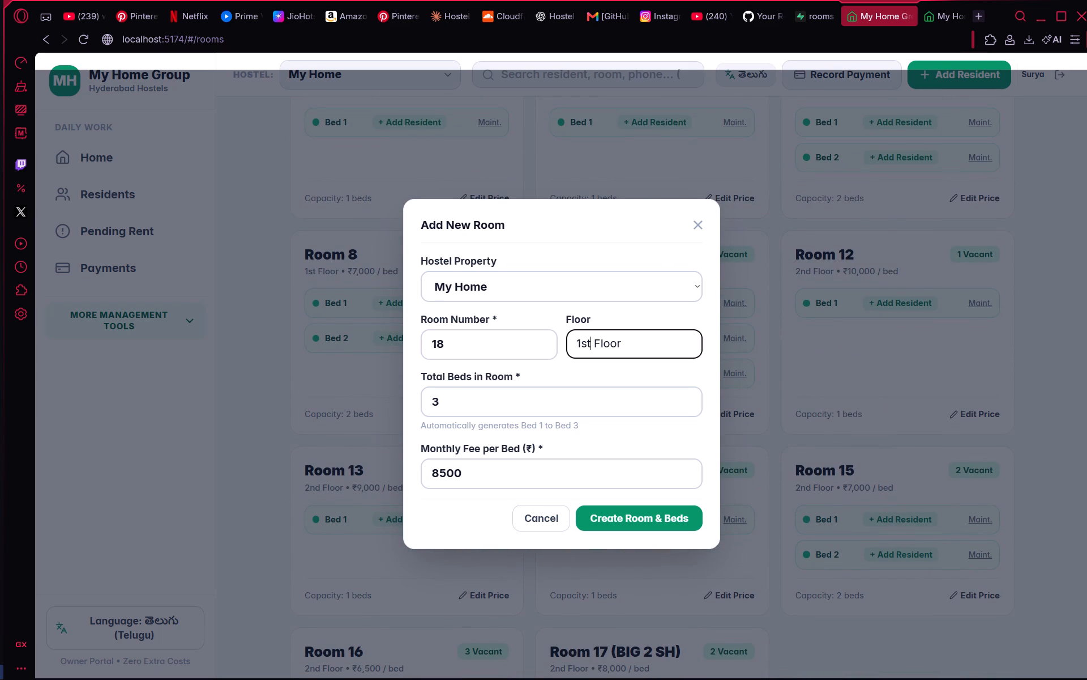
key(BackSpace)
key(BackSpace)
key(BackSpace)
text(wnd)
key(BackSpace)
key(BackSpace)
key(BackSpace)
key(BackSpace)
text(2nd)
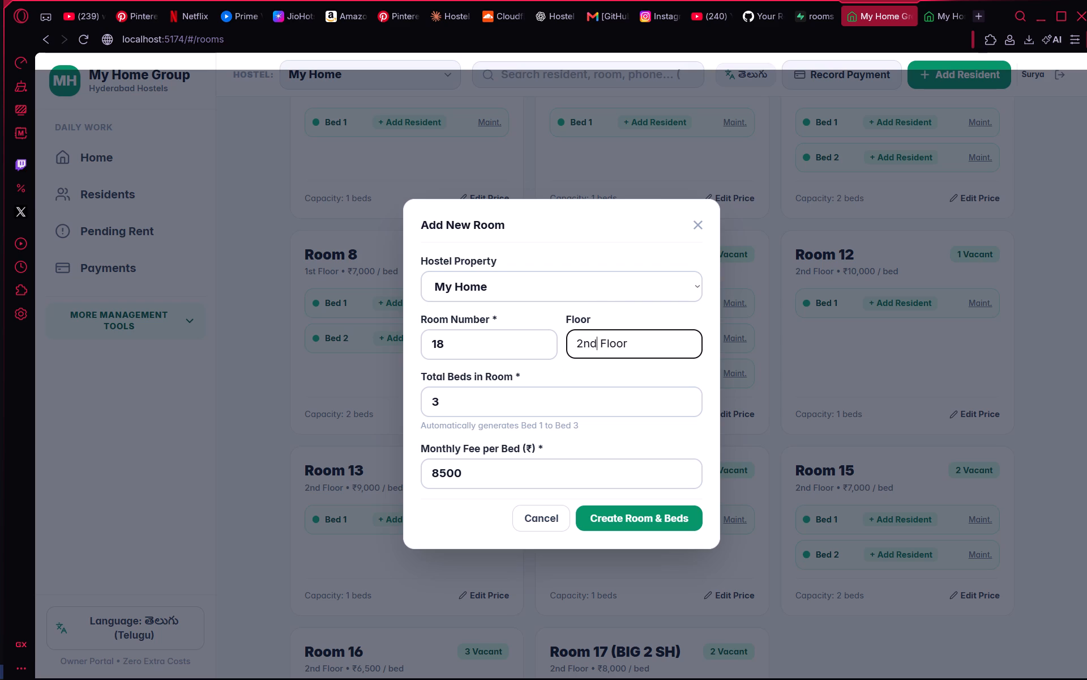
Set room 18 to 2 beds with a monthly fee of 7000 per bed and create the room.
click(523, 406)
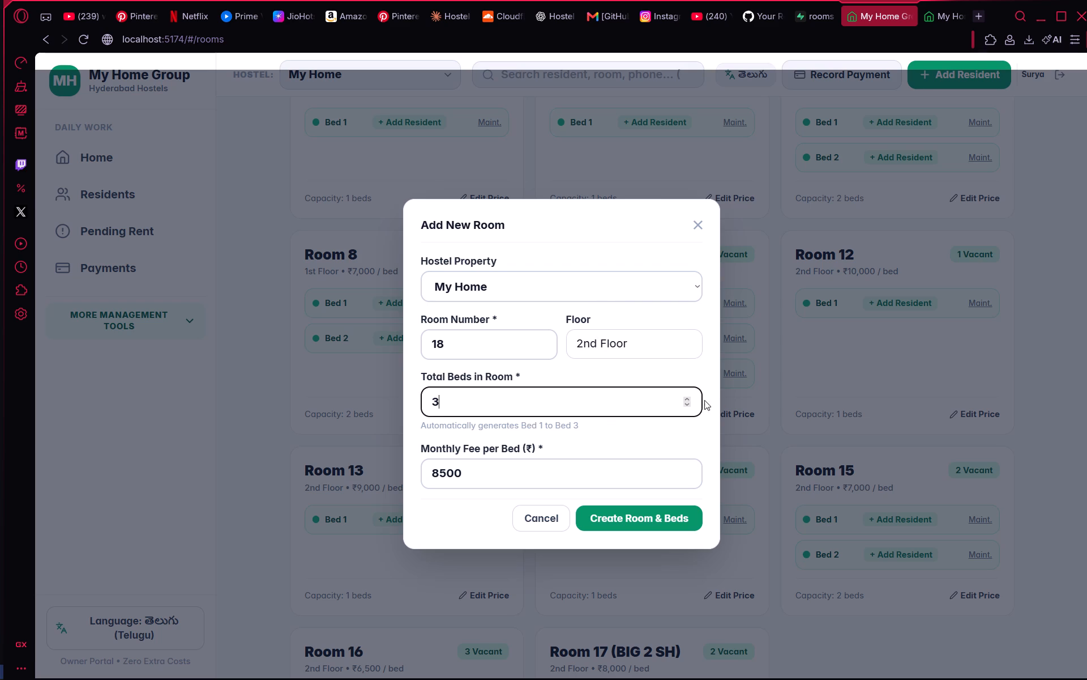
click(687, 404)
click(577, 471)
key(BackSpace)
key(BackSpace)
key(BackSpace)
key(BackSpace)
key(BackSpace)
key(BackSpace)
key(BackSpace)
key(BackSpace)
key(BackSpace)
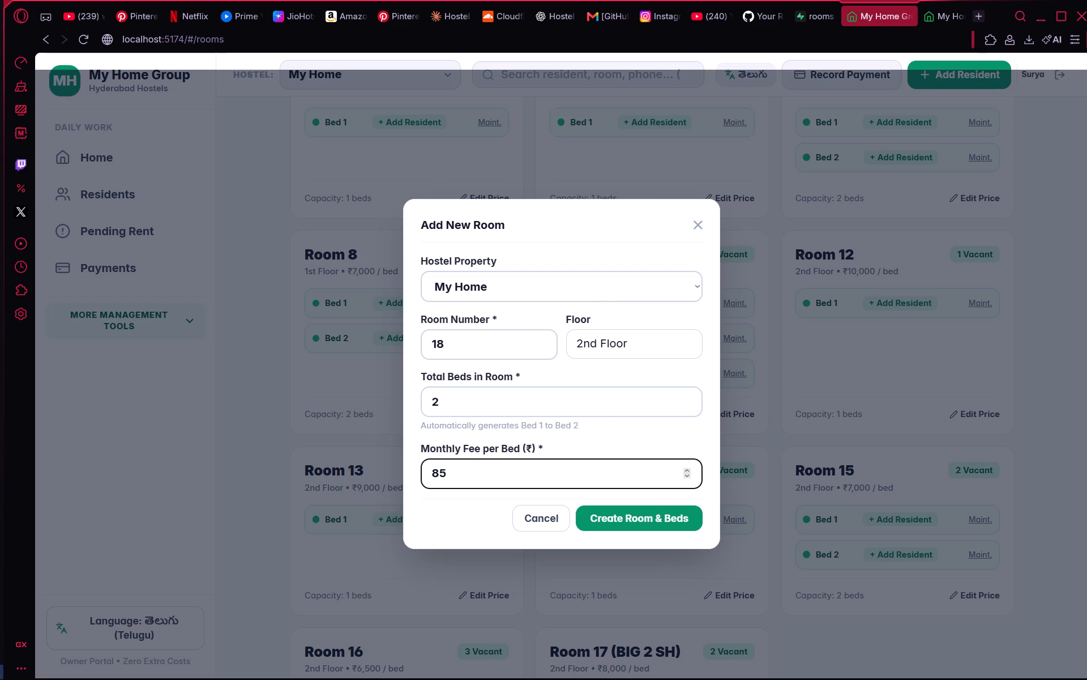
key(Left)
text(700)
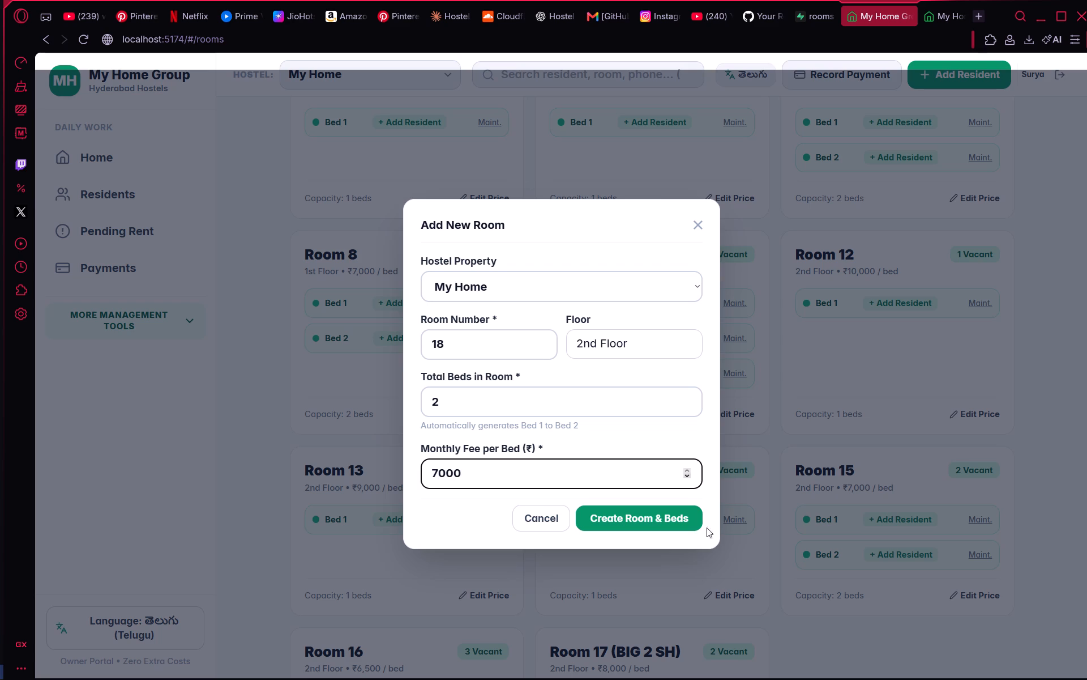
click(662, 516)
Start another new My Home room with number 19 and set its floor to 3rd Floor.
scroll(662, 516, down, 5)
scroll(662, 516, up, 9)
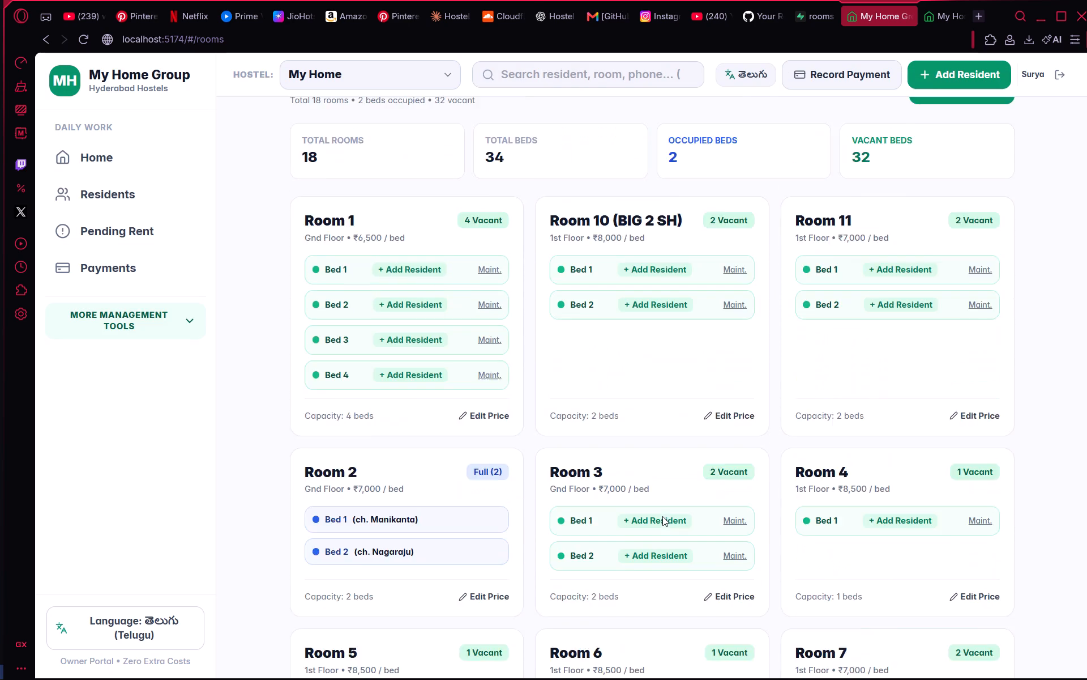
click(932, 127)
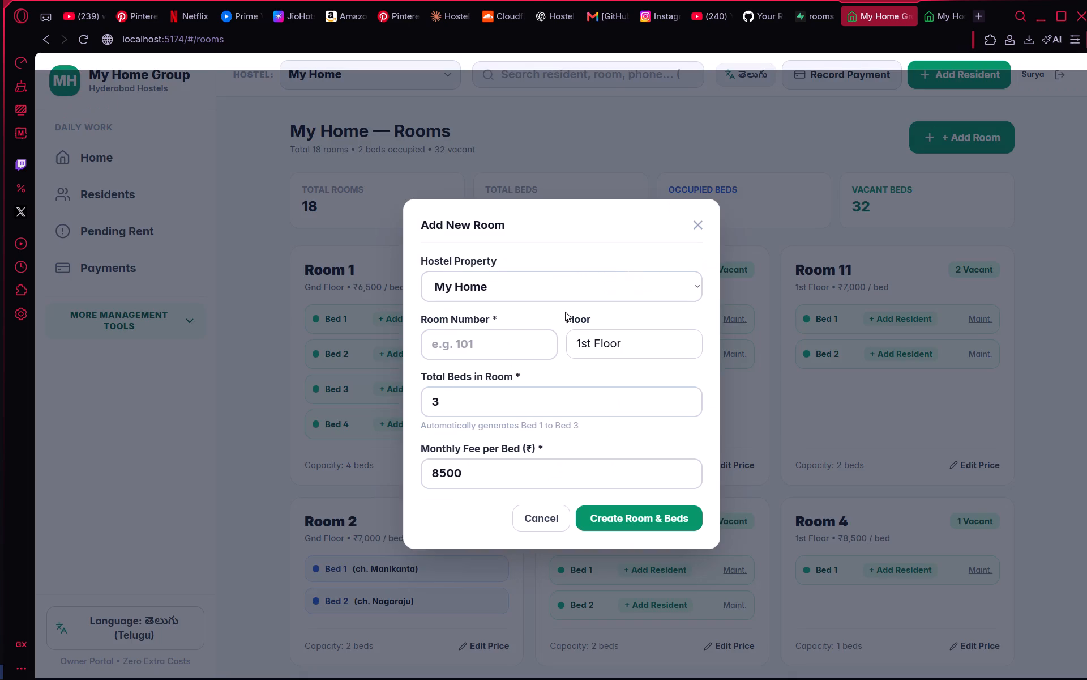
click(527, 339)
scroll(931, 314, down, 8)
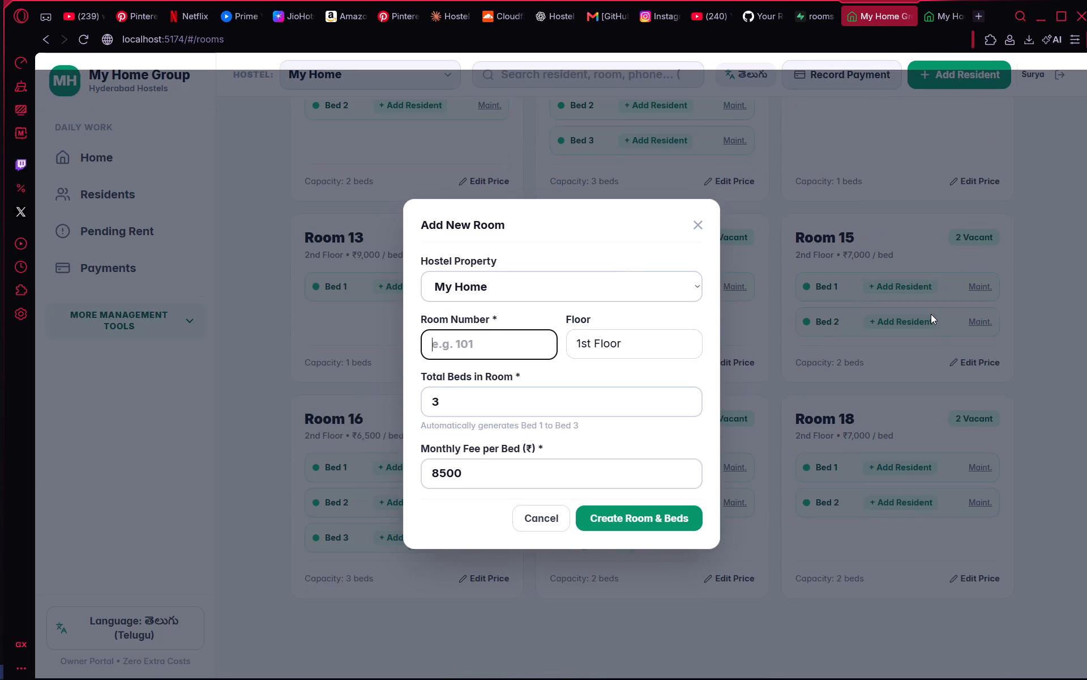
text(19)
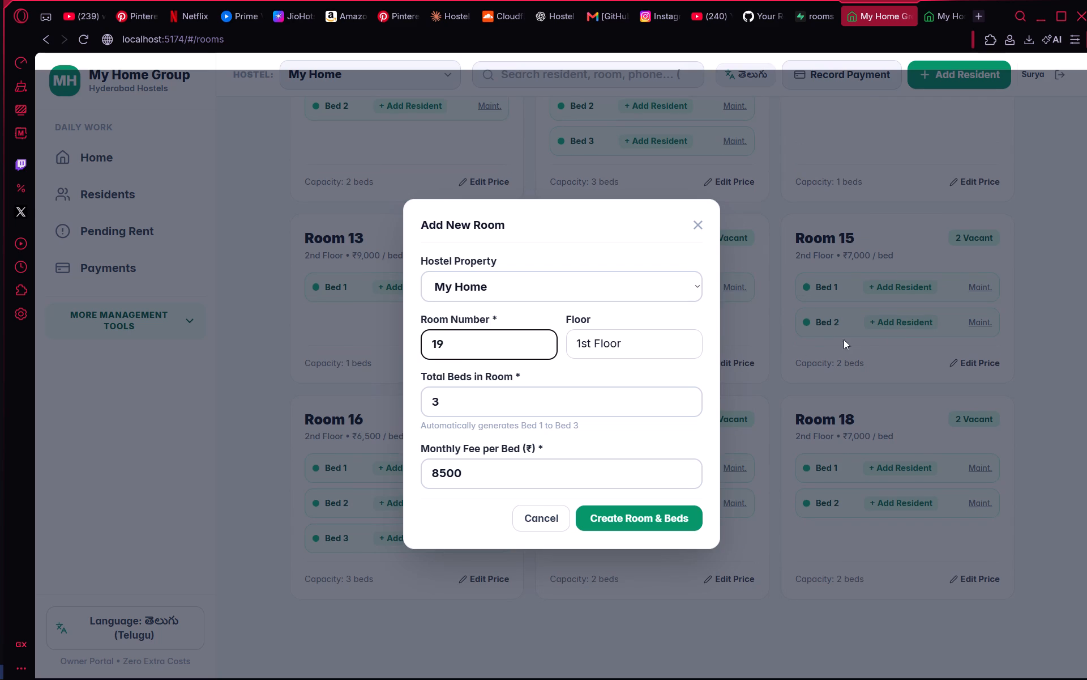
click(648, 346)
key(BackSpace)
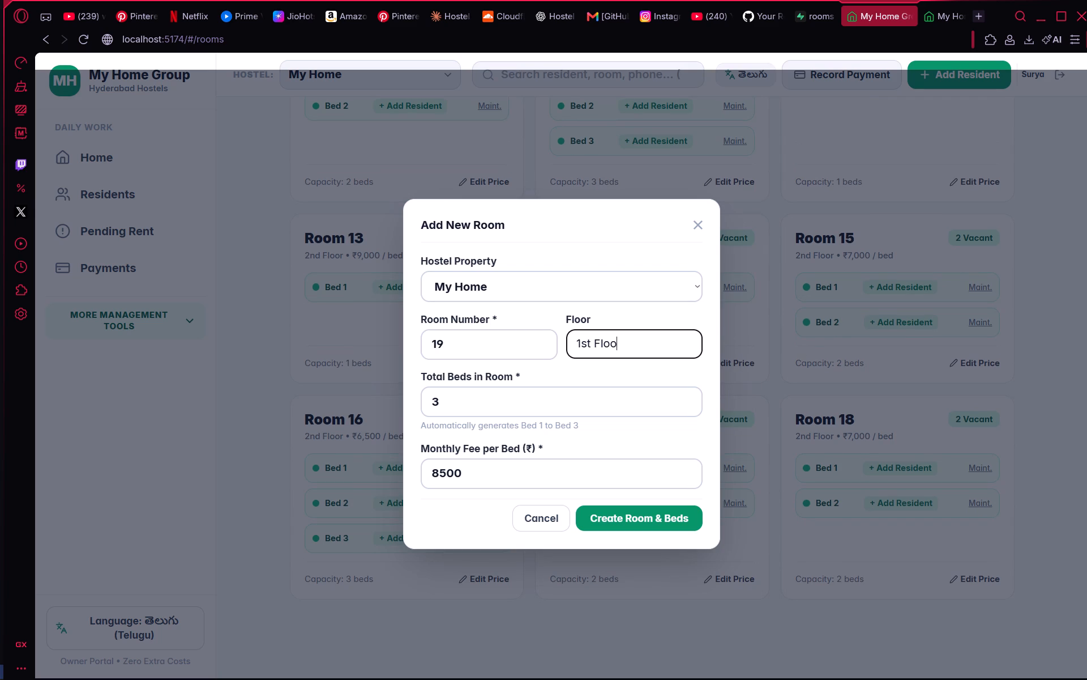
key(r)
key(Left)
key(Left)
key(Left)
key(Left)
key(Left)
key(Left)
key(BackSpace)
key(BackSpace)
key(BackSpace)
text(3rd)
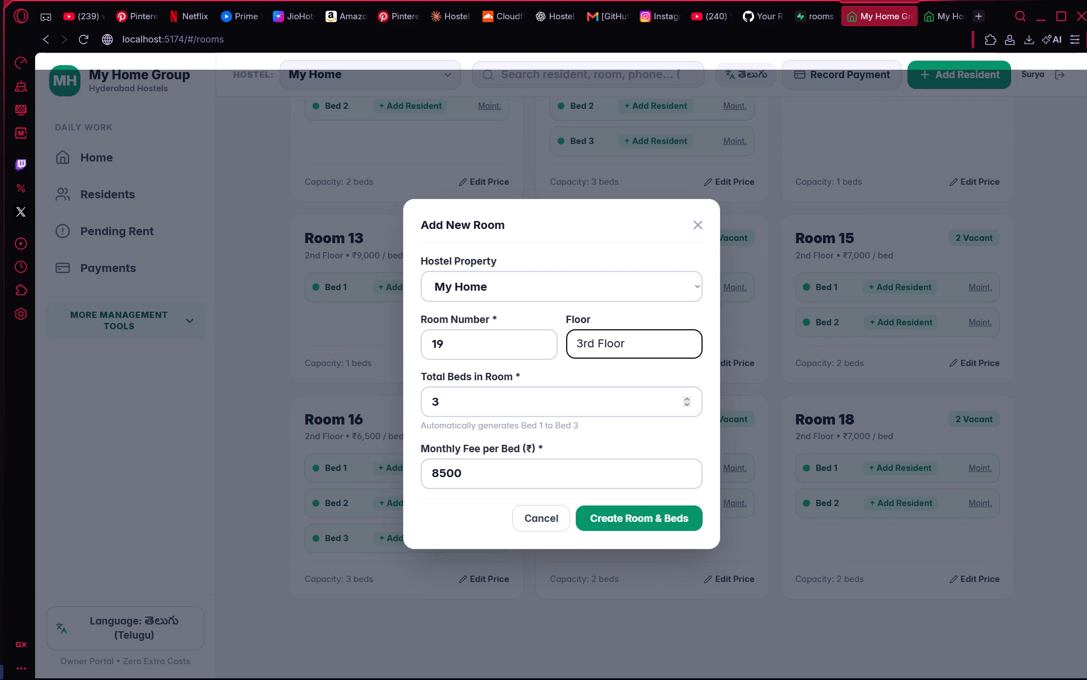
Clear the preset monthly fee per bed in room 19's entry.
click(467, 396)
click(494, 477)
key(BackSpace)
key(BackSpace)
key(BackSpace)
key(BackSpace)
key(BackSpace)
key(BackSpace)
key(BackSpace)
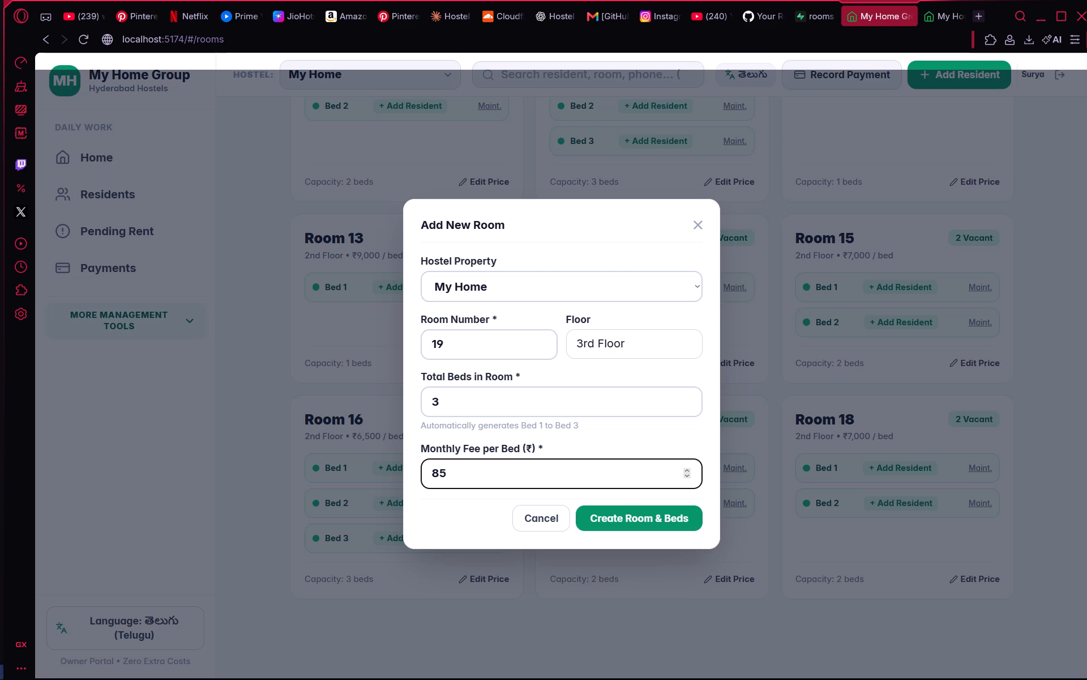
key(backslash)
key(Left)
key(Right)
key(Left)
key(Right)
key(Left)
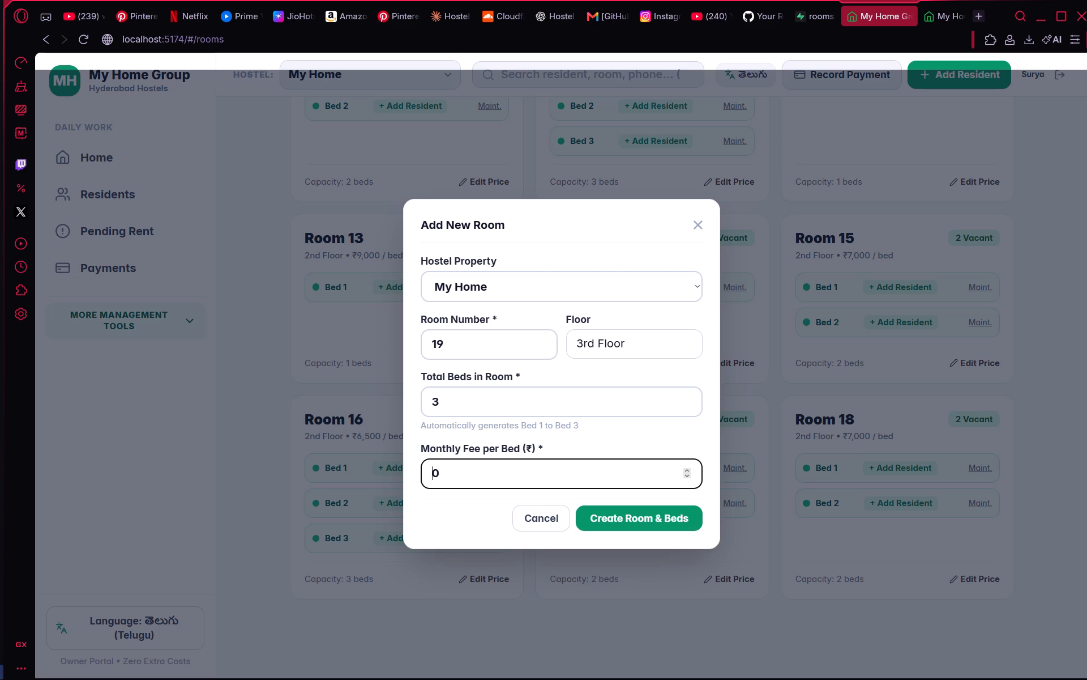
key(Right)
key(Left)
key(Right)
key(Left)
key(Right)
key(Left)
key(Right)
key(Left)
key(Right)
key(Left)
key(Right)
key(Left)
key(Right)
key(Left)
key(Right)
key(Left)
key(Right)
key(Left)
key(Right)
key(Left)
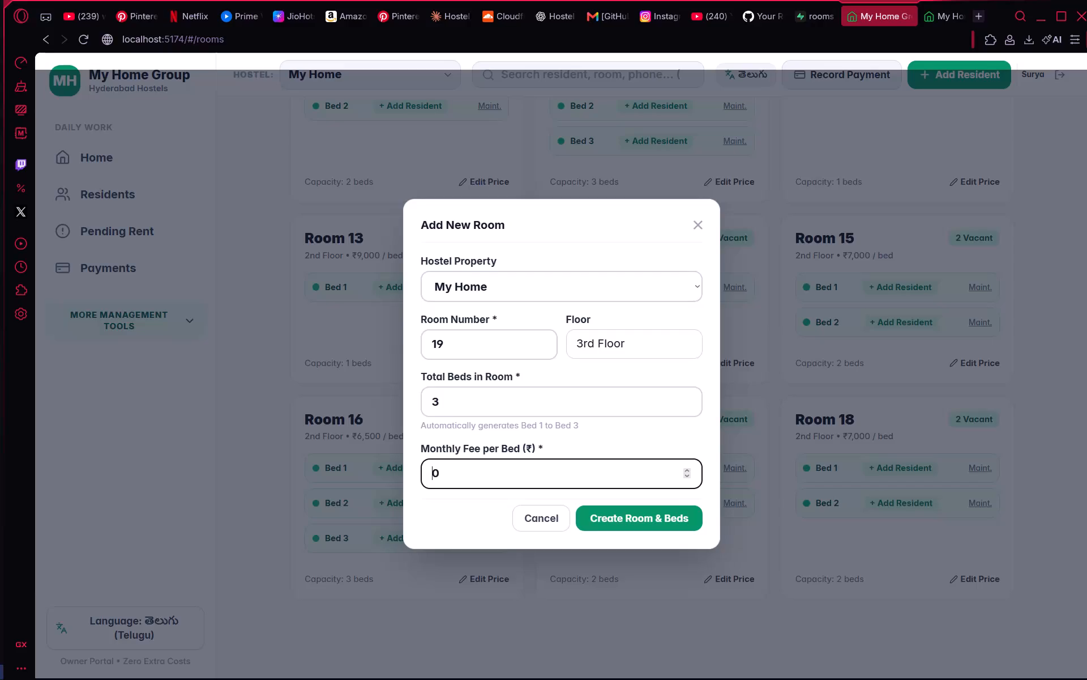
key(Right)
Set room 19's monthly fee to 7500 per bed.
key(Left)
key(7)
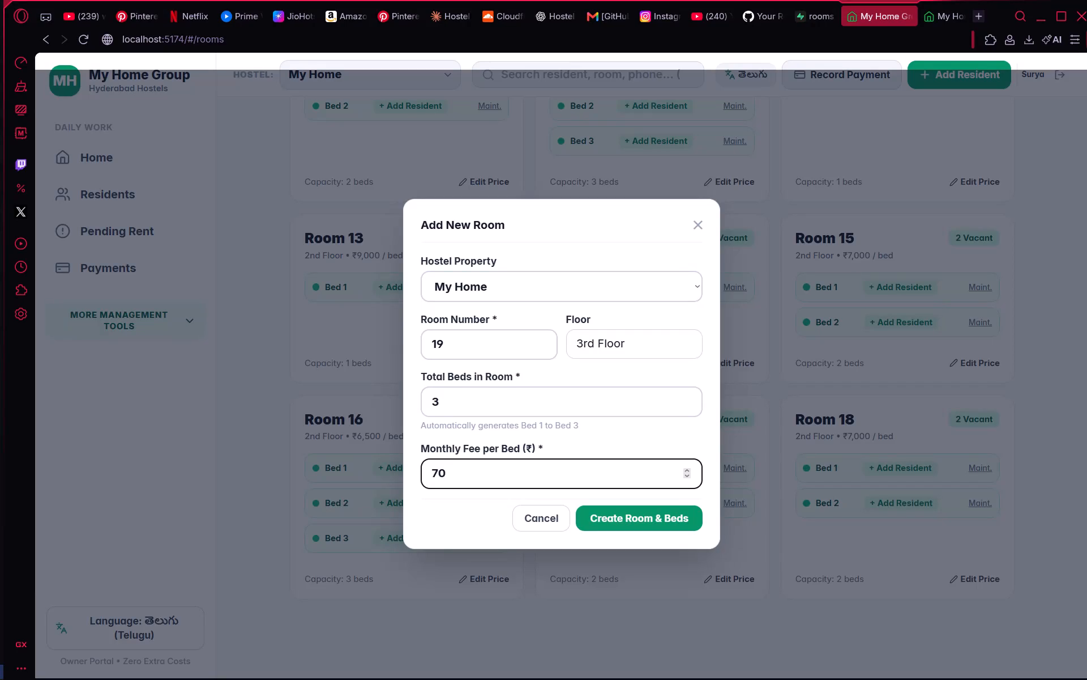
key(5)
key(0)
Set room 19's total beds to 2.
click(455, 393)
key(BackSpace)
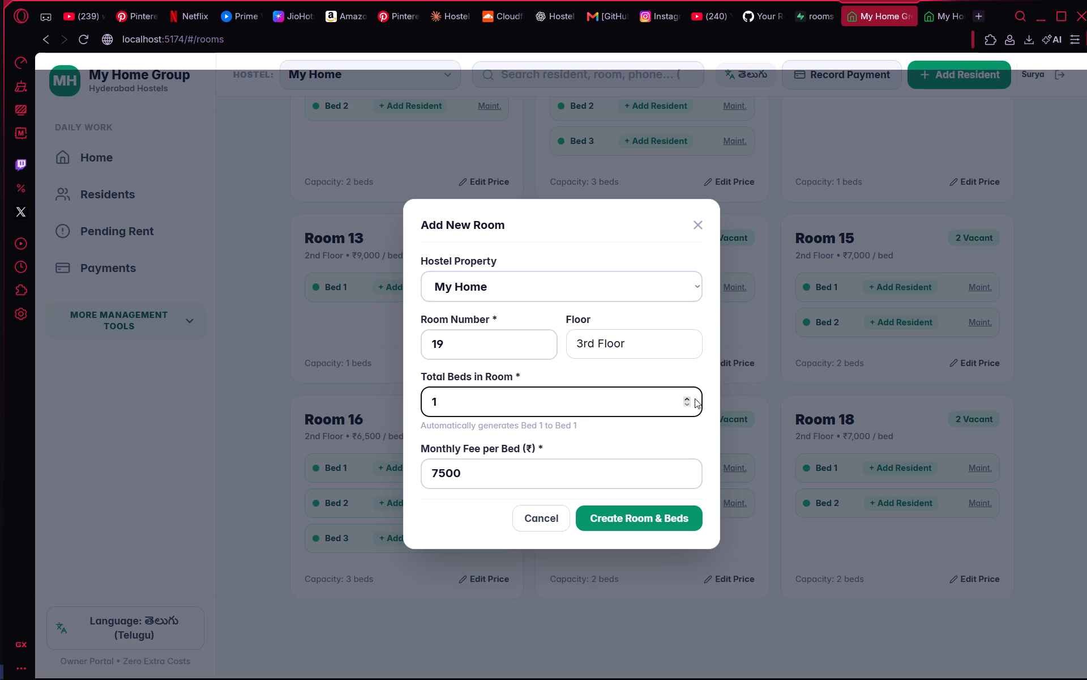
click(687, 399)
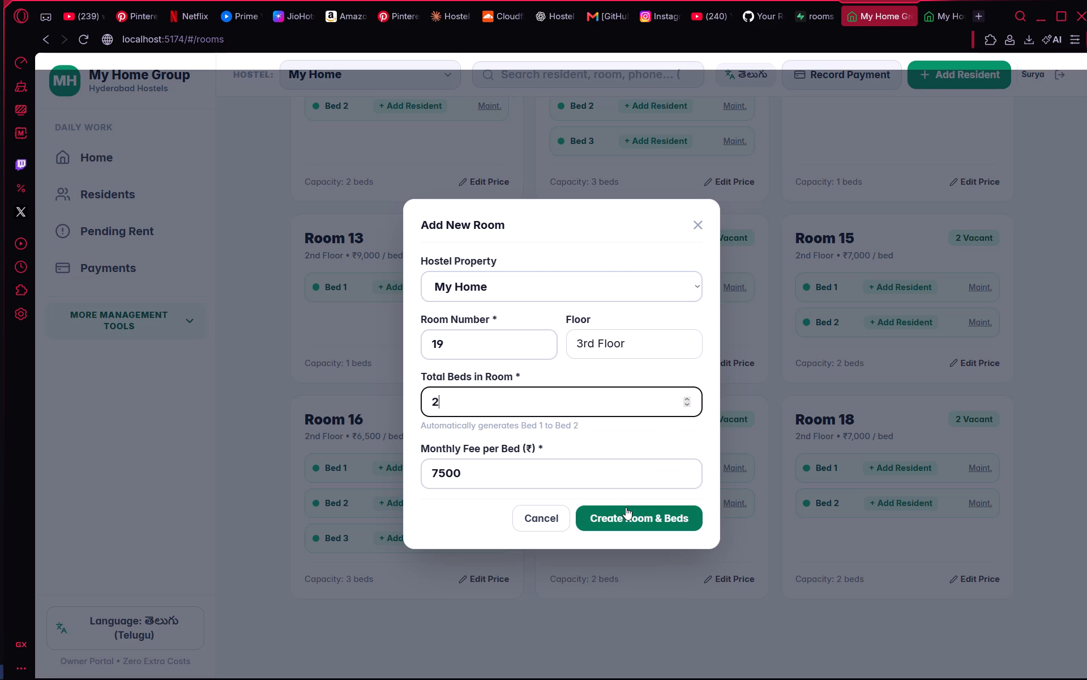
Extend the room number to 19 (HALL) and create the room with its beds.
drag(626, 507, 551, 285)
click(491, 350)
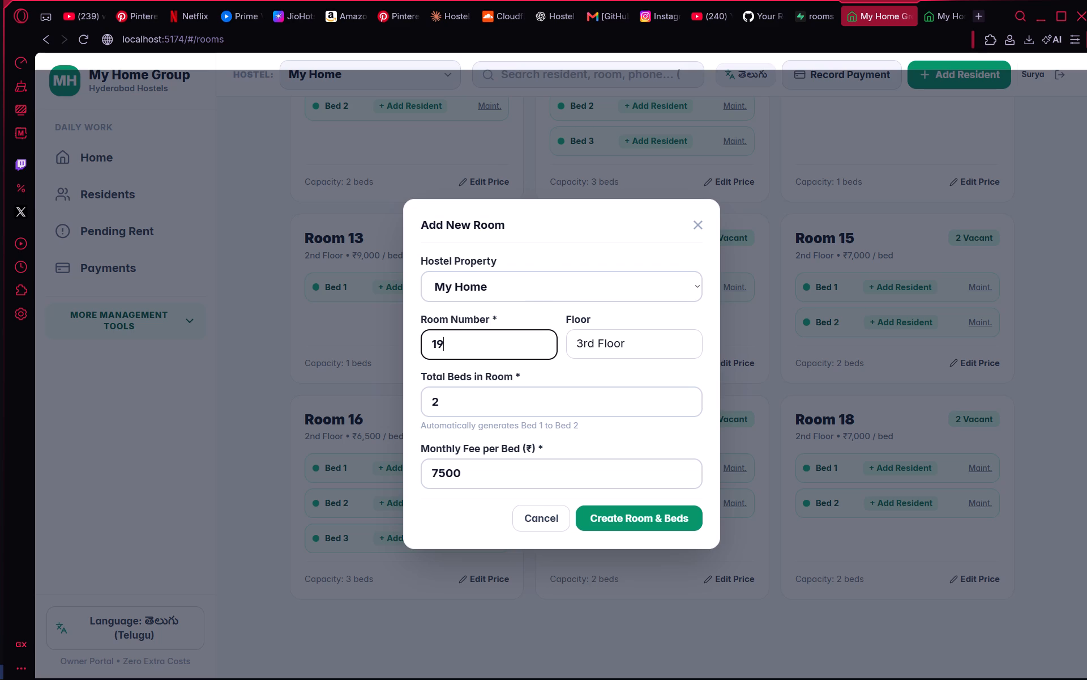
key(space)
text((HALL))
click(618, 509)
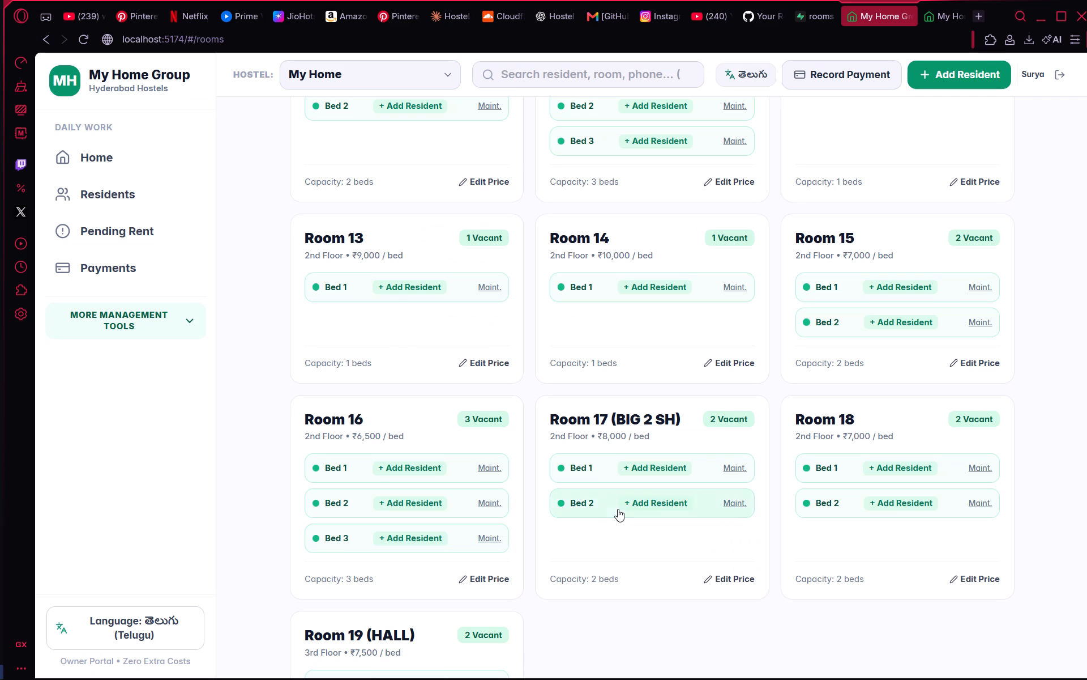
Start another new My Home room and enter 20 (KTCH) as its room number.
click(958, 79)
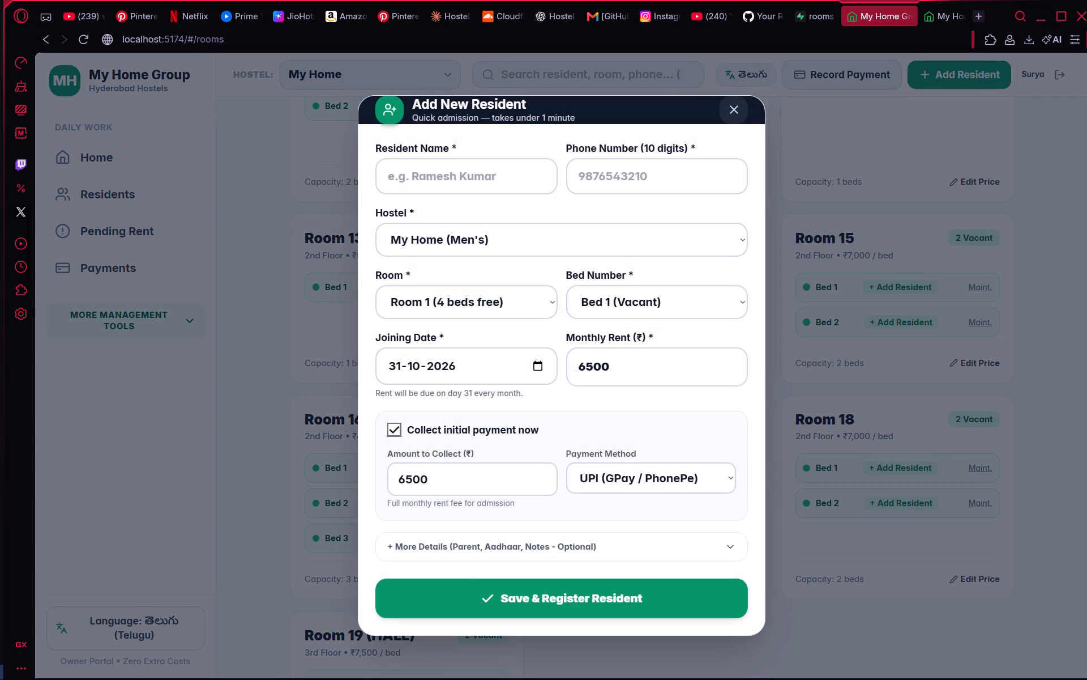
click(731, 109)
scroll(753, 167, up, 8)
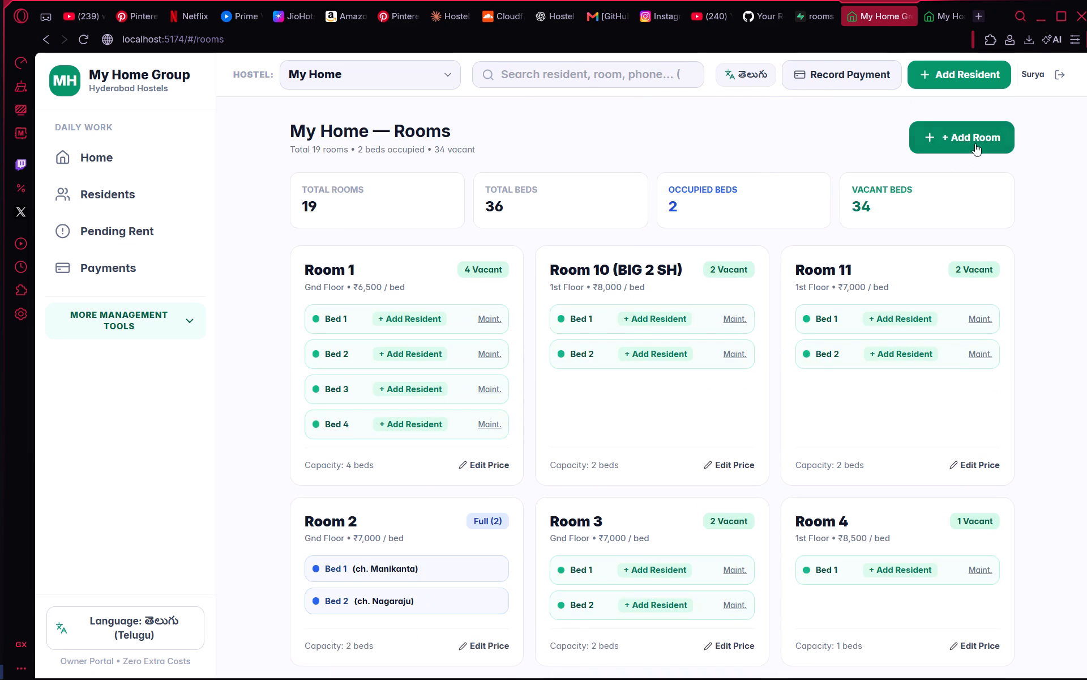
click(975, 142)
click(458, 346)
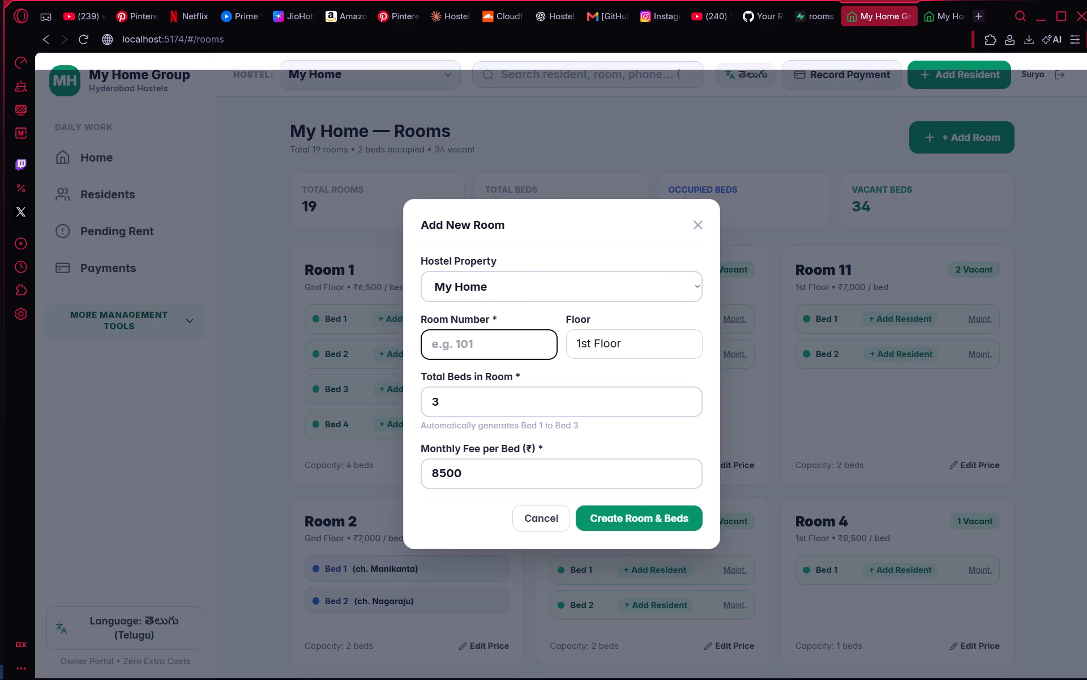
text(20)
click(641, 341)
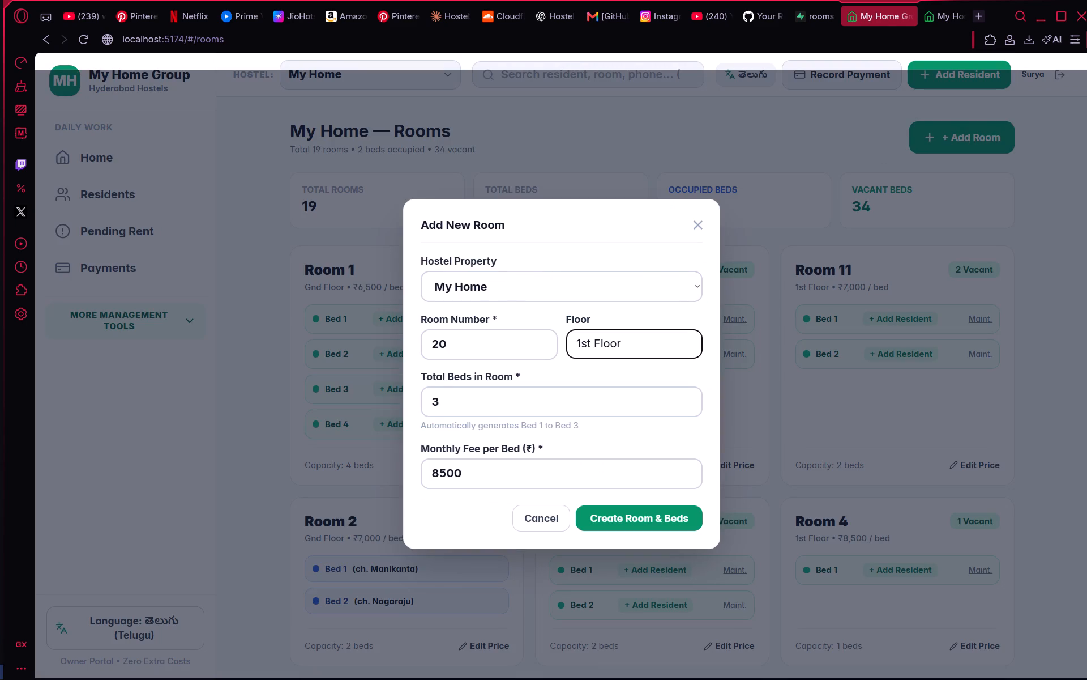
click(465, 344)
key(space)
text((KTCH))
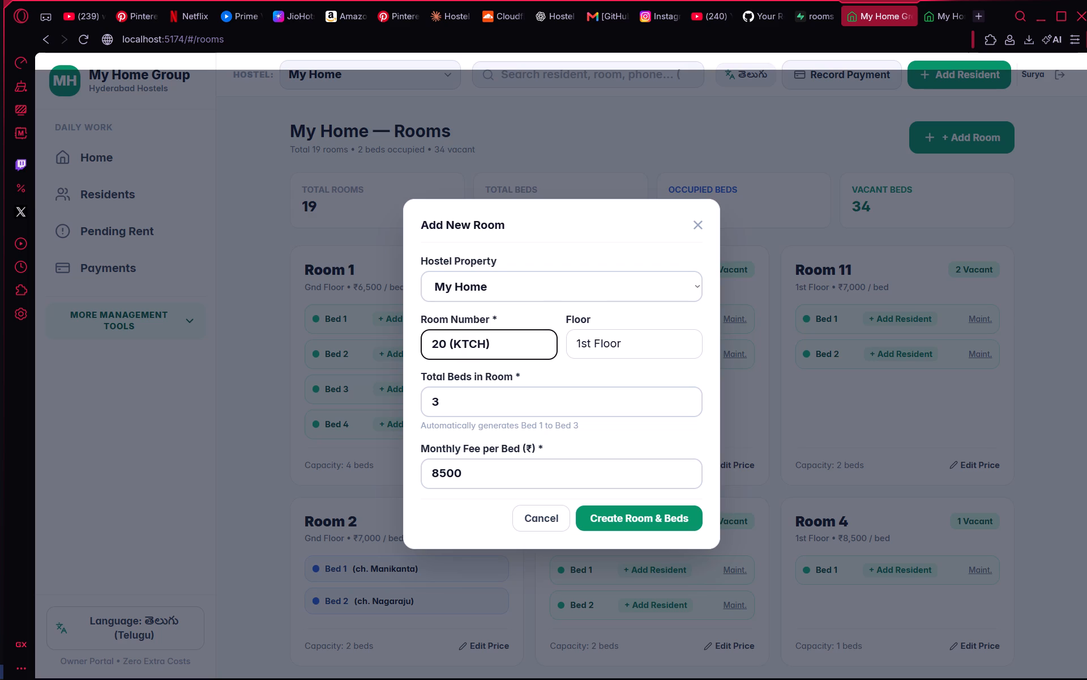
Set the floor of room 20 (KTCH) to 3rd Floor.
click(649, 338)
key(Left)
key(Left)
key(Left)
key(Left)
key(Left)
key(Left)
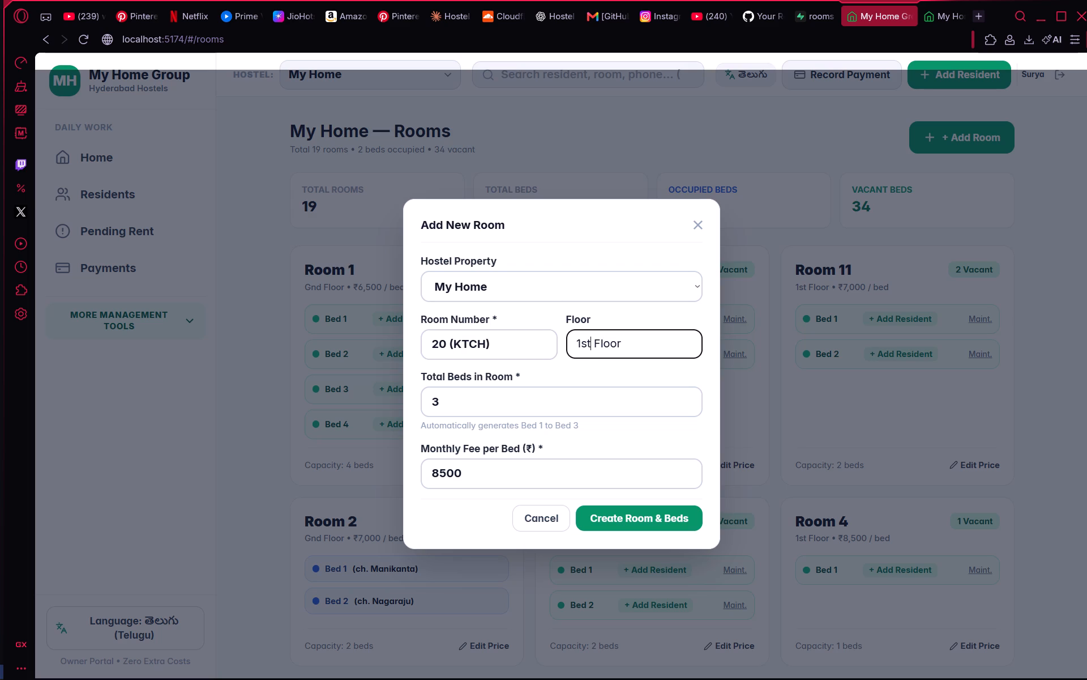
key(BackSpace)
key(BackSpace)
key(BackSpace)
text(3df)
key(BackSpace)
key(BackSpace)
text(rd)
Set room 20 (KTCH) to 1 bed, keep the preset monthly fee of 8500, and create the room.
click(541, 395)
key(BackSpace)
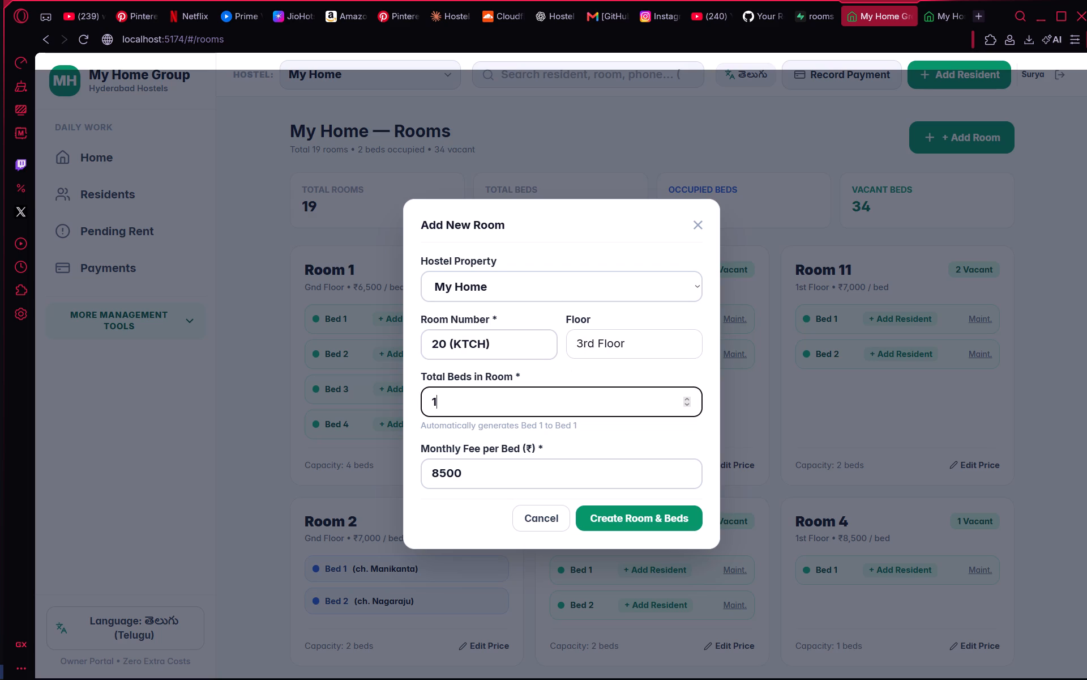
click(626, 509)
scroll(626, 509, down, 10)
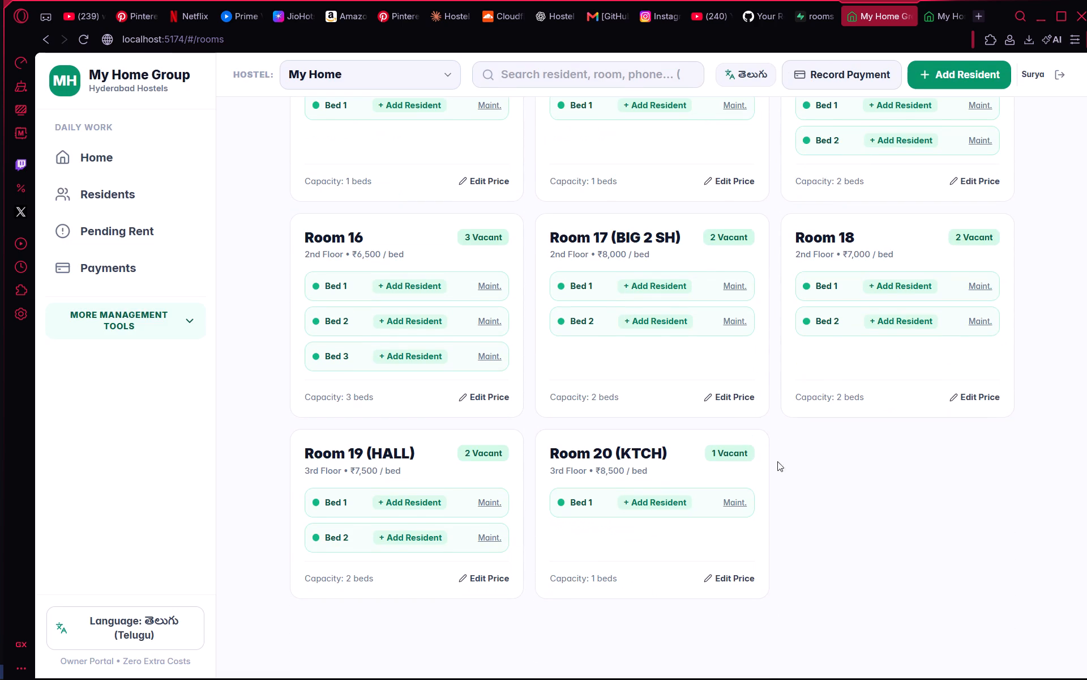
click(819, 454)
scroll(819, 454, up, 11)
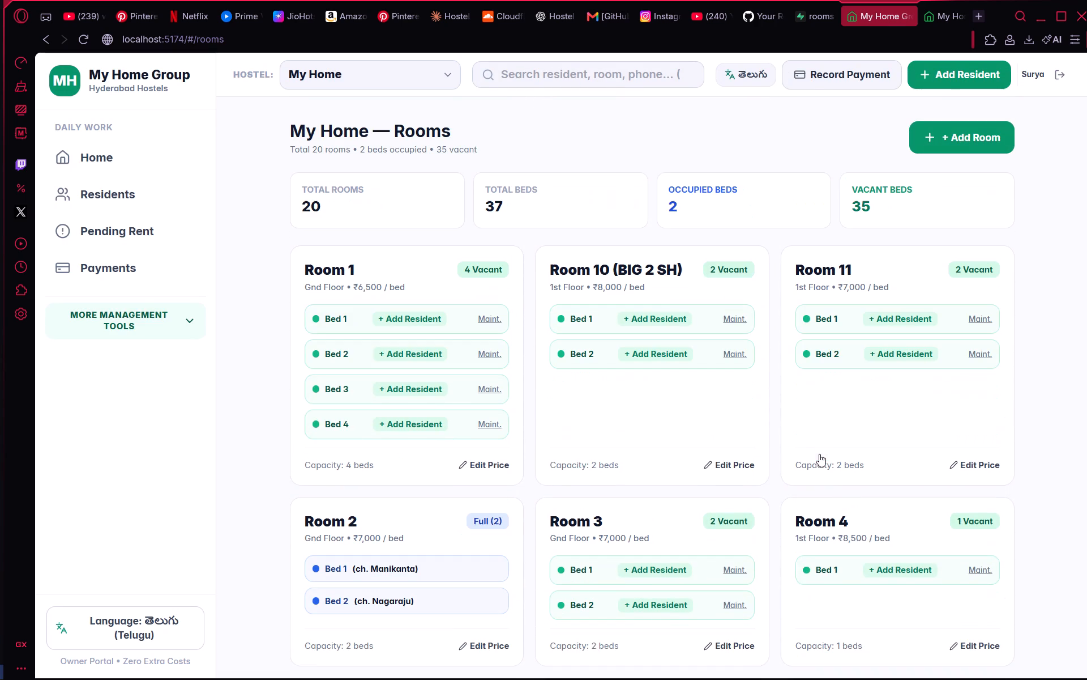
Start another new My Home room and enter 21 as its room number.
click(962, 148)
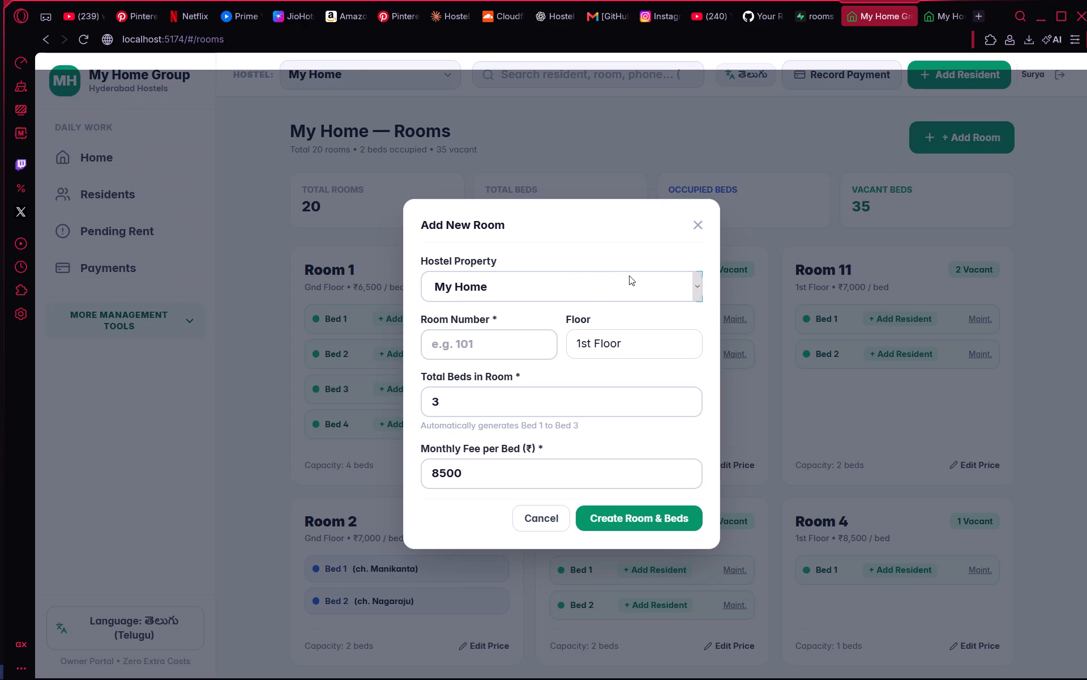
click(463, 345)
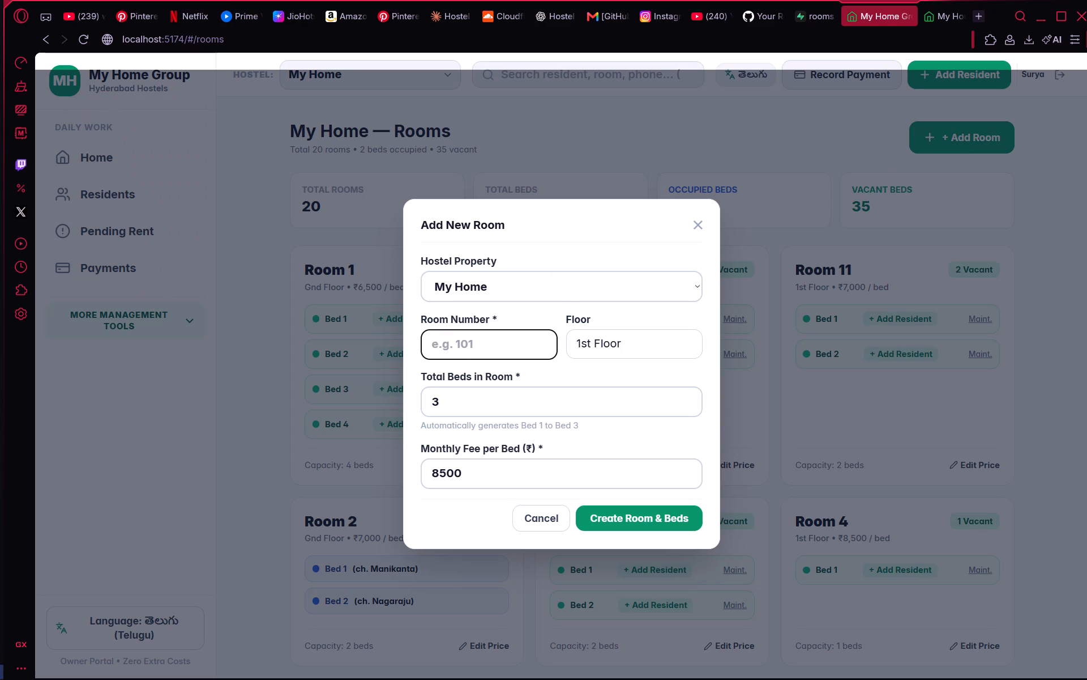
scroll(966, 407, down, 8)
scroll(966, 407, up, 2)
text(21)
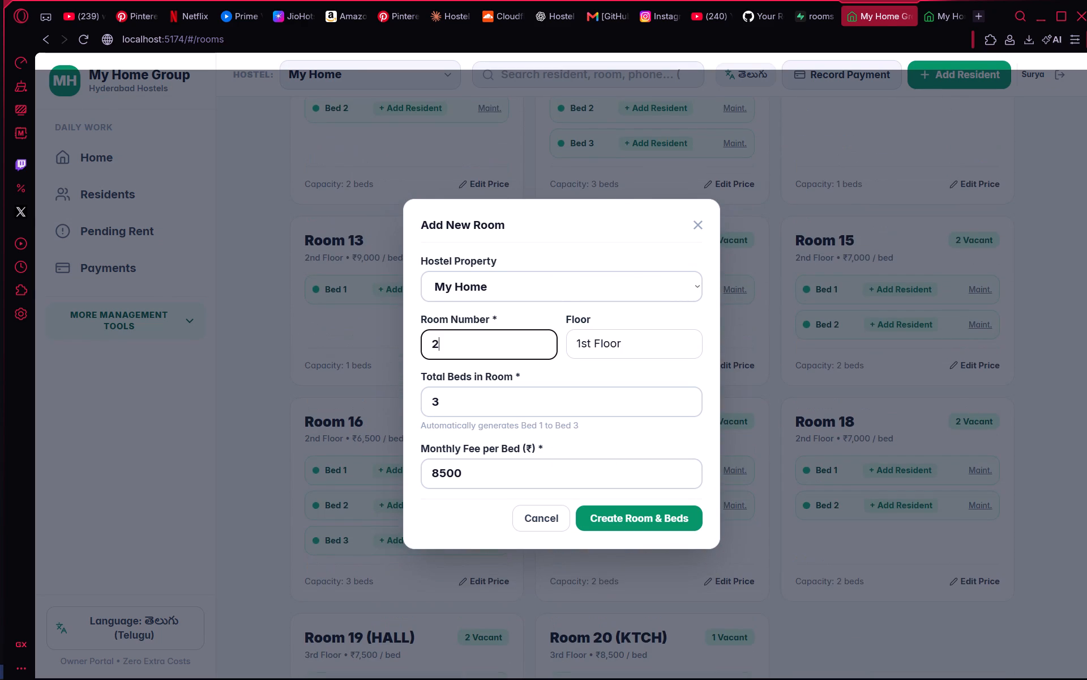
Set the floor of room 21 to 3rd Floor.
click(661, 346)
key(Left)
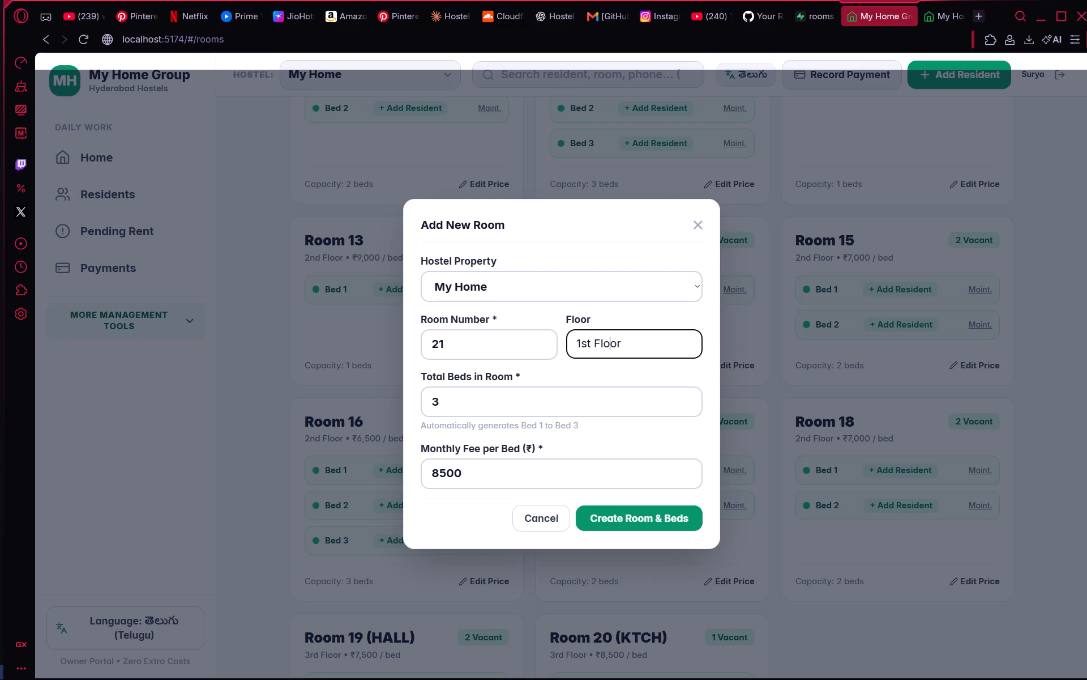
key(Left)
key(Left)
key(Left)
key(Left)
key(Left)
key(BackSpace)
key(BackSpace)
key(BackSpace)
text(3rd)
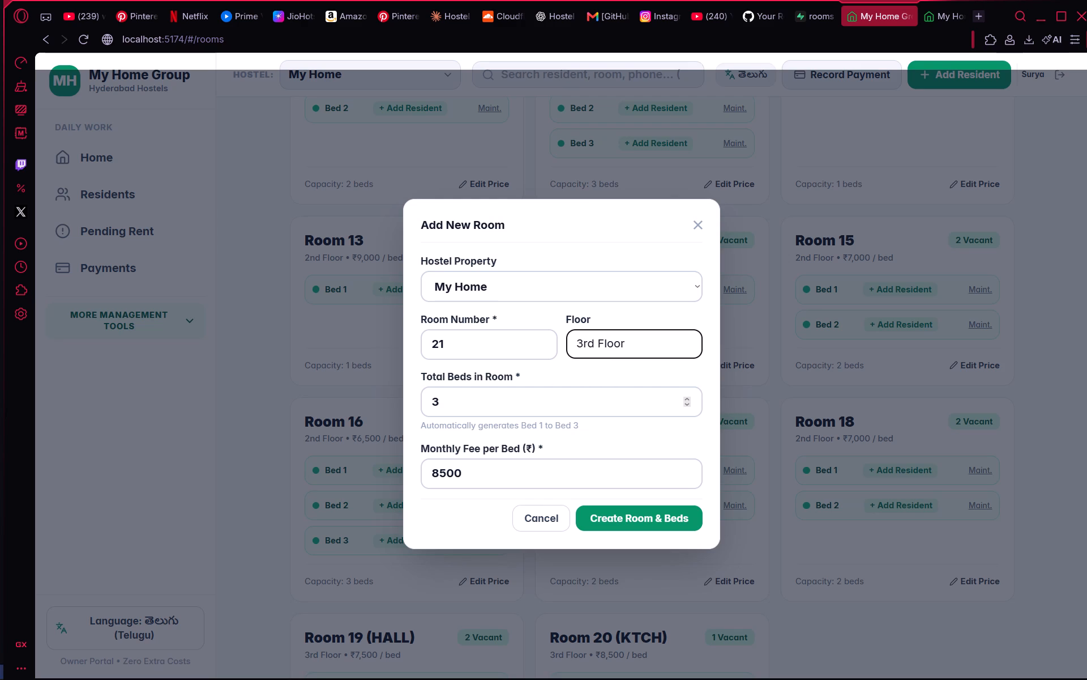
Extend the room number to 21 (AC).
click(482, 346)
key(space)
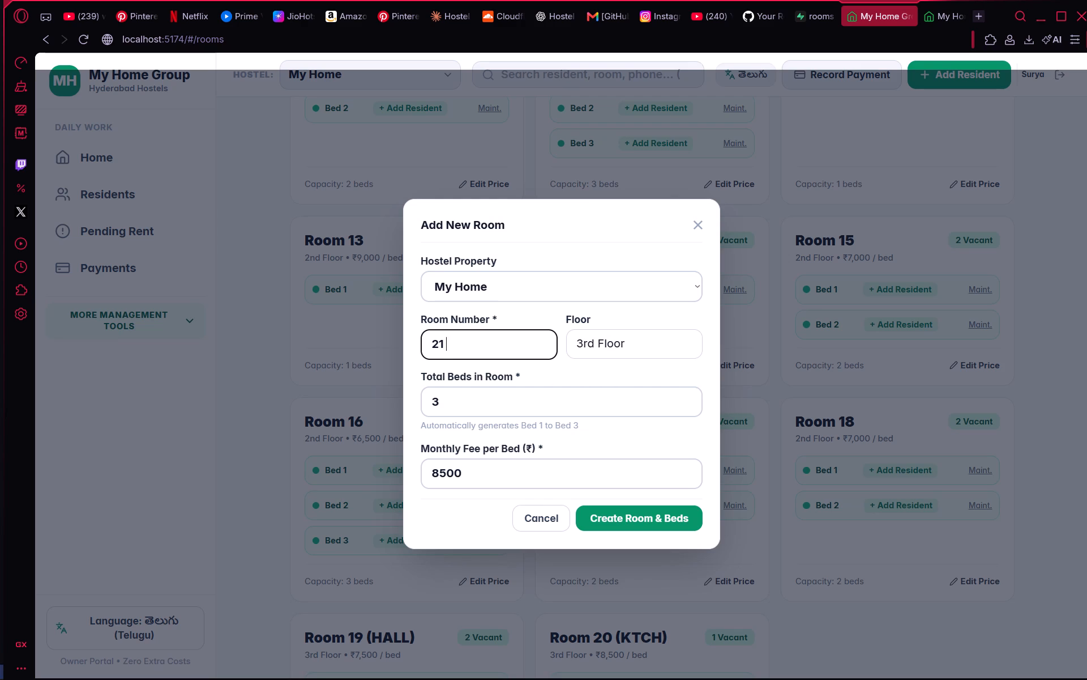
text(()
key(shift+BackSpace)
key(BackSpace)
key(shift+a)
key(BackSpace)
text(AC)
key(shift+parenright)
Set room 21 (AC) to a monthly fee of 10000 per bed and 2 beds, and create the room.
click(474, 462)
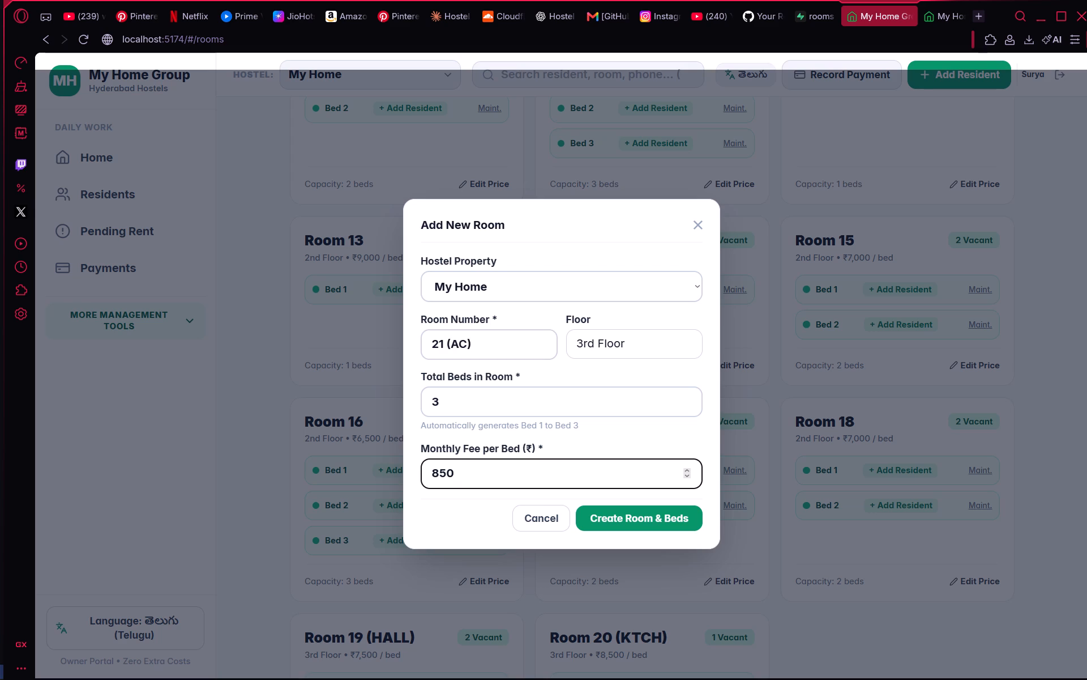
text(1000)
click(502, 403)
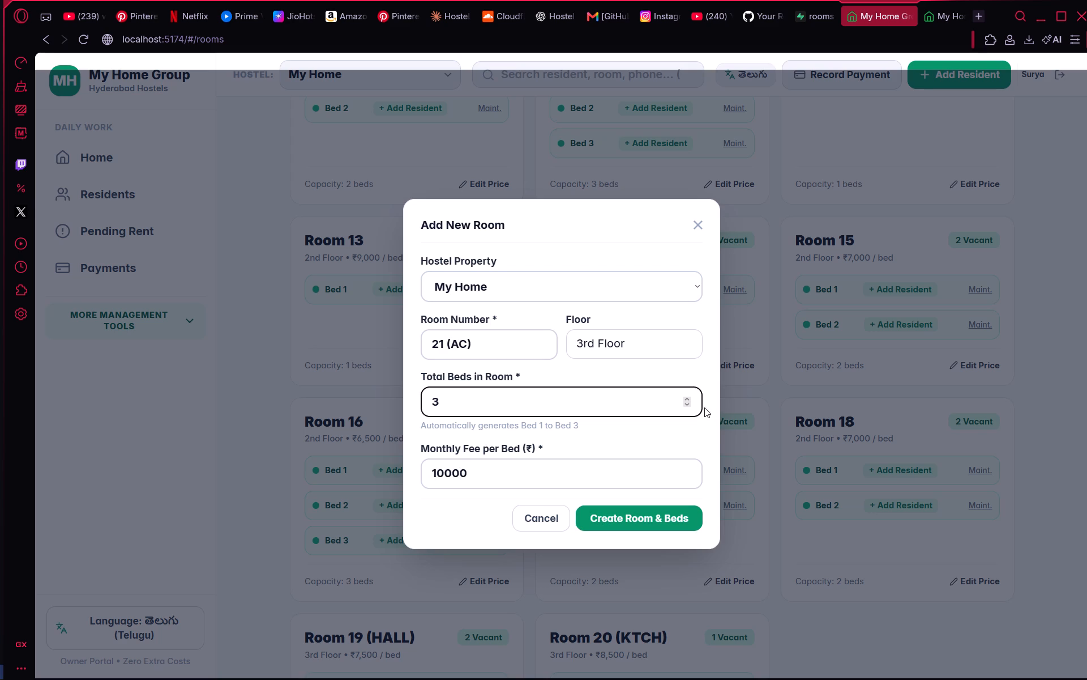
click(686, 407)
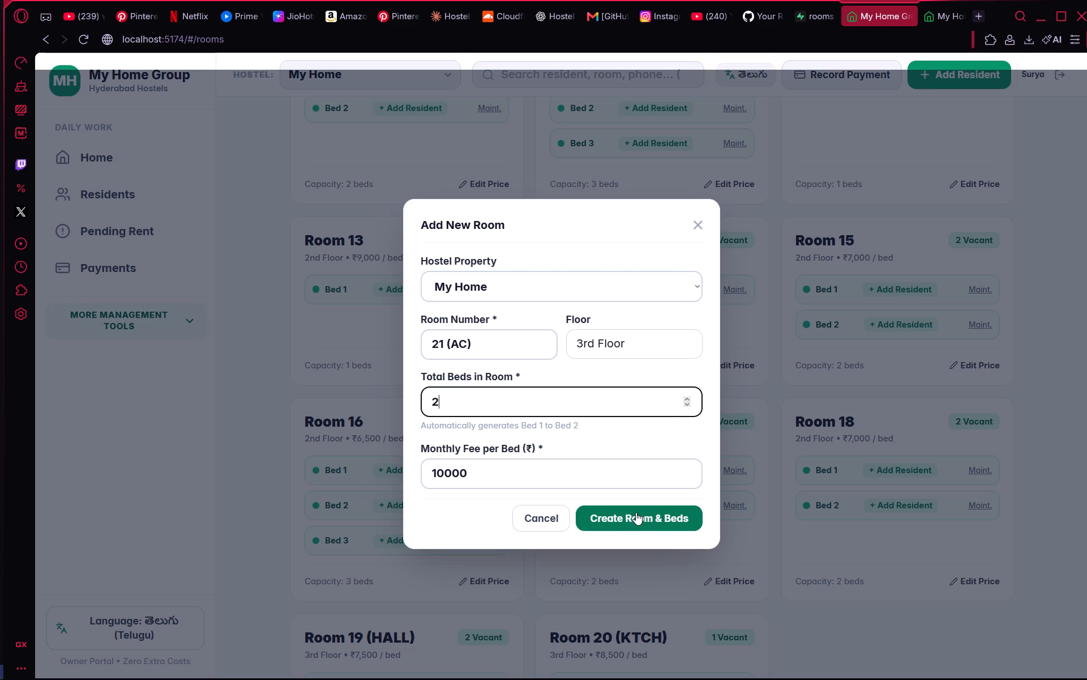
click(636, 512)
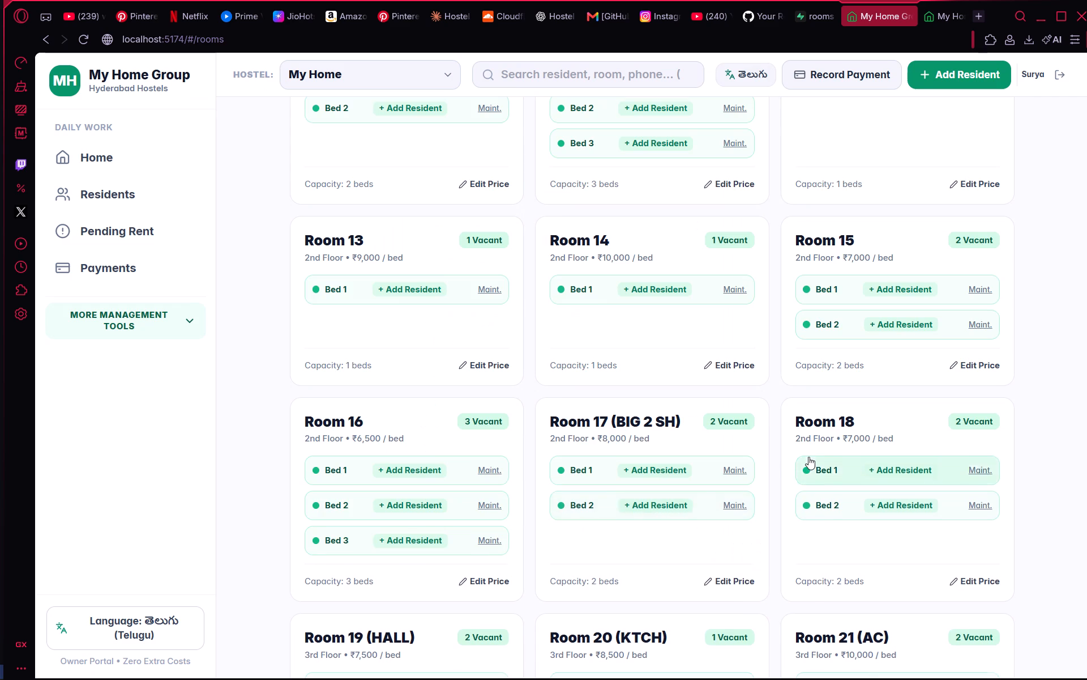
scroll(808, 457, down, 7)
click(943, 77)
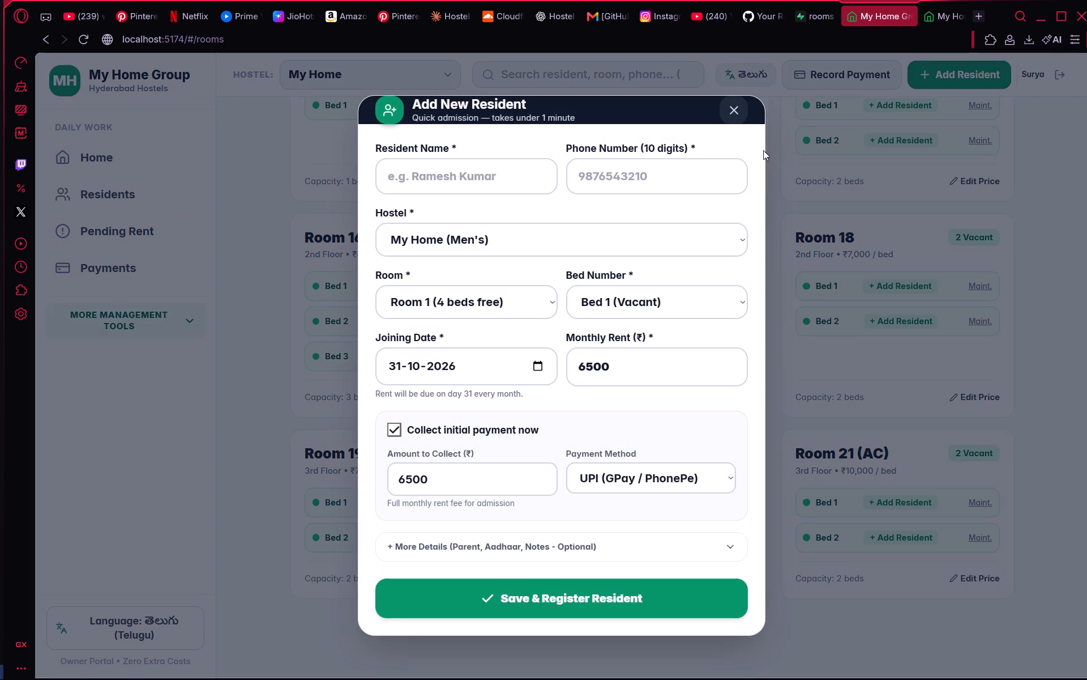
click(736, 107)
Start another new My Home room and enter 22 as its room number.
scroll(736, 107, up, 15)
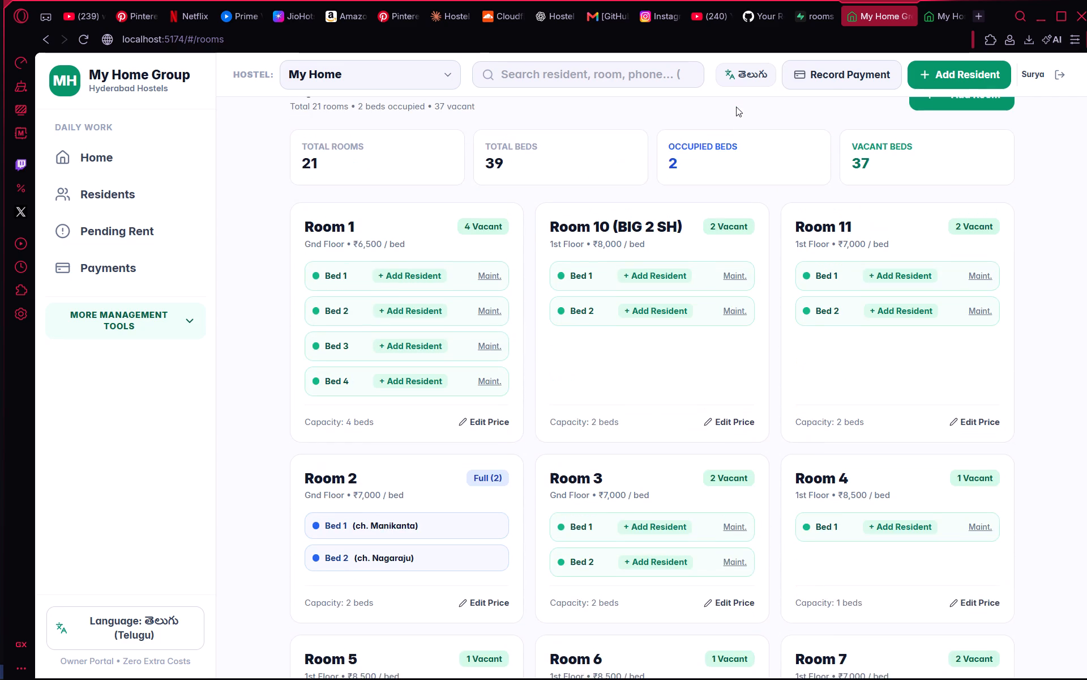
click(944, 141)
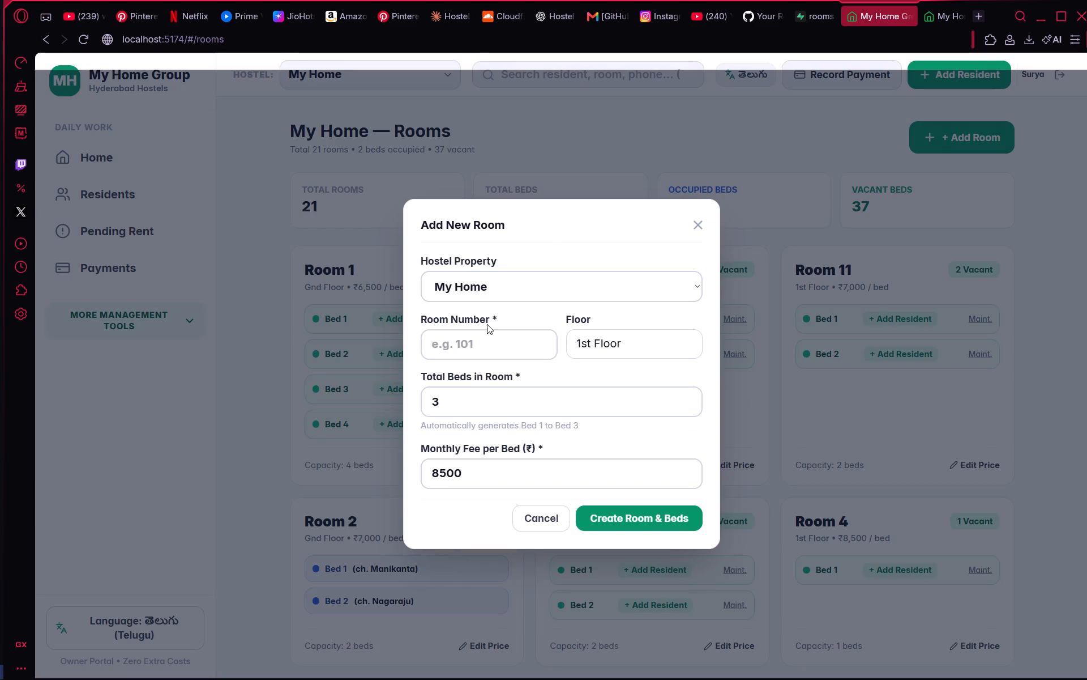
click(483, 334)
scroll(918, 416, down, 7)
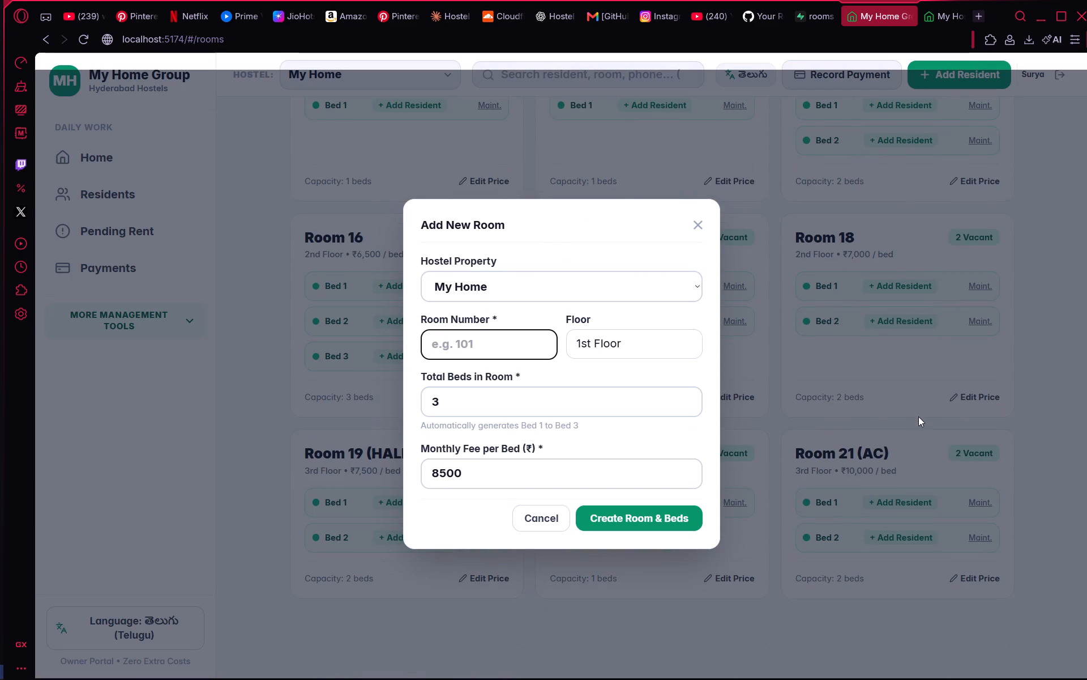
key(2)
key(2)
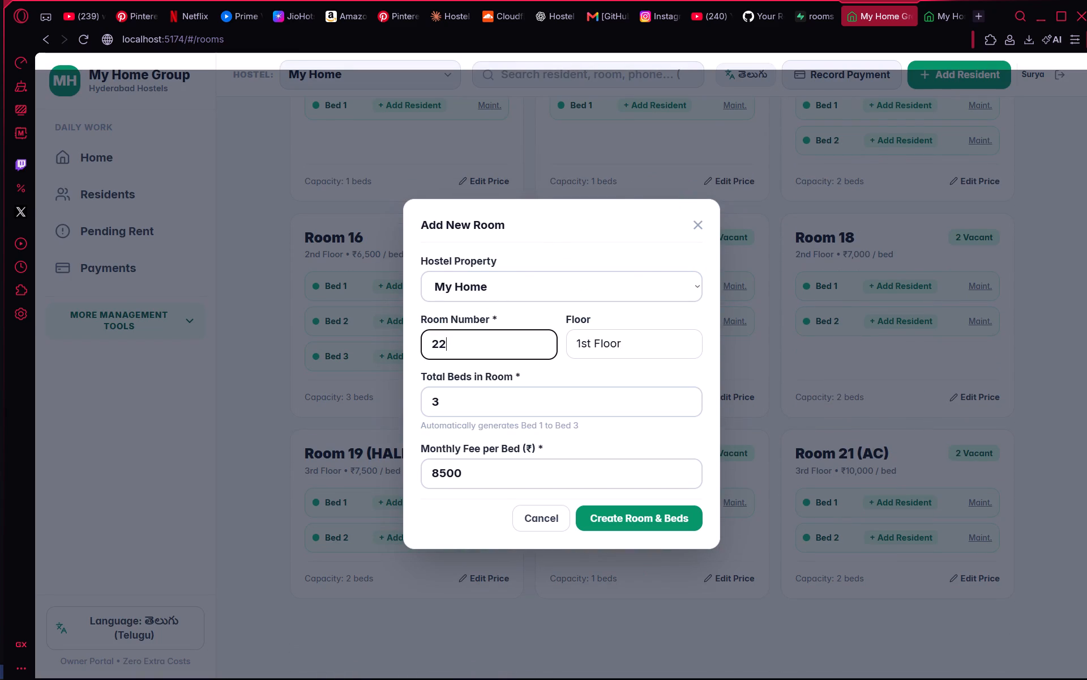
Set the floor of room 22 to 3rd Floor.
click(589, 346)
key(Right)
key(BackSpace)
key(BackSpace)
key(BackSpace)
key(BackSpace)
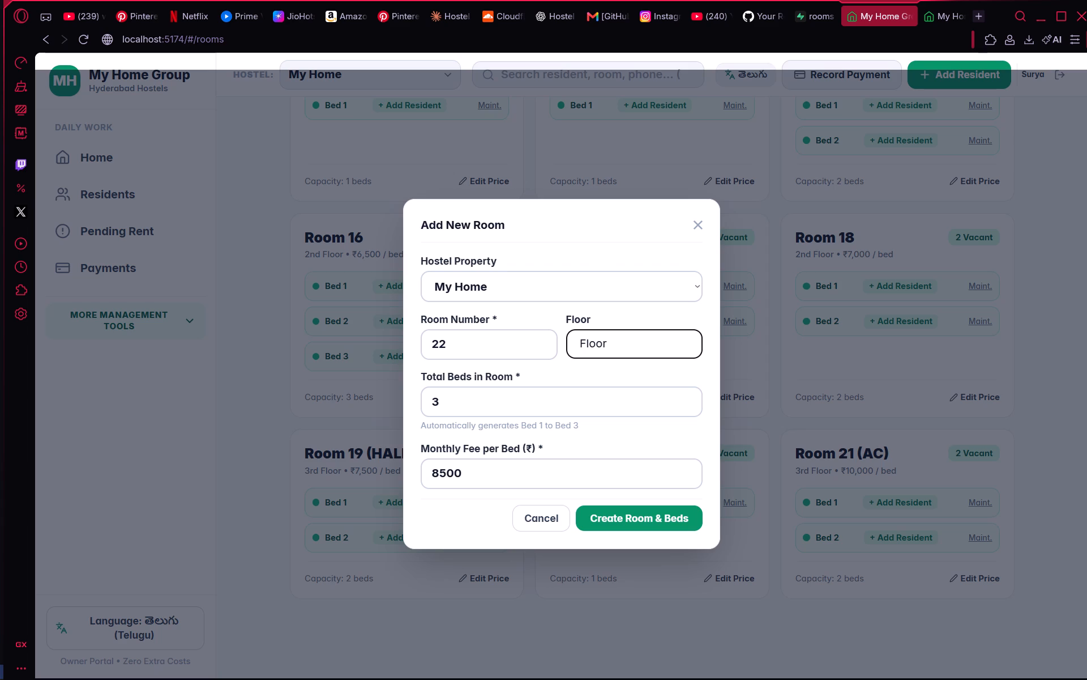
text(3rd)
Keep the preset 3 beds for room 22 and set its monthly fee per bed to 10000.
click(476, 405)
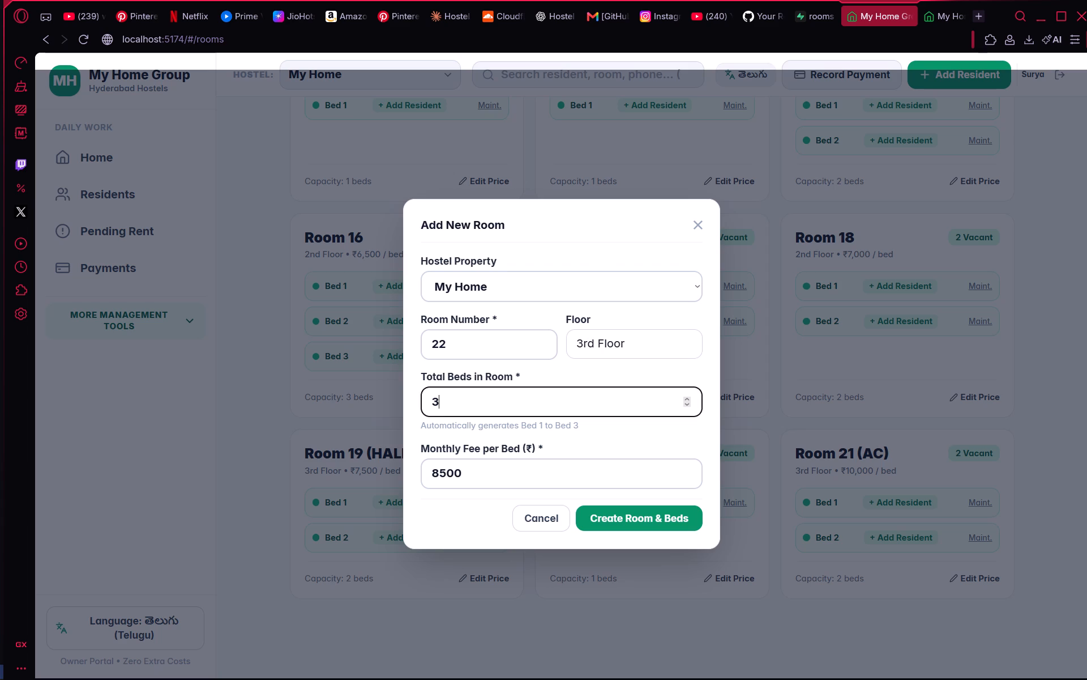
click(472, 473)
key(BackSpace)
key(BackSpace)
key(BackSpace)
key(BackSpace)
key(BackSpace)
key(BackSpace)
key(BackSpace)
key(BackSpace)
key(BackSpace)
key(BackSpace)
key(BackSpace)
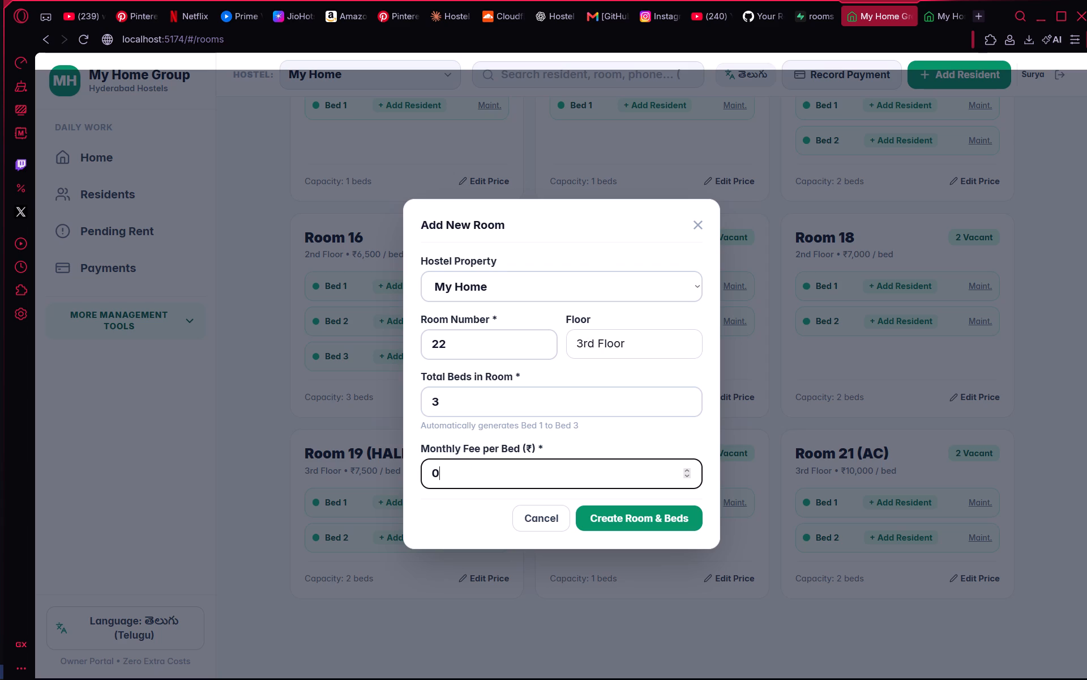
key(Left)
key(Right)
key(Left)
key(Right)
key(Left)
key(Right)
key(Left)
key(Right)
key(Left)
key(Right)
key(Right)
key(Left)
key(Right)
key(Left)
key(Right)
key(Left)
key(Right)
key(Left)
key(Right)
key(Left)
text(1000)
Extend the room number to 22(MSTR) and create the room with its beds.
click(459, 339)
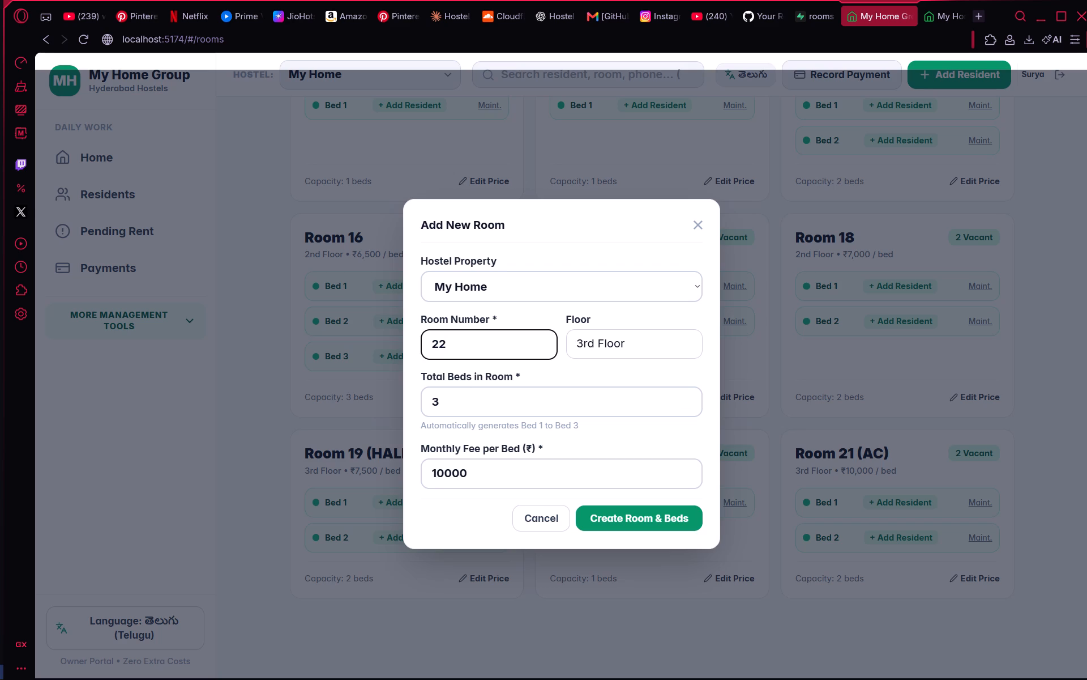
key(shift+parenleft)
text(MST)
key(shift+e)
key(BackSpace)
key(shift+r)
key(shift+parenright)
click(663, 520)
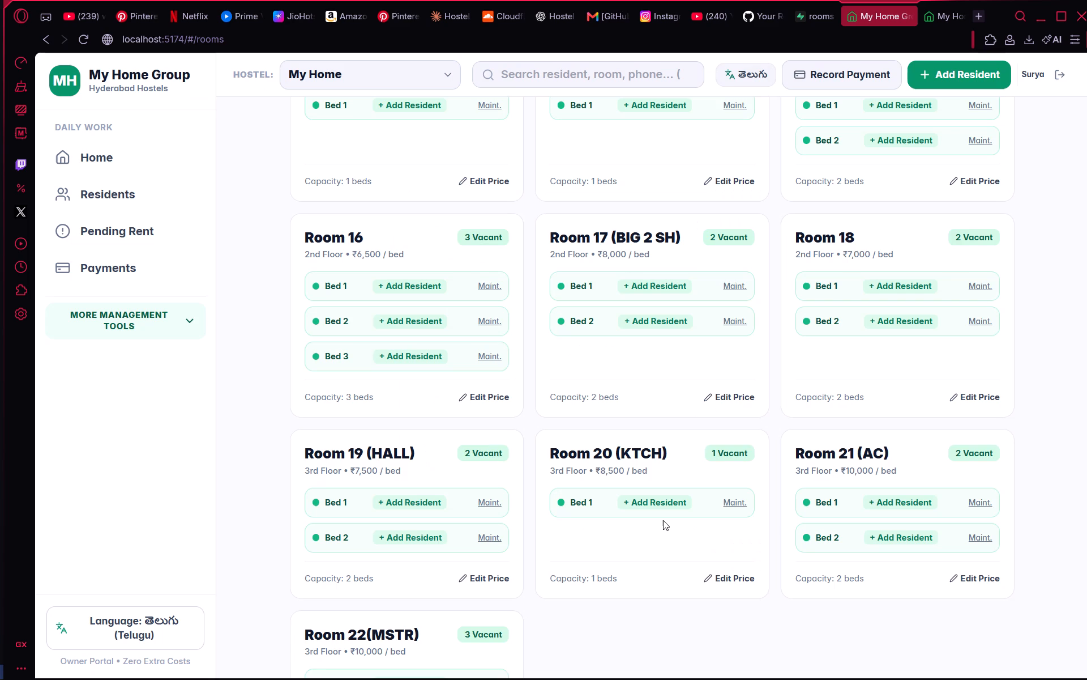
Review the My Home room list, checking the added rooms' floors, bed counts and fees.
scroll(679, 614, down, 7)
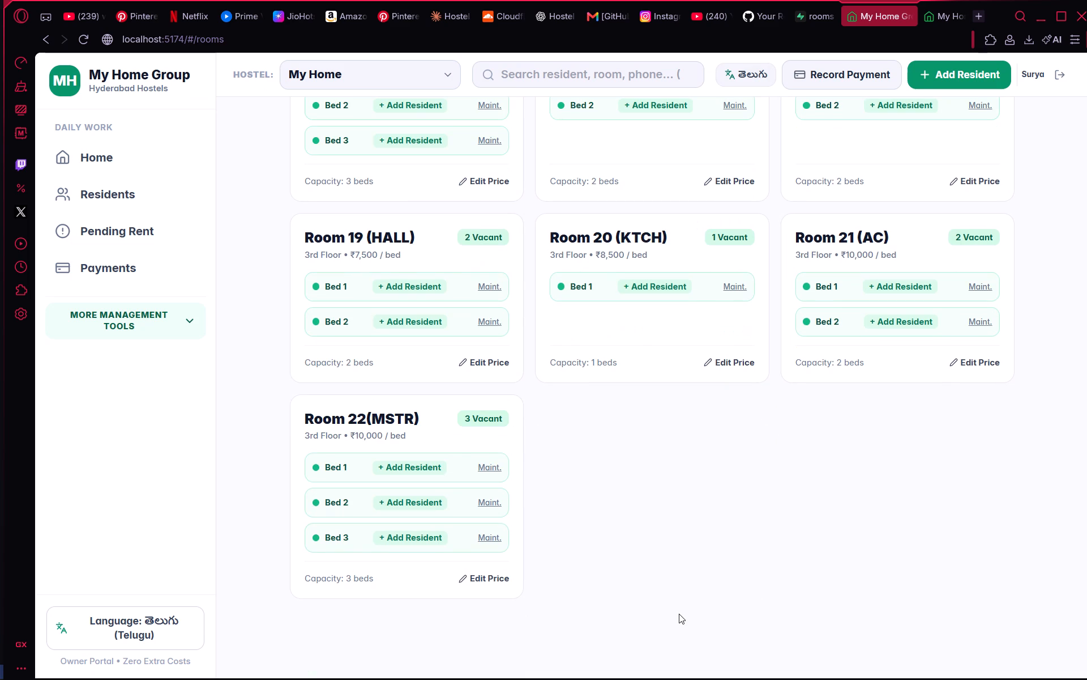
click(753, 557)
scroll(753, 557, up, 12)
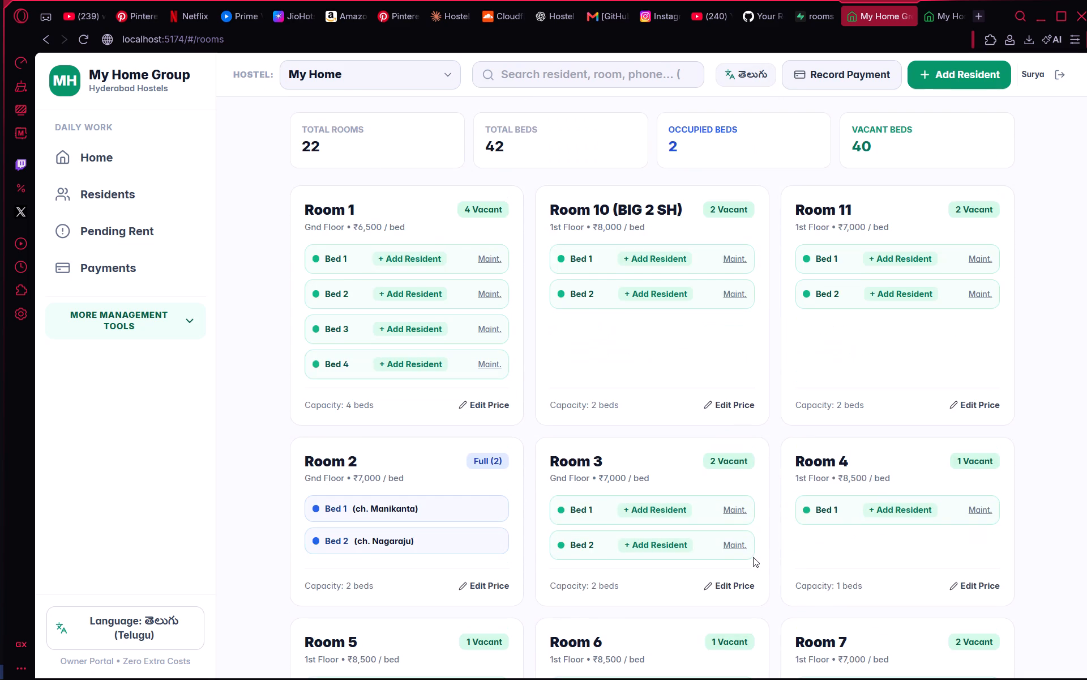
scroll(753, 557, up, 1)
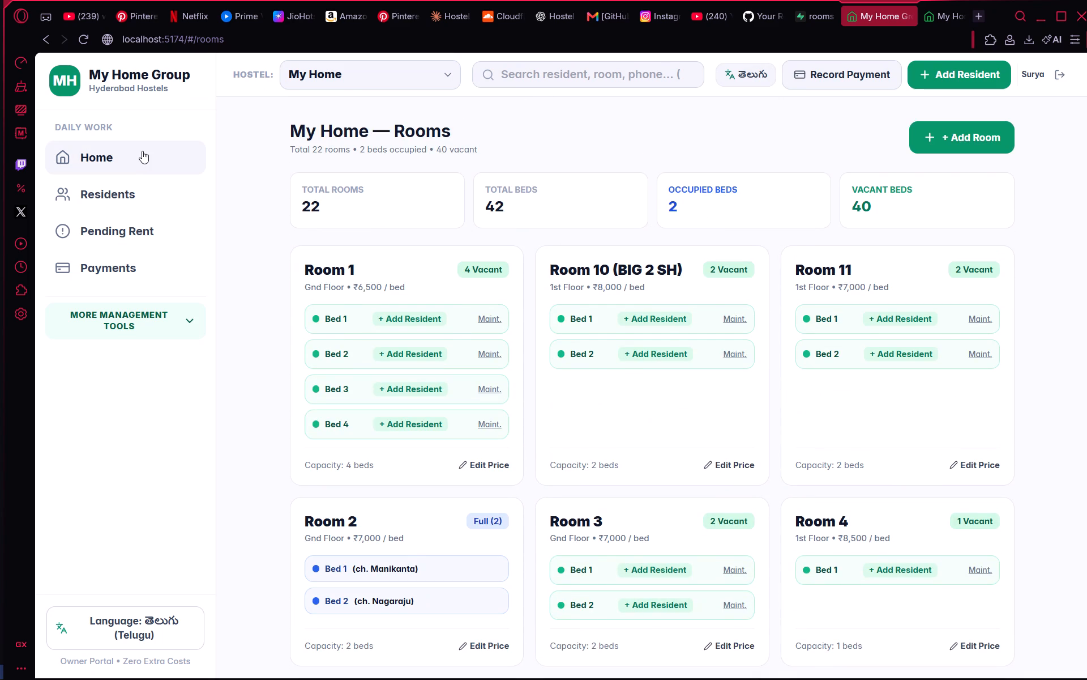
scroll(580, 243, down, 11)
scroll(580, 243, up, 7)
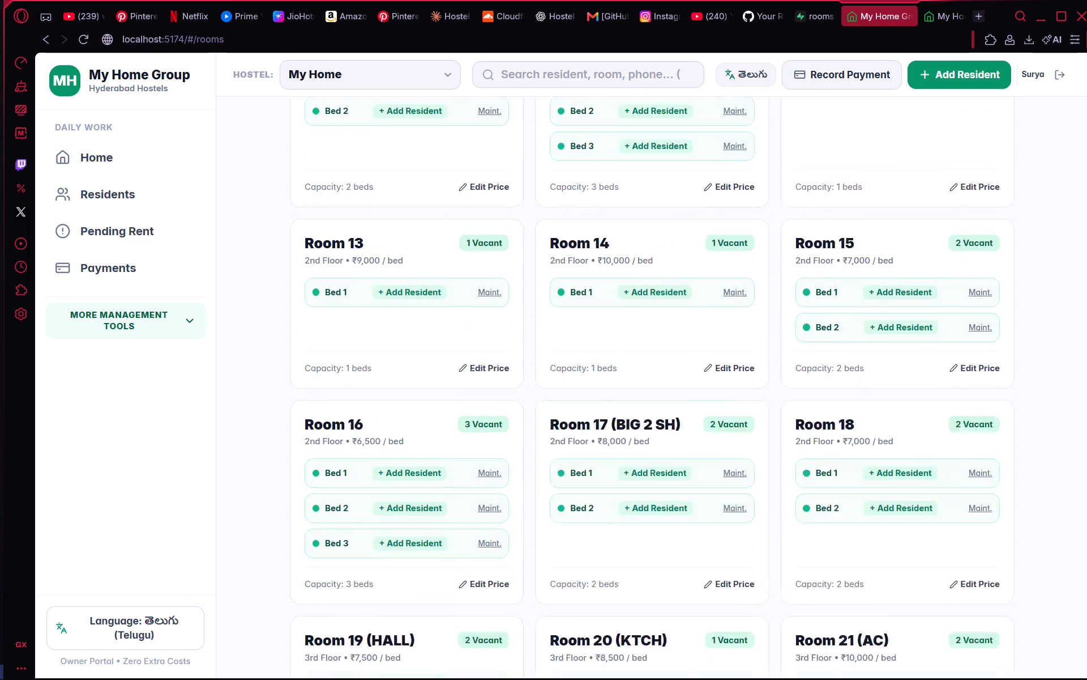
Look over the My Home room cards once more, checking floors, bed counts and fees.
scroll(580, 243, up, 7)
scroll(580, 243, down, 13)
scroll(580, 243, up, 6)
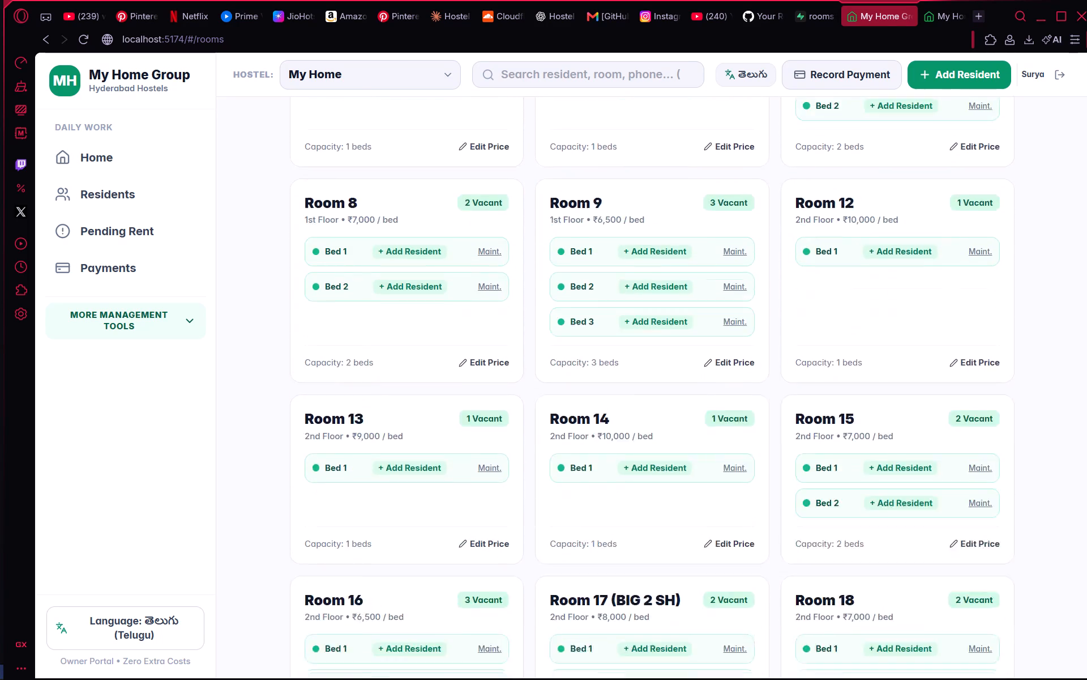
scroll(580, 243, up, 8)
Change the selected hostel to Small Old My Home.
click(369, 73)
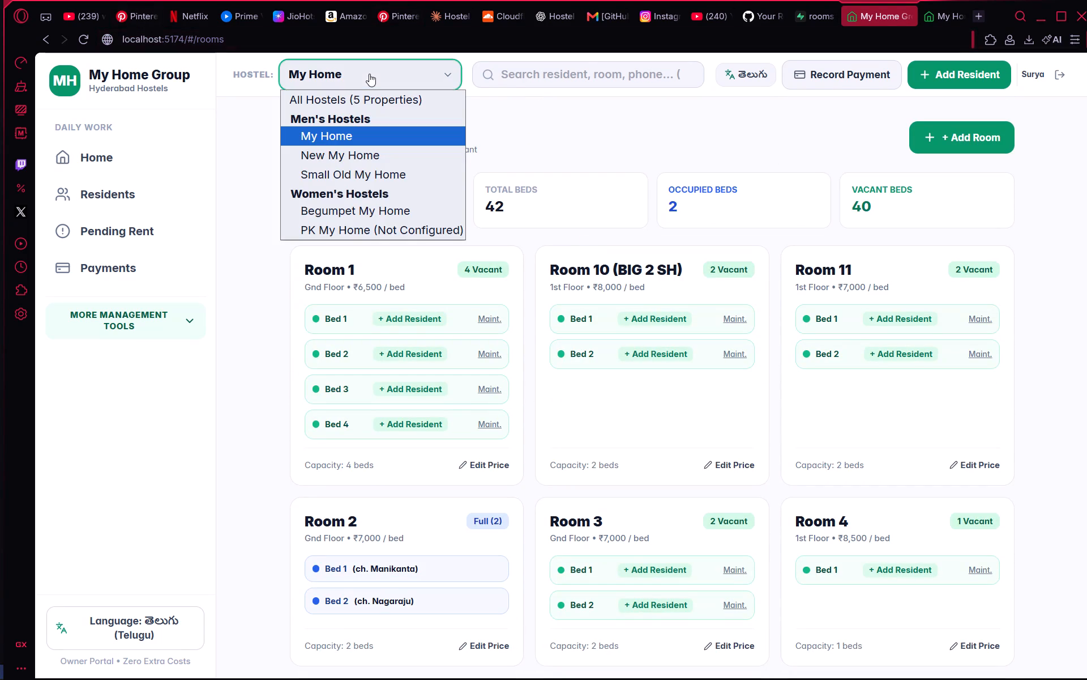
click(339, 175)
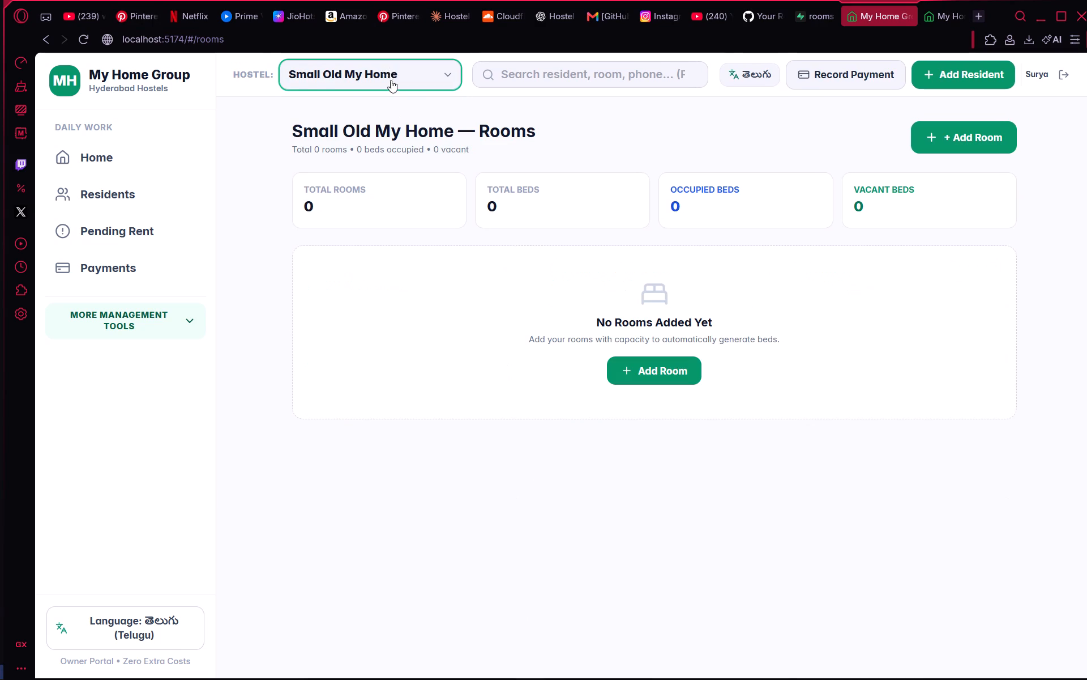
Switch to the Supabase table editor and examine the rooms table for the added room numbers, floors and capacities.
click(811, 12)
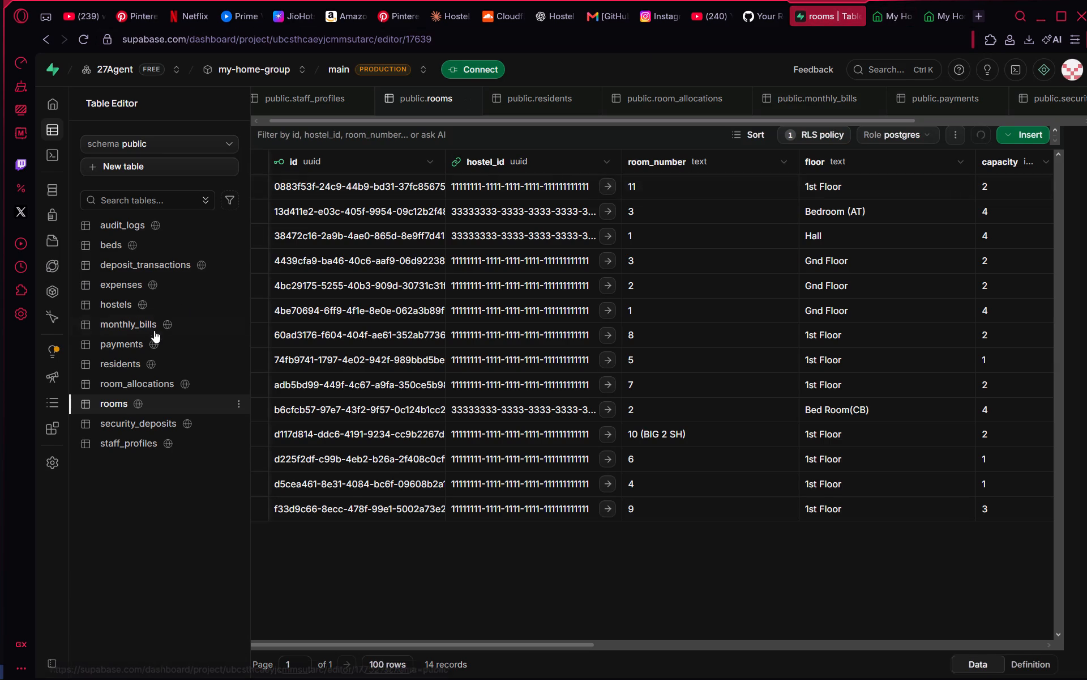
click(155, 385)
click(159, 404)
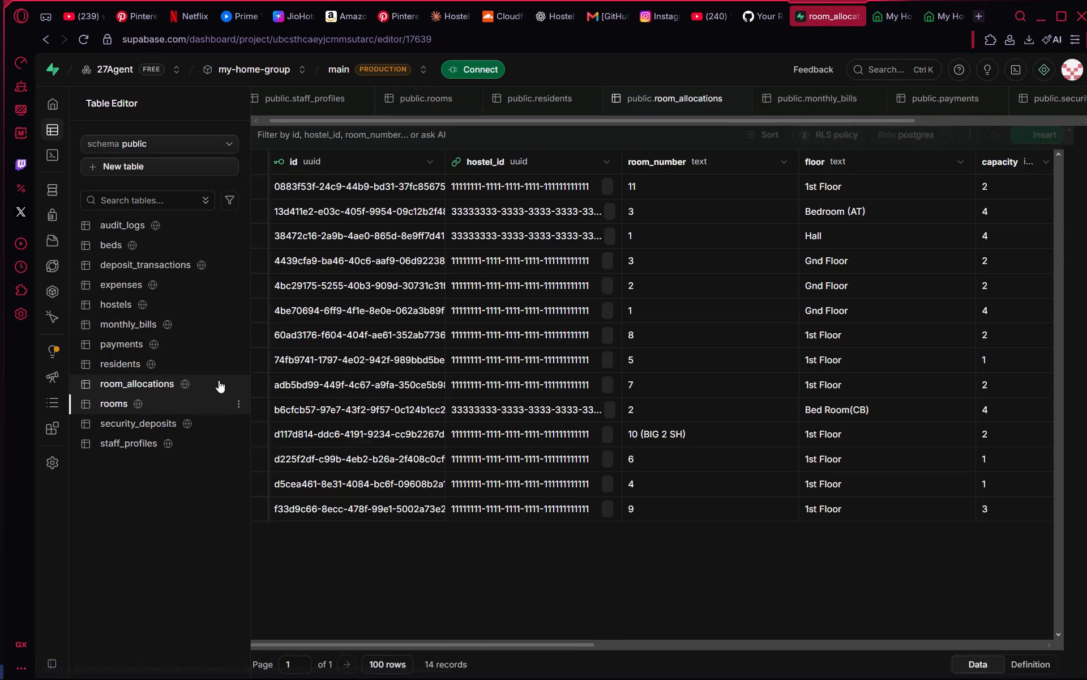
scroll(371, 389, right, 7)
scroll(371, 389, down, 2)
scroll(371, 389, up, 1)
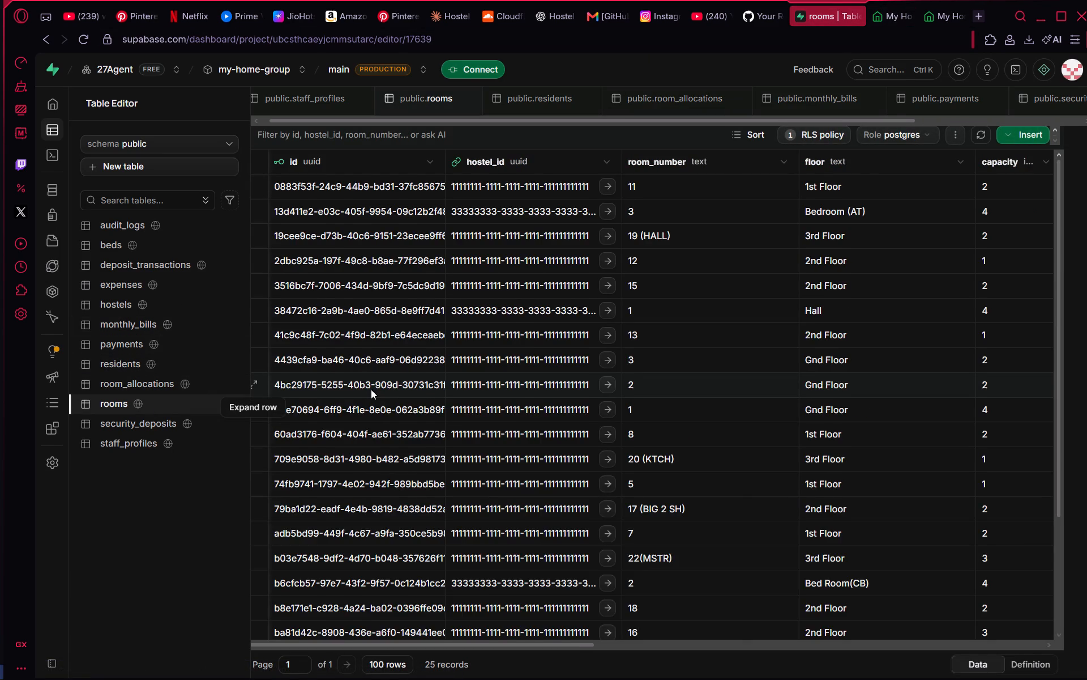
scroll(371, 389, up, 1)
scroll(371, 389, down, 8)
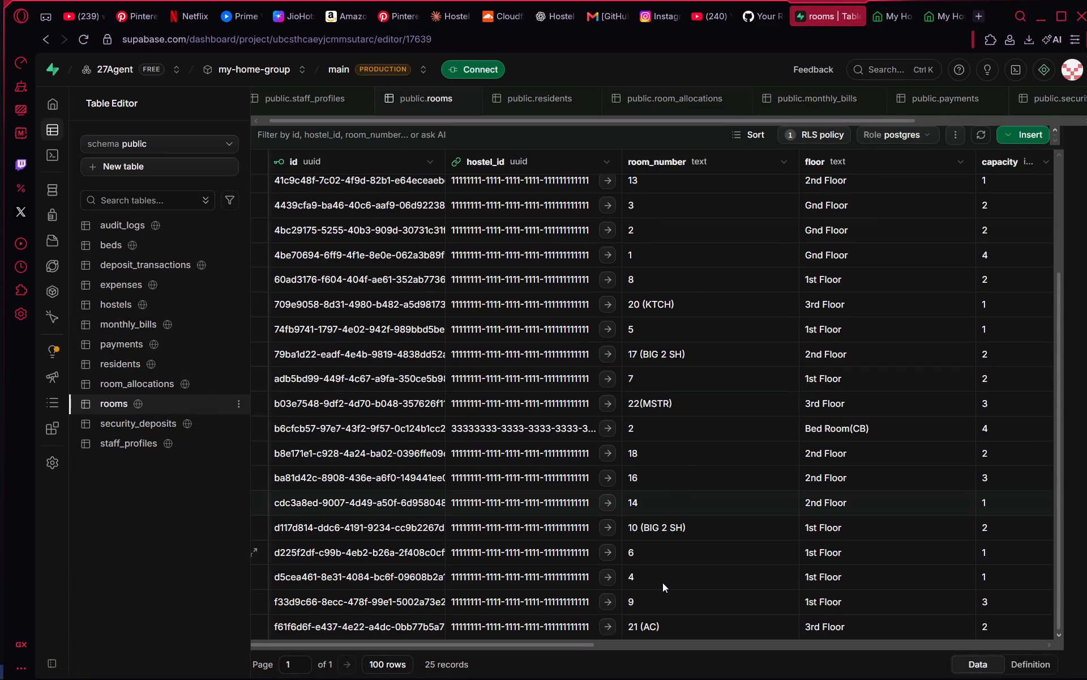
scroll(662, 583, down, 2)
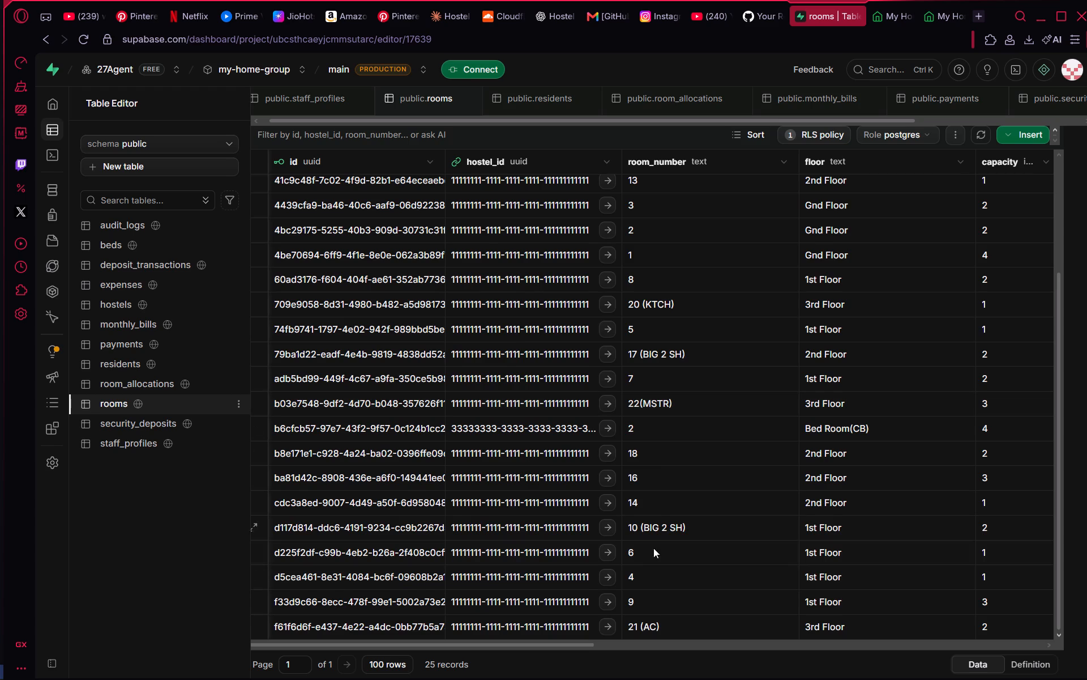
scroll(619, 313, up, 5)
scroll(619, 313, down, 5)
scroll(619, 313, up, 6)
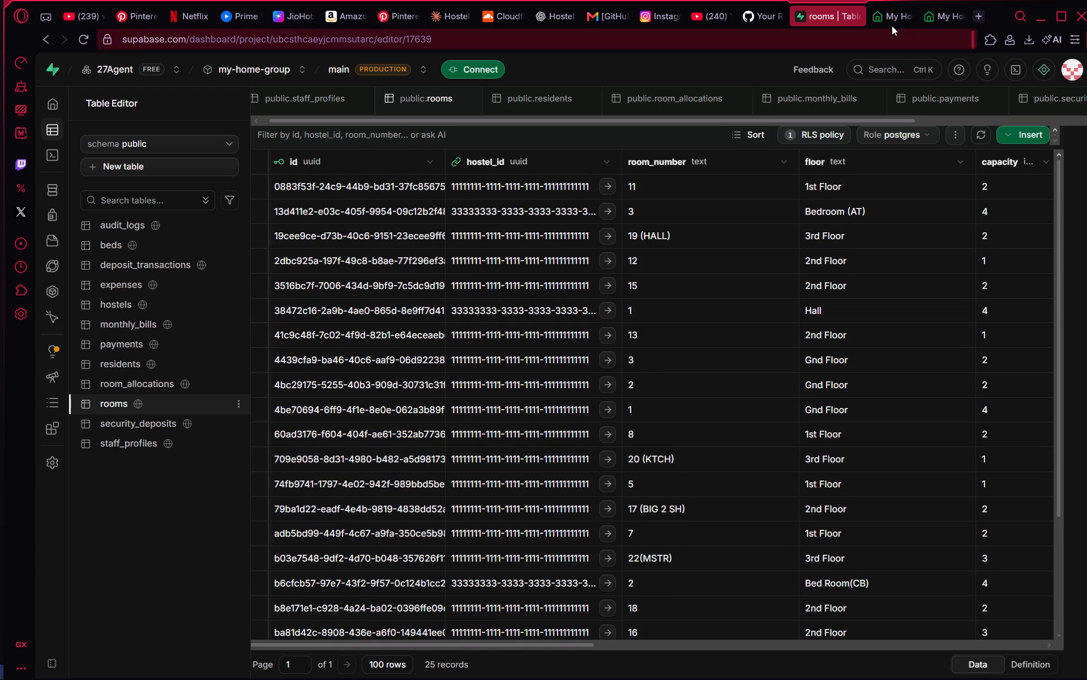
Back in the My Home Group portal, start a Small Old My Home room numbered 1 on Gnd Floor with 1 bed.
click(888, 14)
click(560, 314)
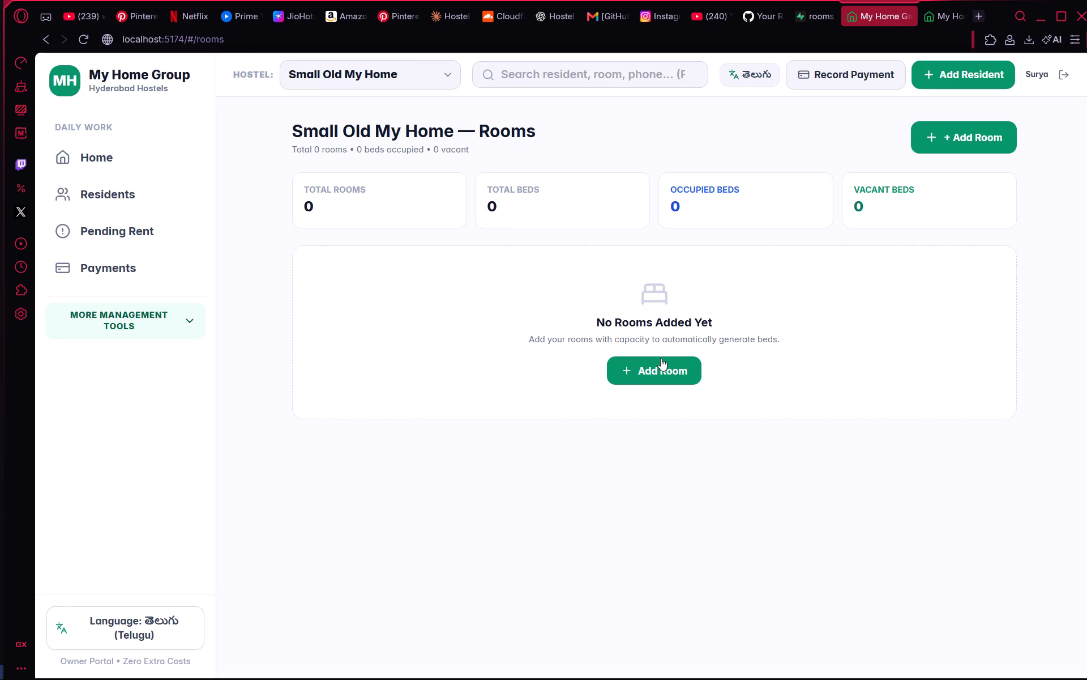
click(661, 367)
click(461, 333)
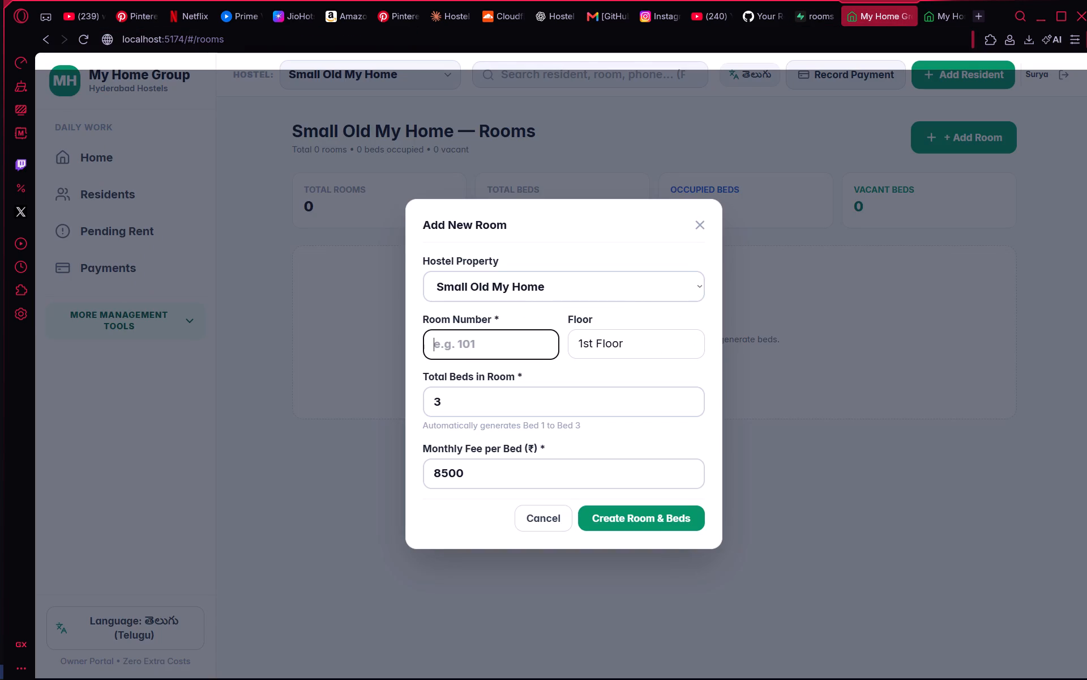
key(1)
click(589, 346)
key(Right)
key(BackSpace)
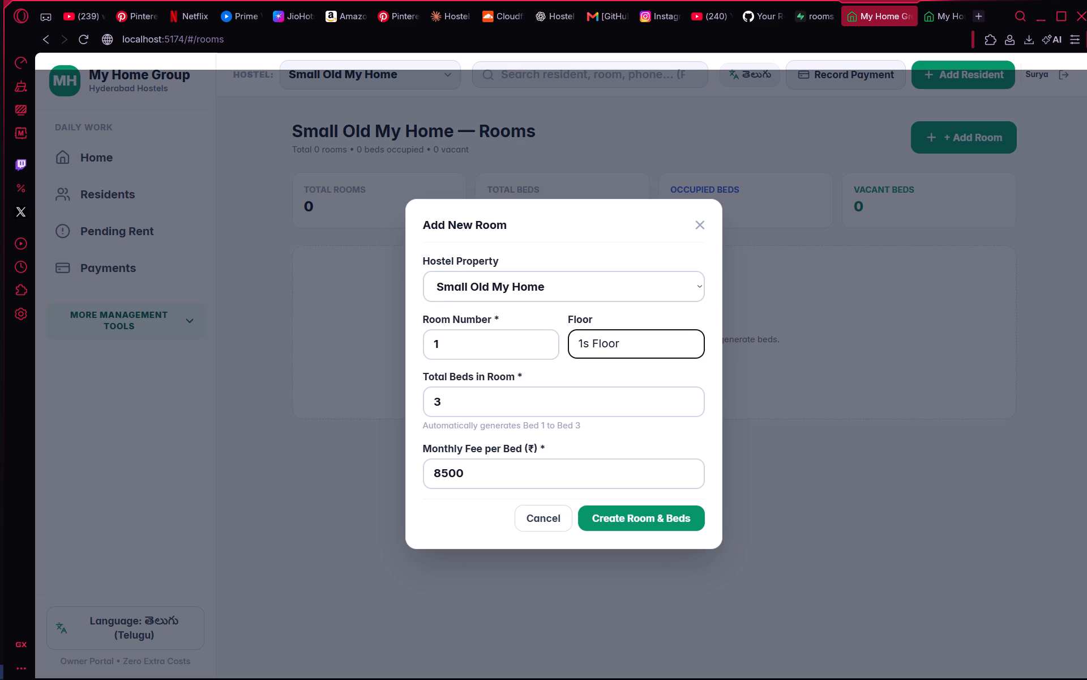
key(BackSpace)
key(BackSpace)
text(Gnd)
click(446, 399)
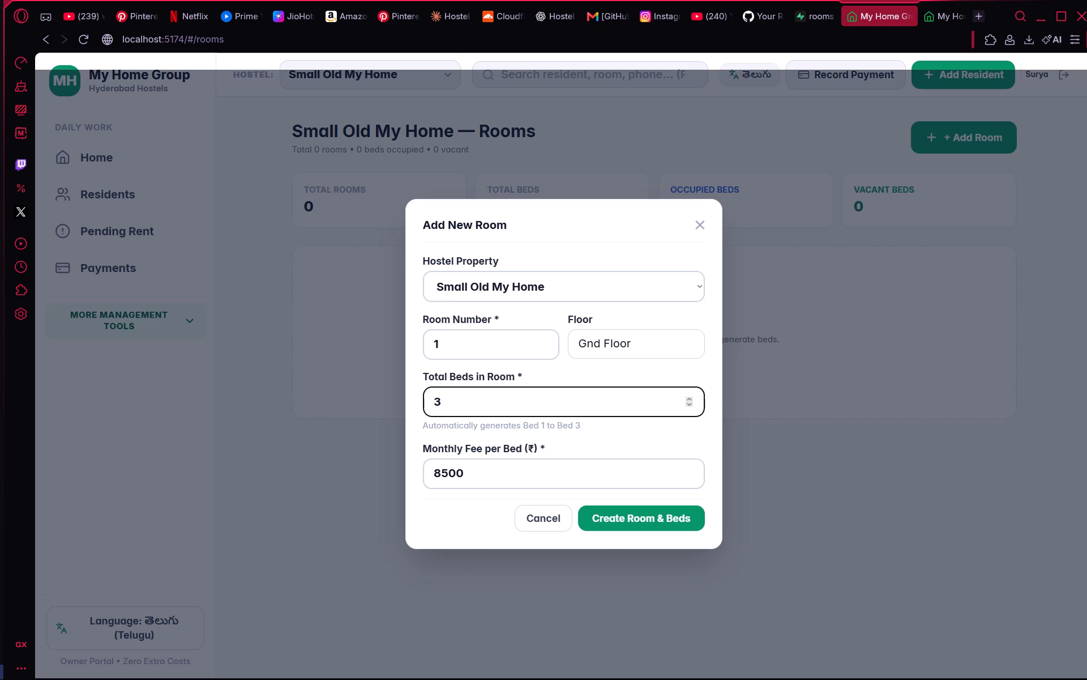
key(BackSpace)
key(BackSpace)
Set room 1's monthly fee per bed to 10000 and create the room with its bed.
click(495, 472)
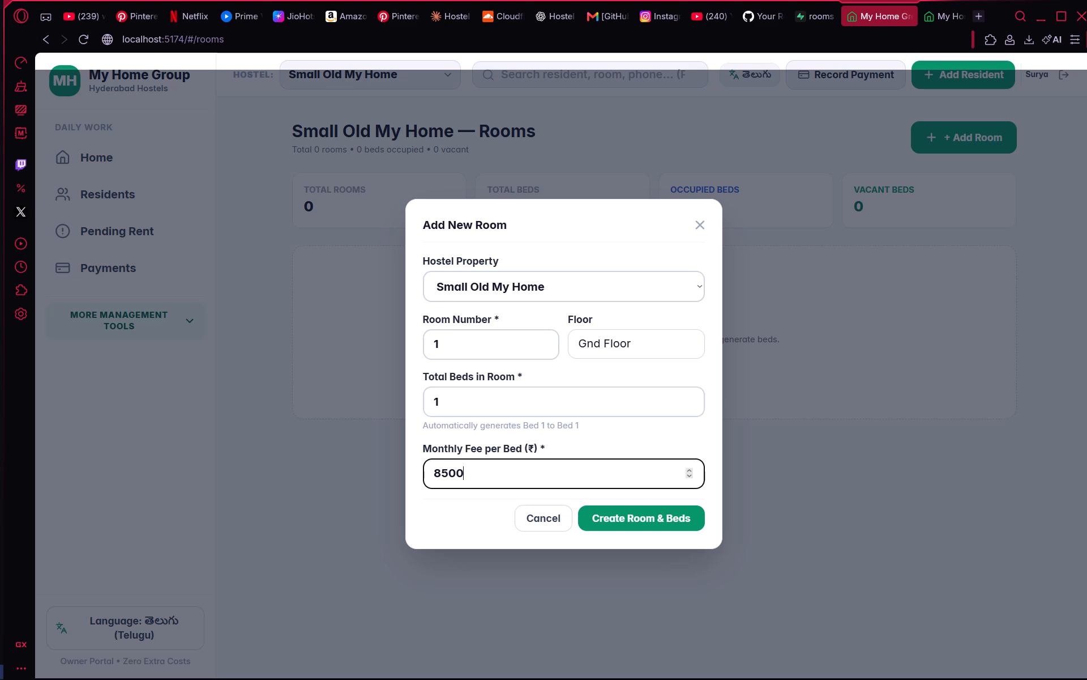
key(BackSpace)
key(BackSpace)
key(BackSpace)
key(BackSpace)
key(BackSpace)
key(BackSpace)
key(BackSpace)
key(BackSpace)
key(BackSpace)
key(BackSpace)
key(BackSpace)
key(Left)
key(Right)
key(Left)
text(10)
click(631, 516)
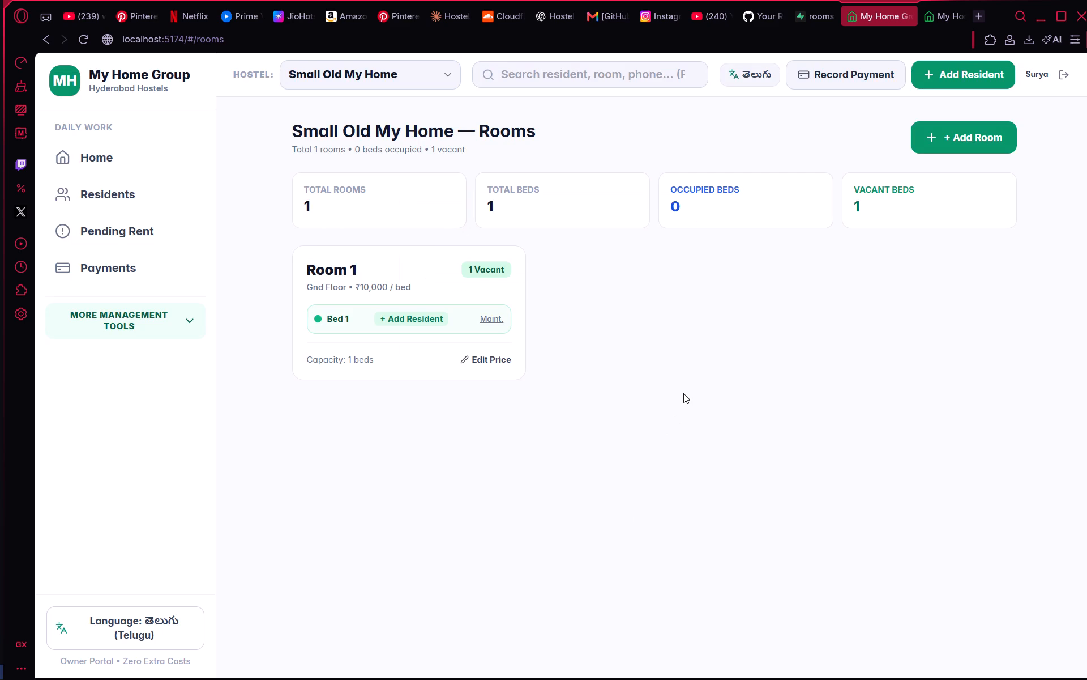
click(972, 253)
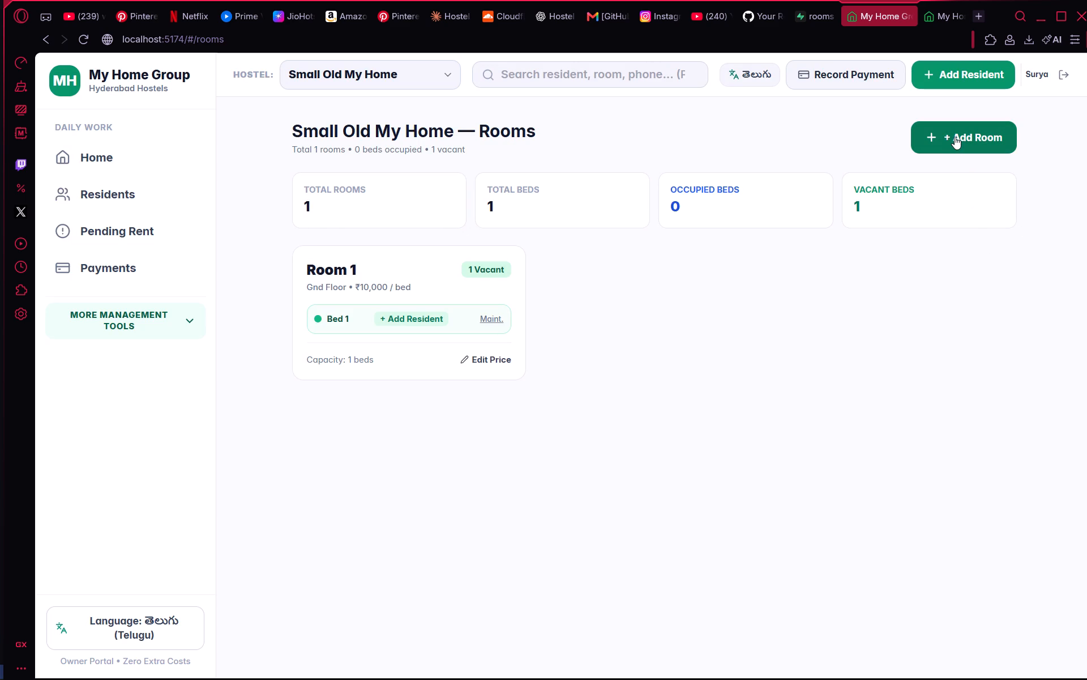
Start another Small Old My Home room numbered 2 on Gnd Floor with 4 beds.
click(955, 137)
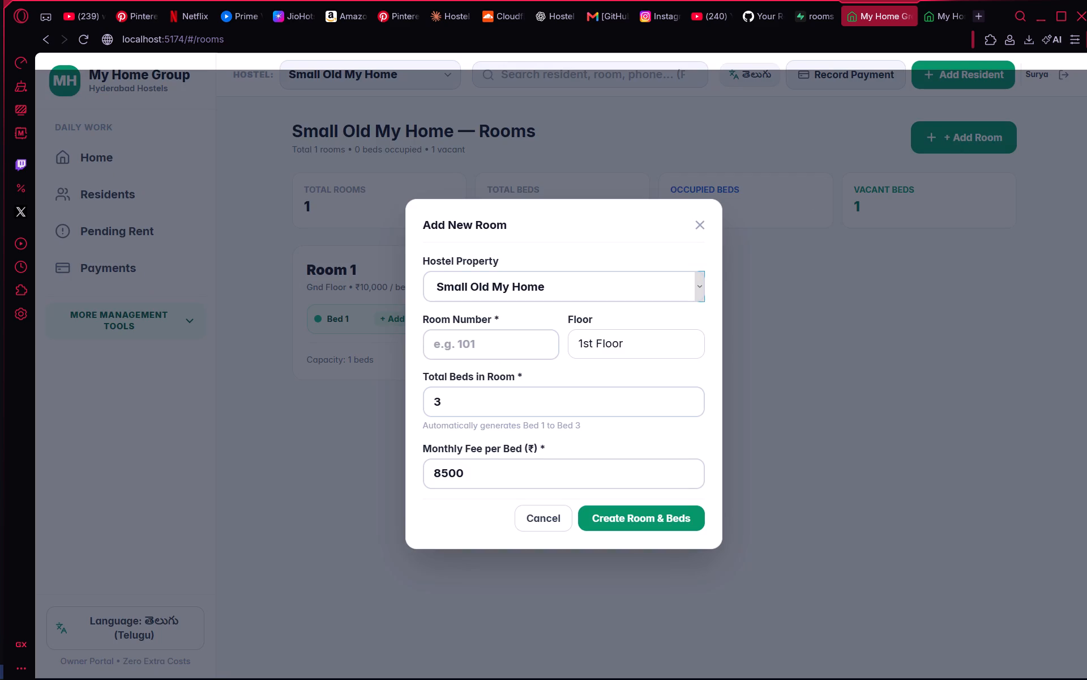
click(497, 352)
key(2)
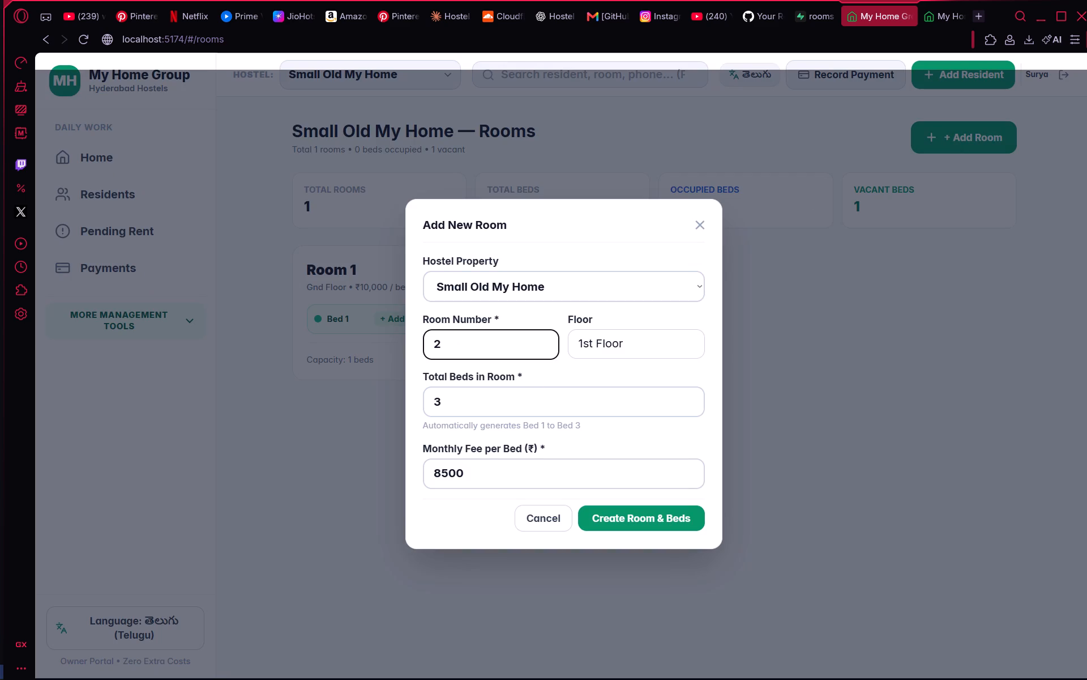
click(592, 346)
key(BackSpace)
key(BackSpace)
key(BackSpace)
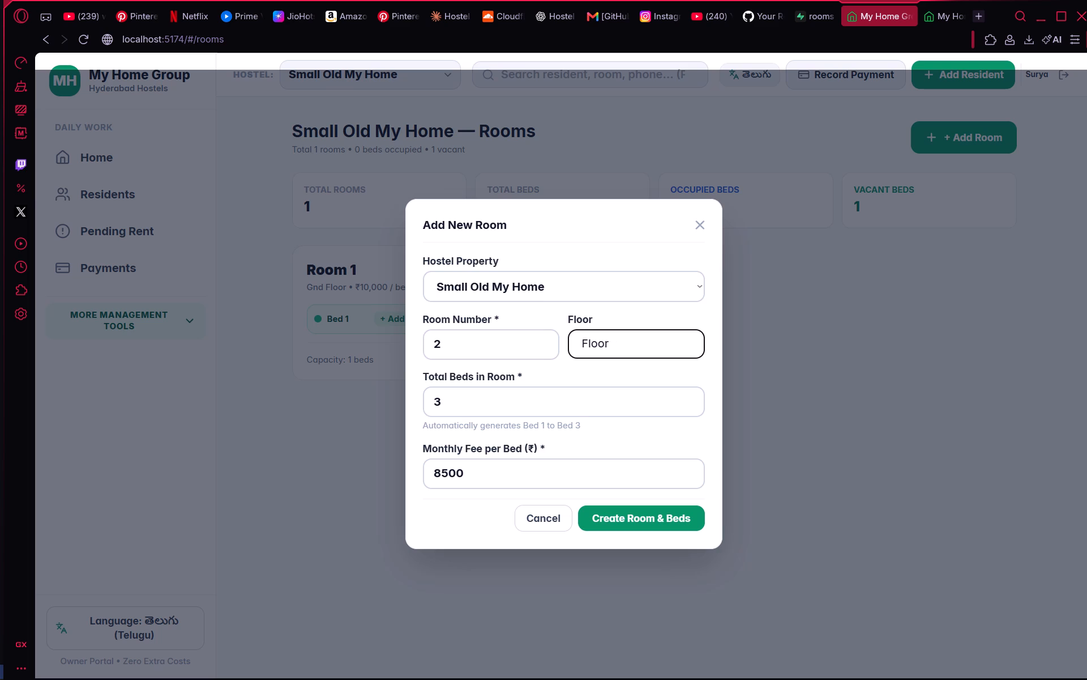
key(BackSpace)
text(Gnd)
click(690, 398)
Set room 2's monthly fee per bed to 6500 and create the room with its beds.
click(510, 469)
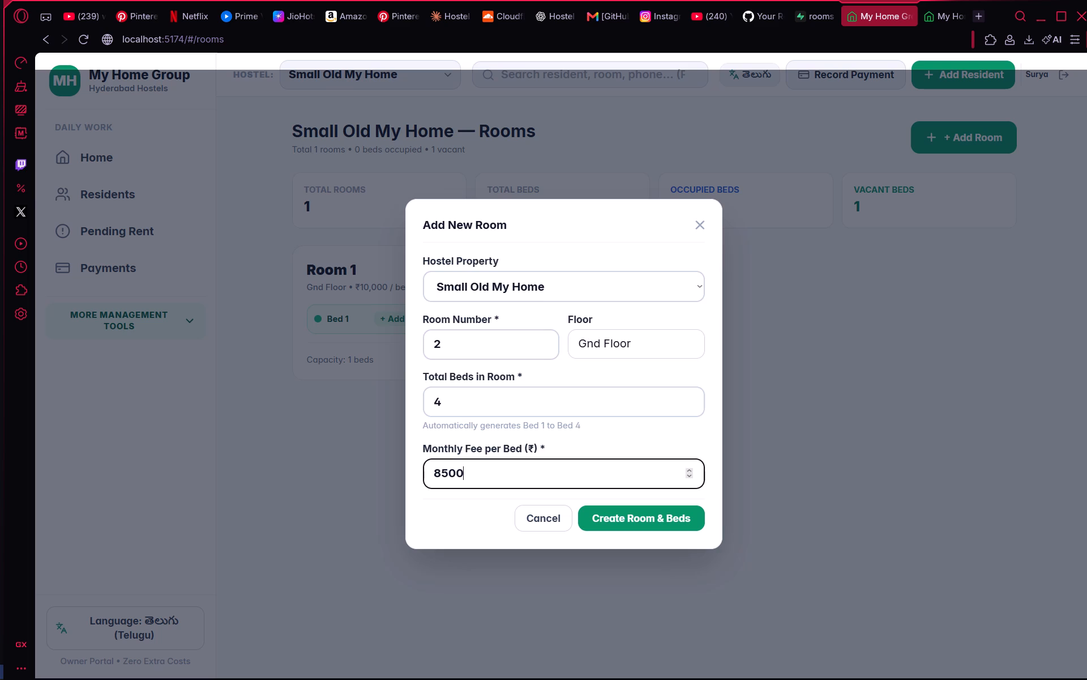
key(BackSpace)
key(BackSpace)
key(BackSpace)
key(BackSpace)
key(BackSpace)
key(BackSpace)
text(6500)
key(BackSpace)
key(BackSpace)
key(BackSpace)
key(BackSpace)
key(BackSpace)
key(BackSpace)
key(Left)
text(6500)
key(BackSpace)
click(645, 517)
Start another Small Old My Home room numbered 3 and set its floor to Gnd Floor.
click(988, 124)
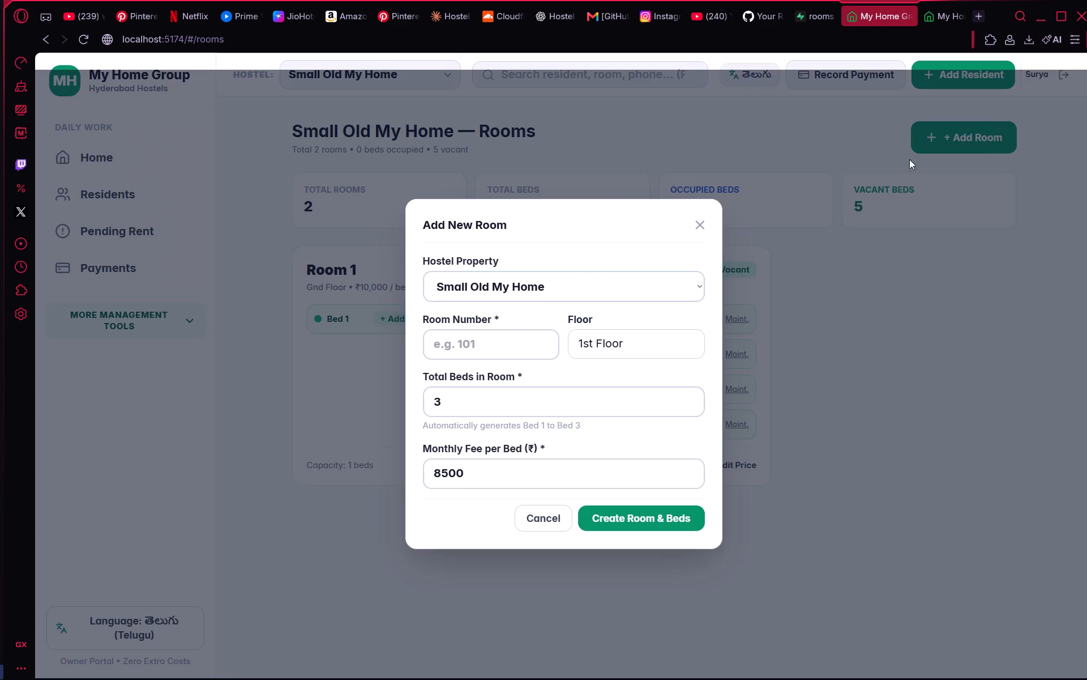
click(499, 341)
key(3)
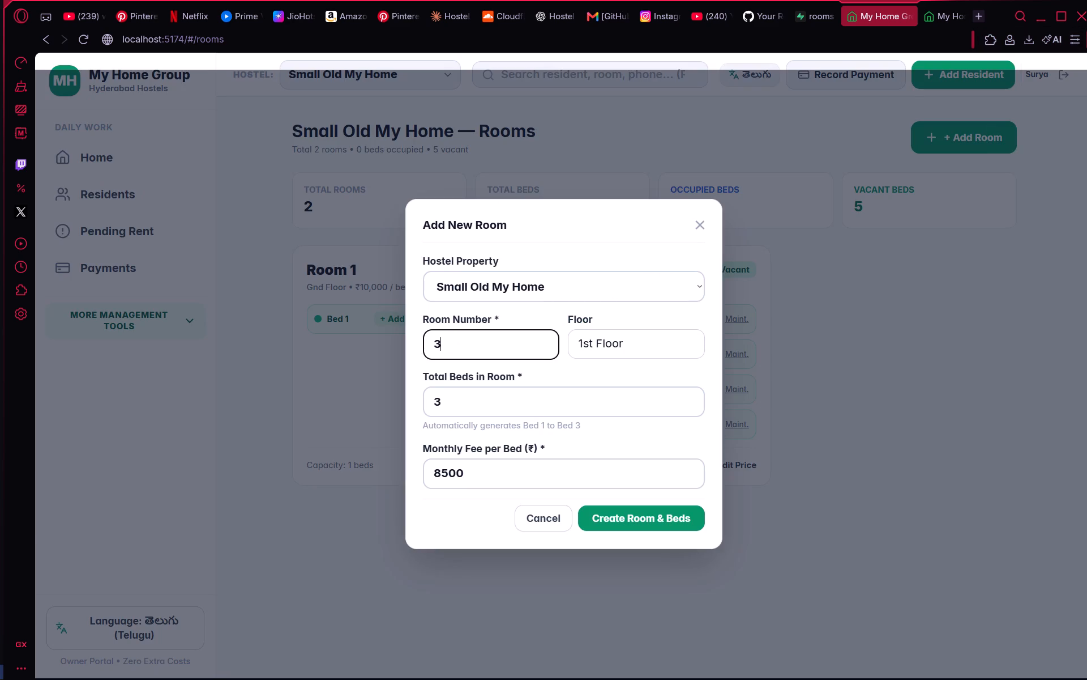
click(590, 343)
key(Right)
key(BackSpace)
key(BackSpace)
key(BackSpace)
key(BackSpace)
key(BackSpace)
key(BackSpace)
key(BackSpace)
key(BackSpace)
key(BackSpace)
key(BackSpace)
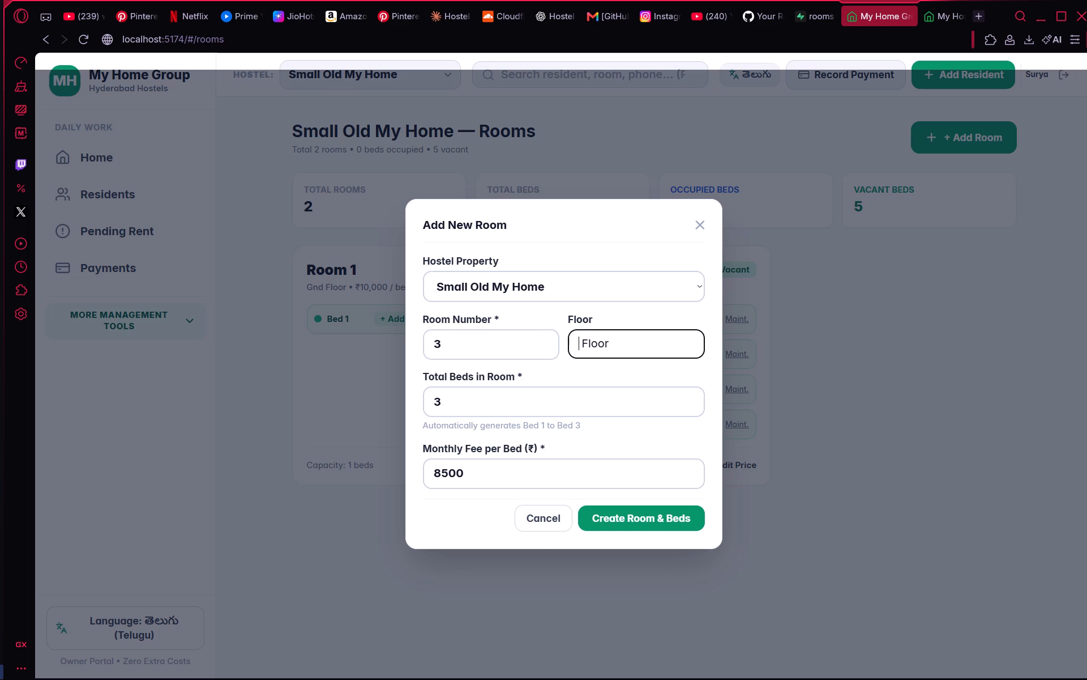
key(ctrl+shift+g)
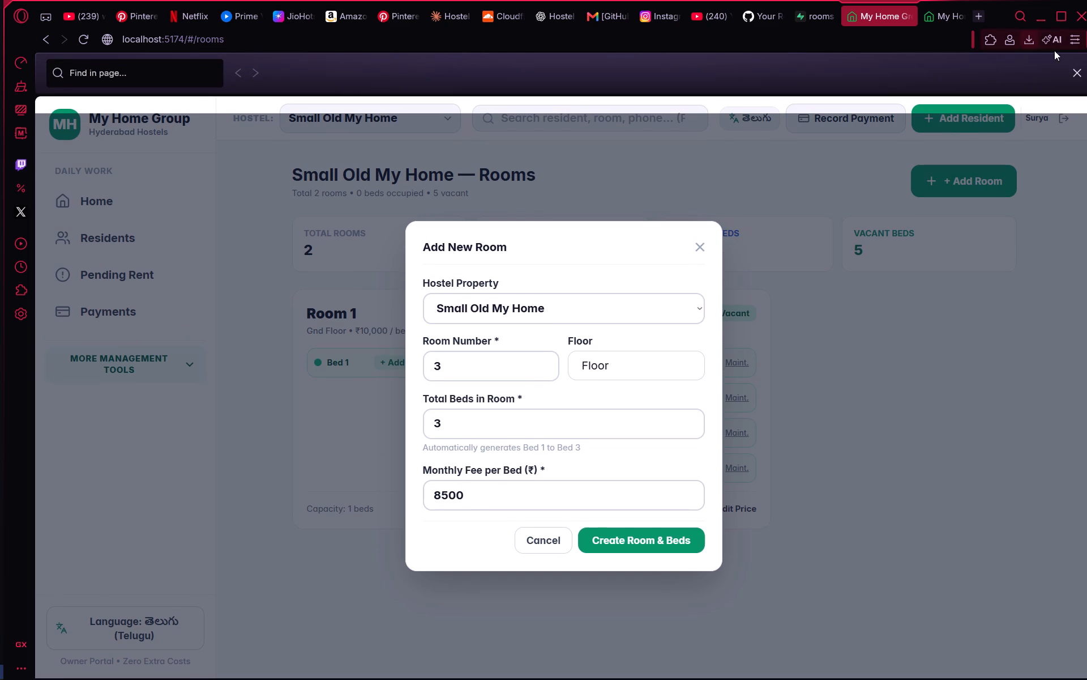
click(1081, 70)
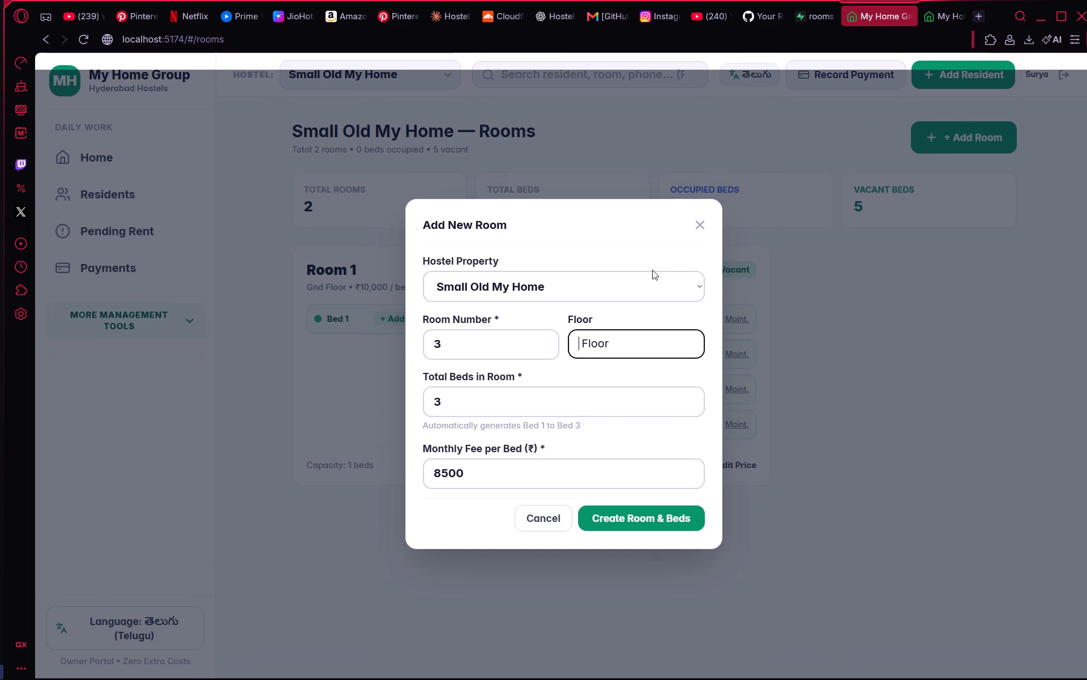
text(Gnd)
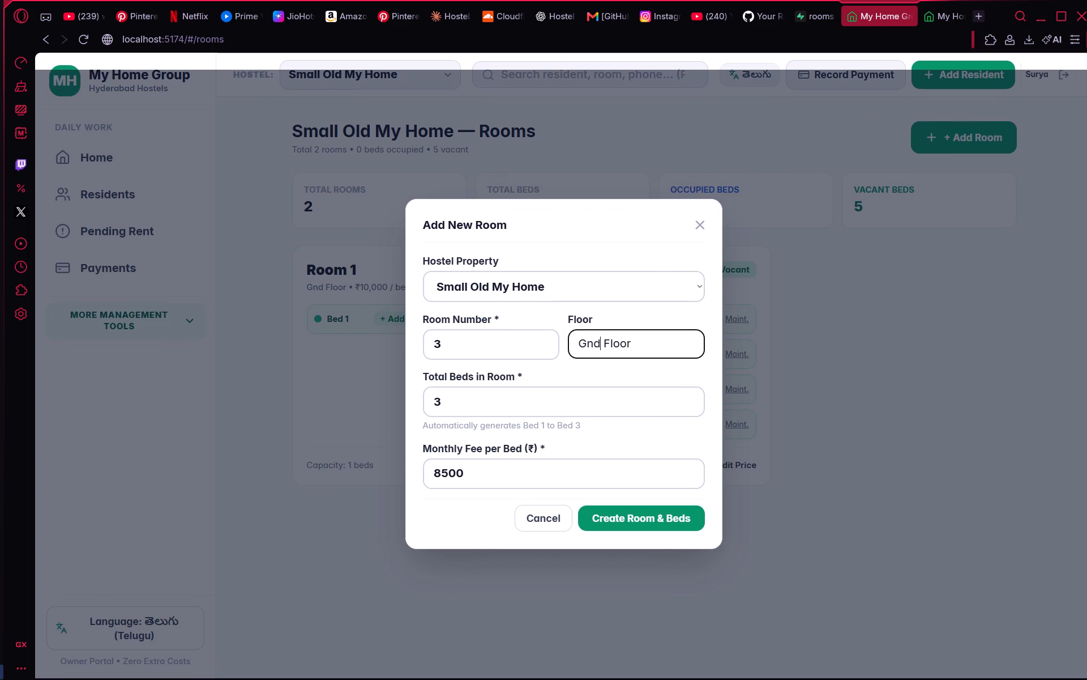
Keep the preset 3 beds for room 3 and set its monthly fee per bed to 6500.
click(482, 480)
key(BackSpace)
key(BackSpace)
key(BackSpace)
key(BackSpace)
key(BackSpace)
key(BackSpace)
key(BackSpace)
key(BackSpace)
key(BackSpace)
key(BackSpace)
key(BackSpace)
key(BackSpace)
key(BackSpace)
key(BackSpace)
text(6500)
key(BackSpace)
key(BackSpace)
key(BackSpace)
key(BackSpace)
key(BackSpace)
key(BackSpace)
key(BackSpace)
key(Left)
text(6500)
key(BackSpace)
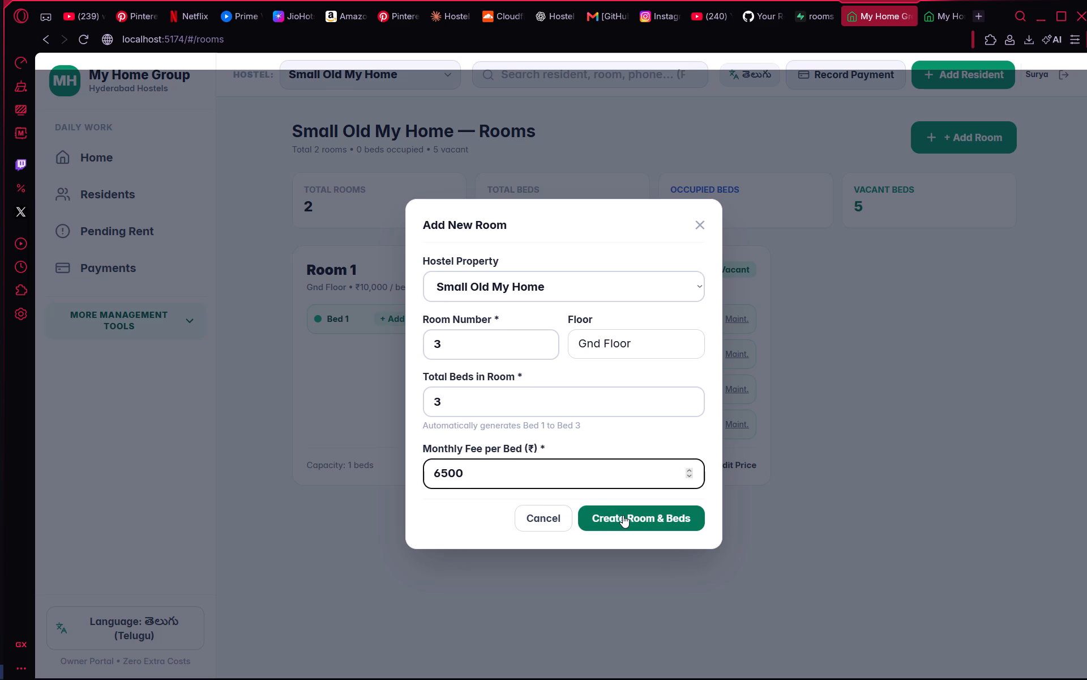
Create room 3 with its beds.
click(623, 515)
Start another Small Old My Home room numbered 4 on Gnd Floor with 6 beds.
click(978, 147)
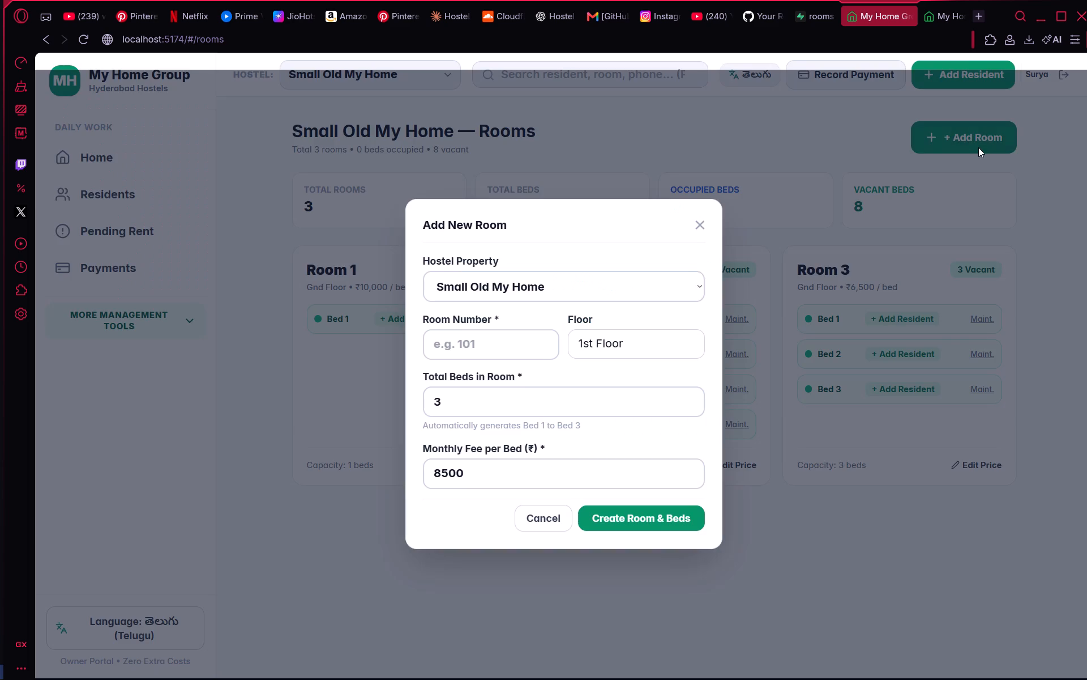
click(499, 350)
key(4)
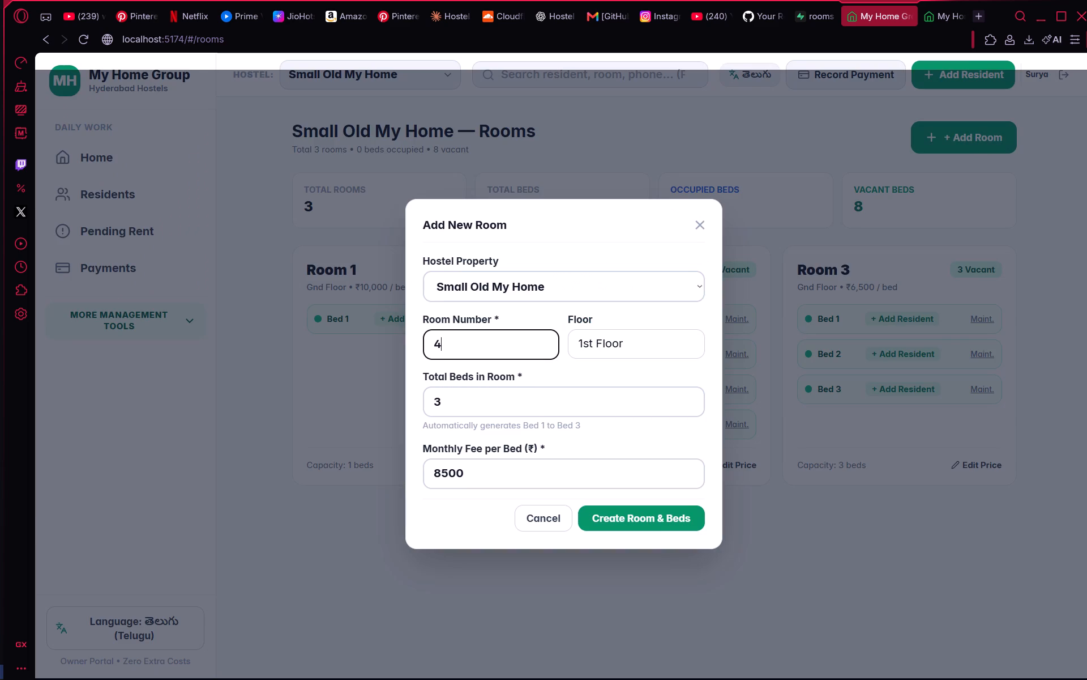
click(589, 342)
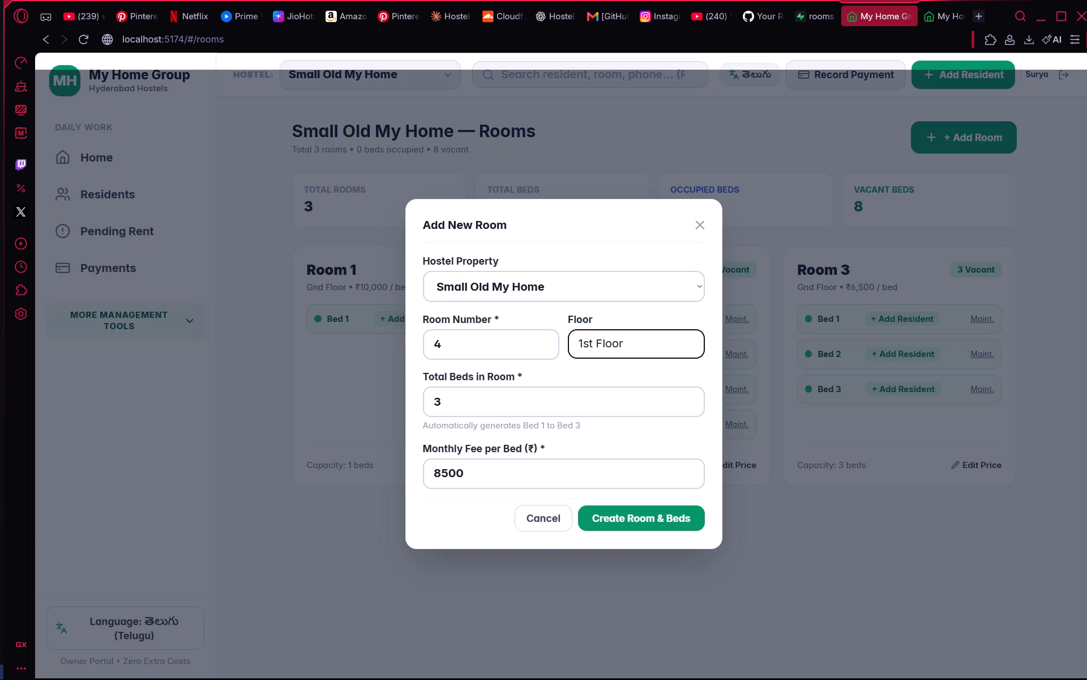
key(Right)
key(BackSpace)
key(BackSpace)
key(BackSpace)
key(BackSpace)
text(Gnd)
click(536, 398)
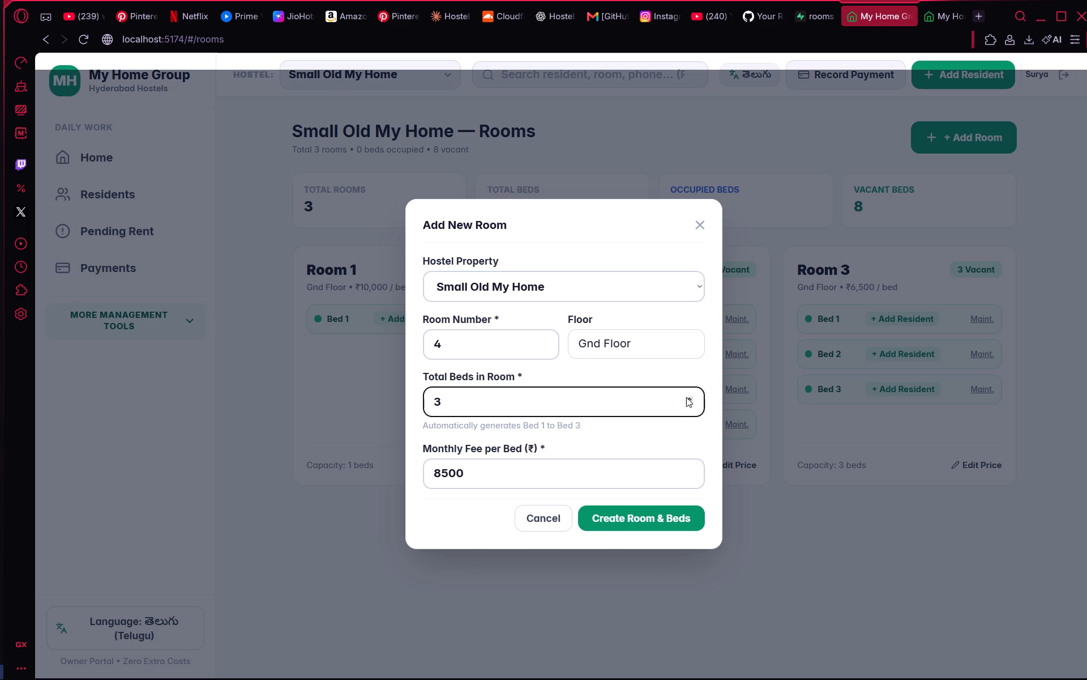
triple_click(692, 399)
Set room 4's monthly fee per bed to 6500 and create the room with its beds.
click(507, 478)
key(BackSpace)
key(BackSpace)
key(BackSpace)
key(BackSpace)
key(BackSpace)
key(BackSpace)
key(BackSpace)
key(BackSpace)
key(BackSpace)
key(BackSpace)
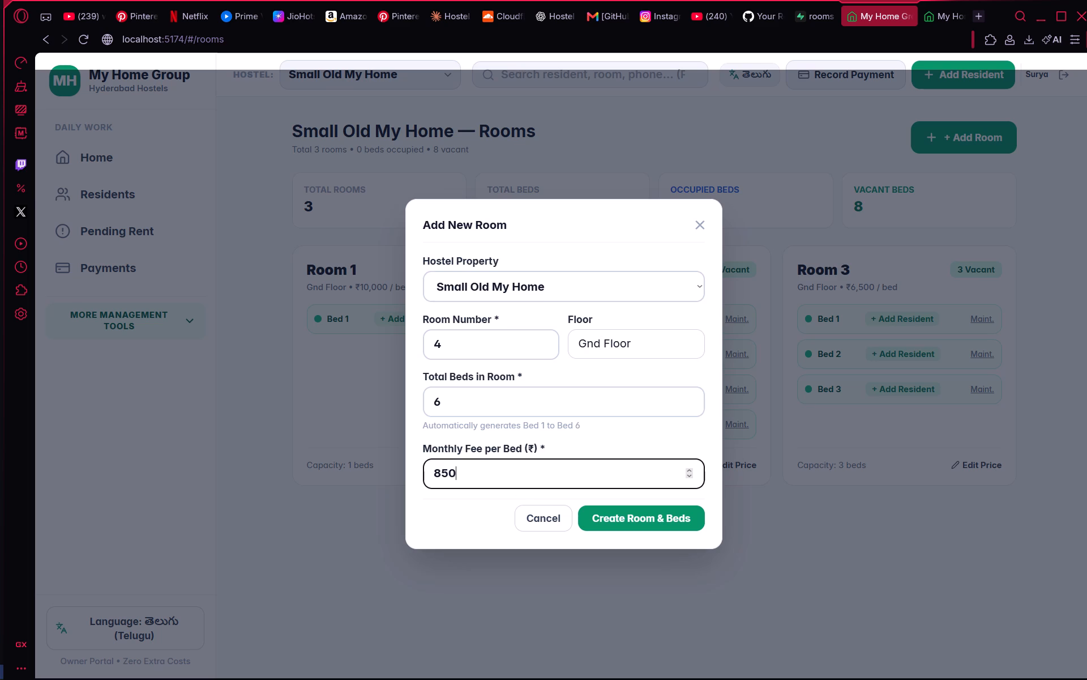
key(Left)
text(650)
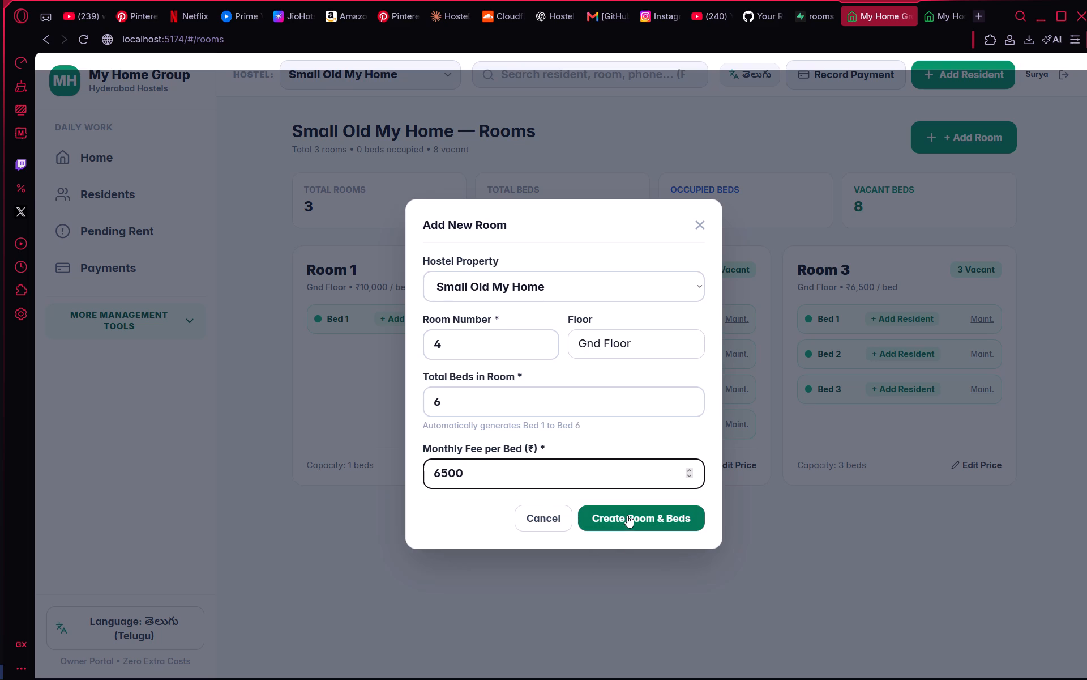
click(627, 515)
Start another Small Old My Home room numbered 5.
scroll(612, 535, down, 4)
scroll(612, 535, up, 5)
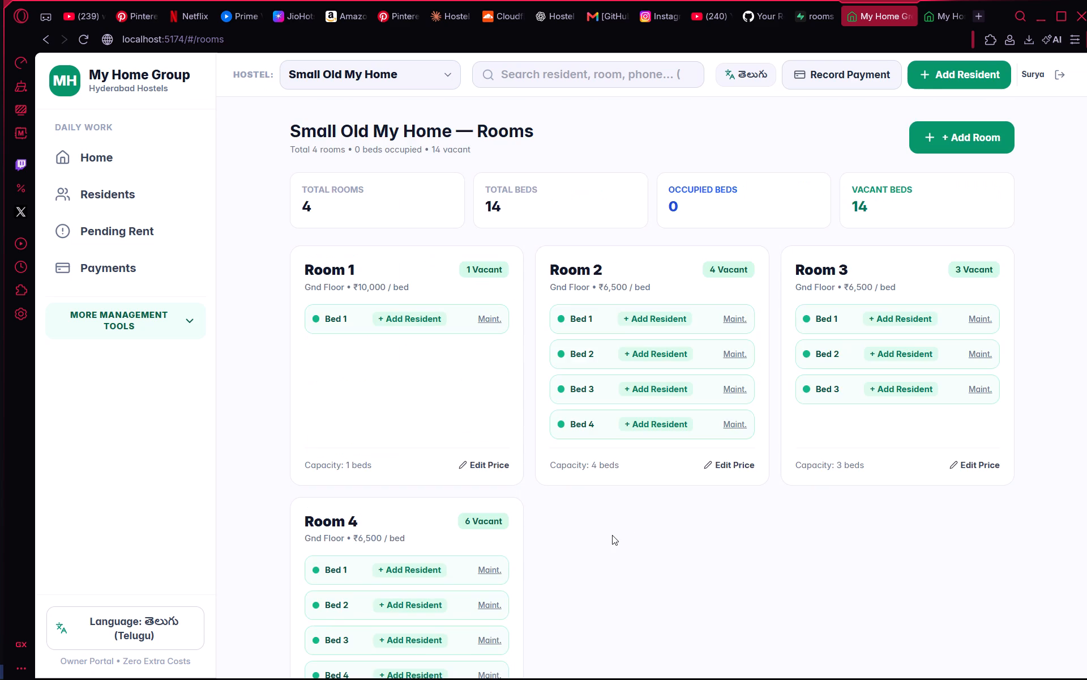
scroll(612, 535, down, 3)
scroll(612, 535, up, 2)
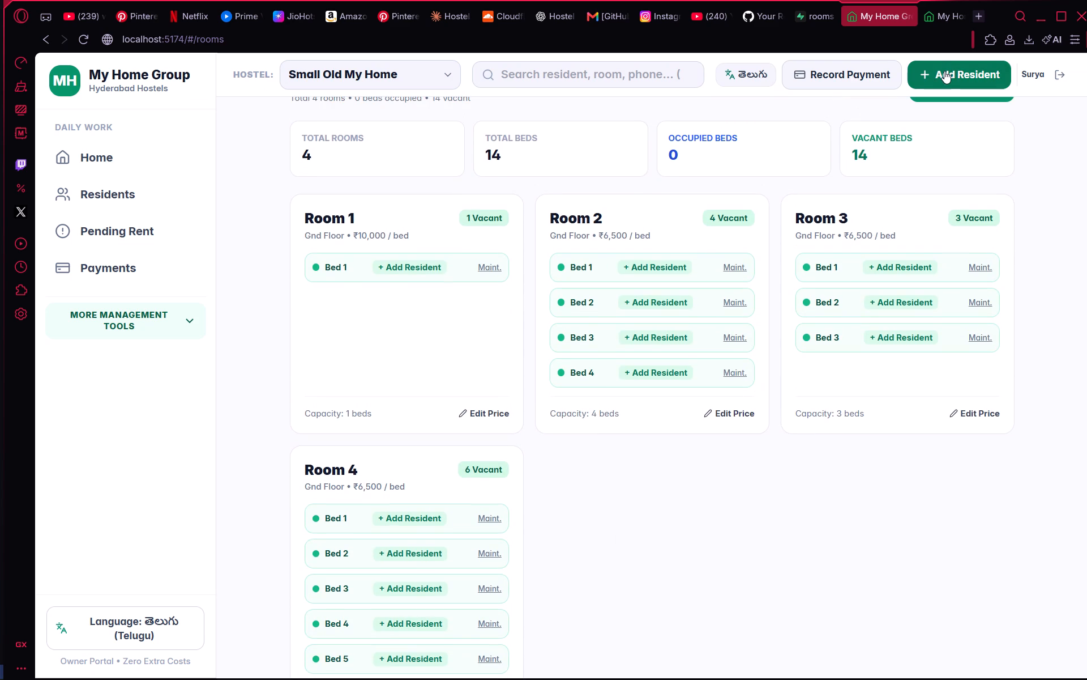
scroll(939, 139, up, 1)
click(940, 139)
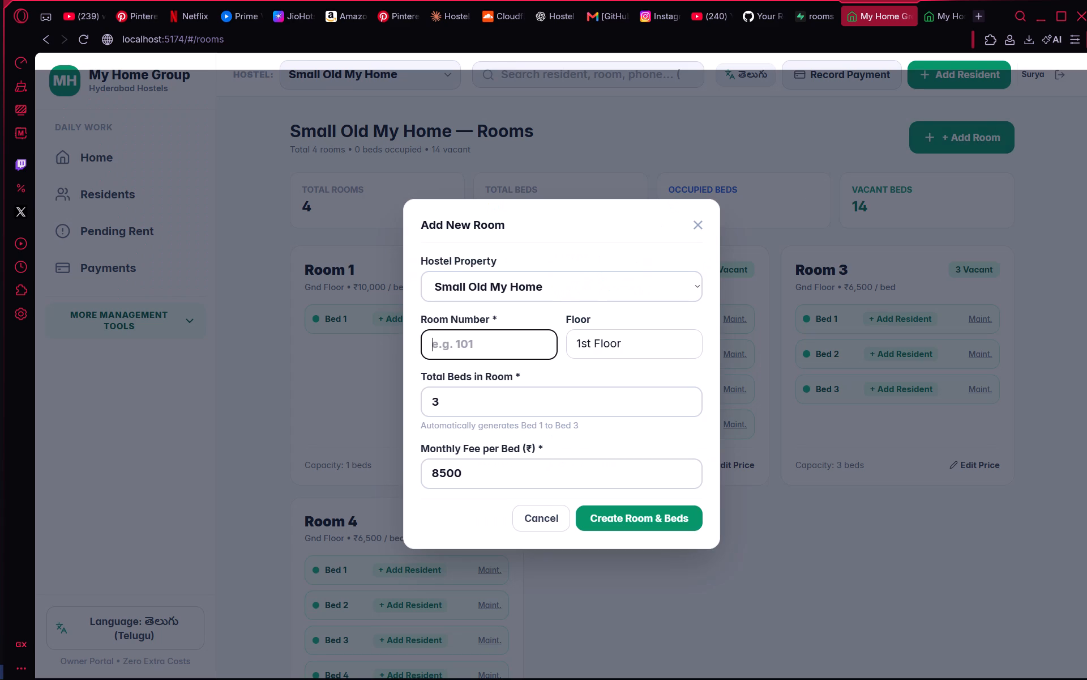
click(508, 342)
key(5)
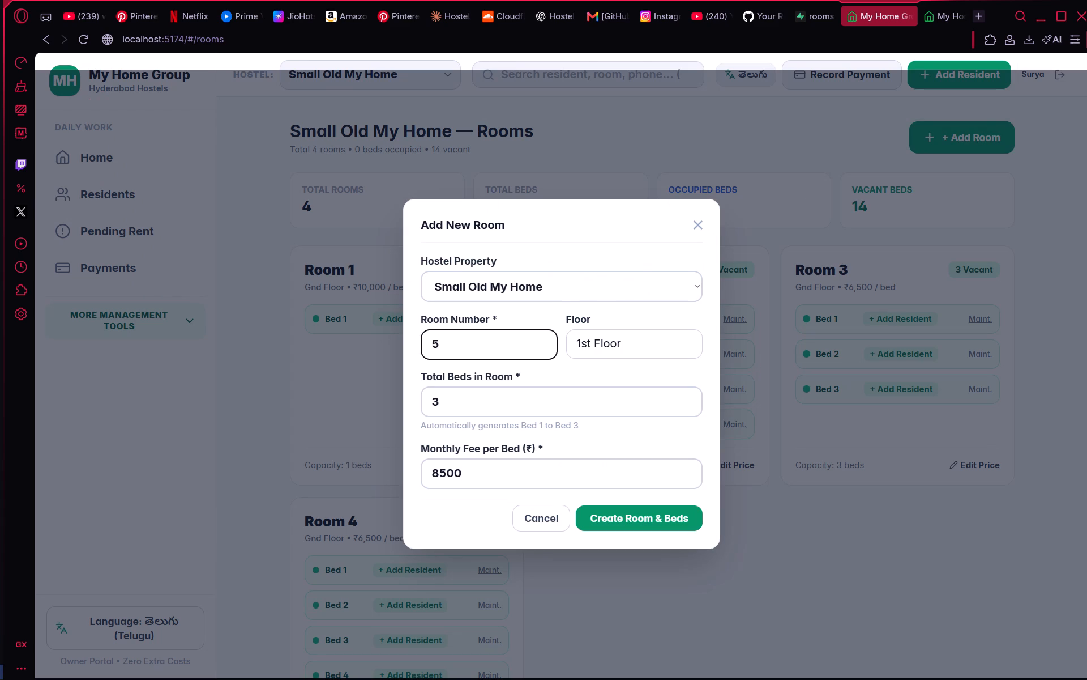
Set room 5's floor to Pent House and its total beds to 4.
click(630, 346)
key(BackSpace)
key(BackSpace)
key(BackSpace)
key(BackSpace)
key(BackSpace)
key(BackSpace)
key(BackSpace)
key(BackSpace)
key(BackSpace)
key(BackSpace)
key(BackSpace)
key(BackSpace)
key(BackSpace)
text(Pent Hour)
key(BackSpace)
text(se)
click(526, 403)
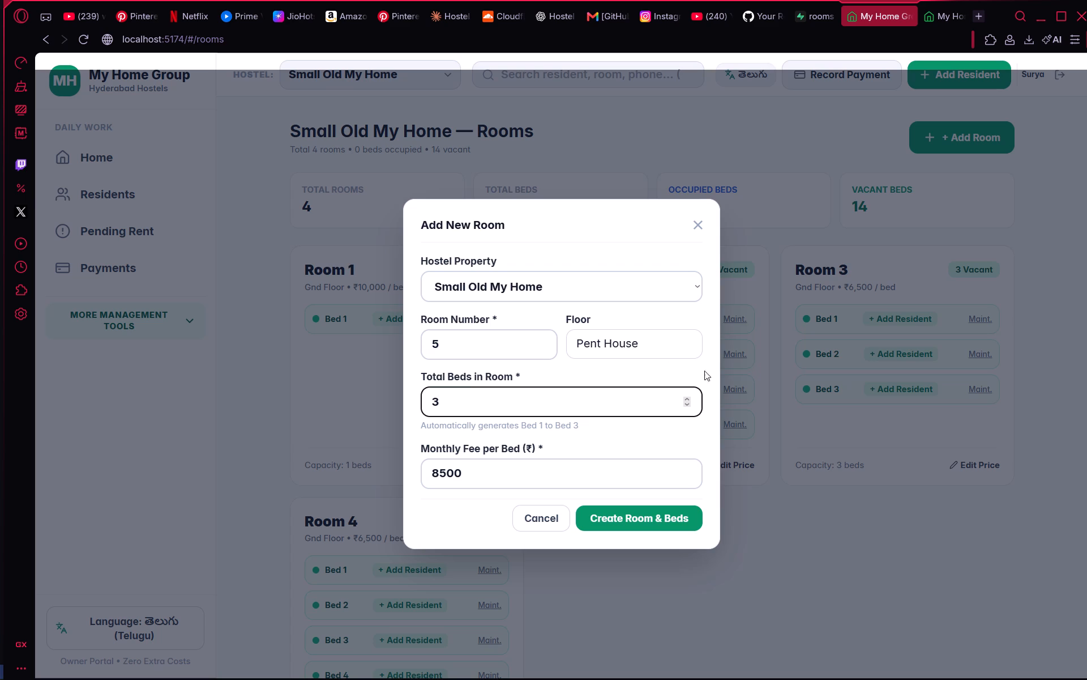
click(687, 398)
Set room 5's monthly fee per bed to 7000 and create the room with its beds.
click(530, 465)
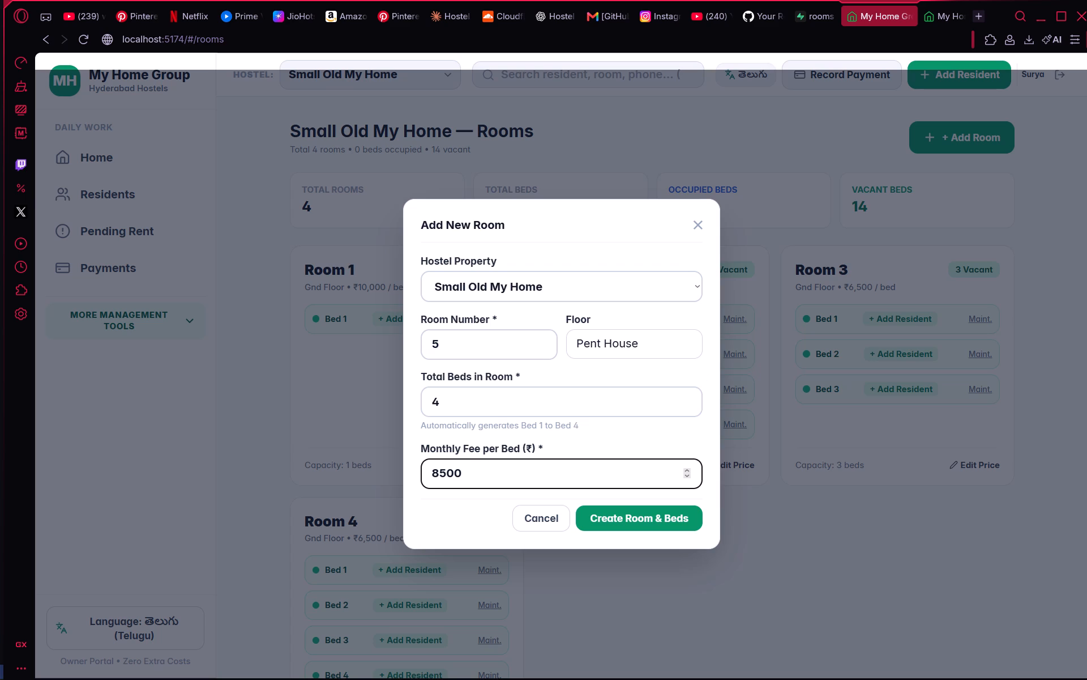
key(Right)
key(Left)
key(Right)
key(backslash)
key(BackSpace)
text(\\)
key(BackSpace)
key(BackSpace)
key(BackSpace)
key(BackSpace)
key(BackSpace)
key(BackSpace)
key(BackSpace)
key(BackSpace)
key(BackSpace)
key(Left)
key(7)
key(BackSpace)
text(700)
double_click(632, 520)
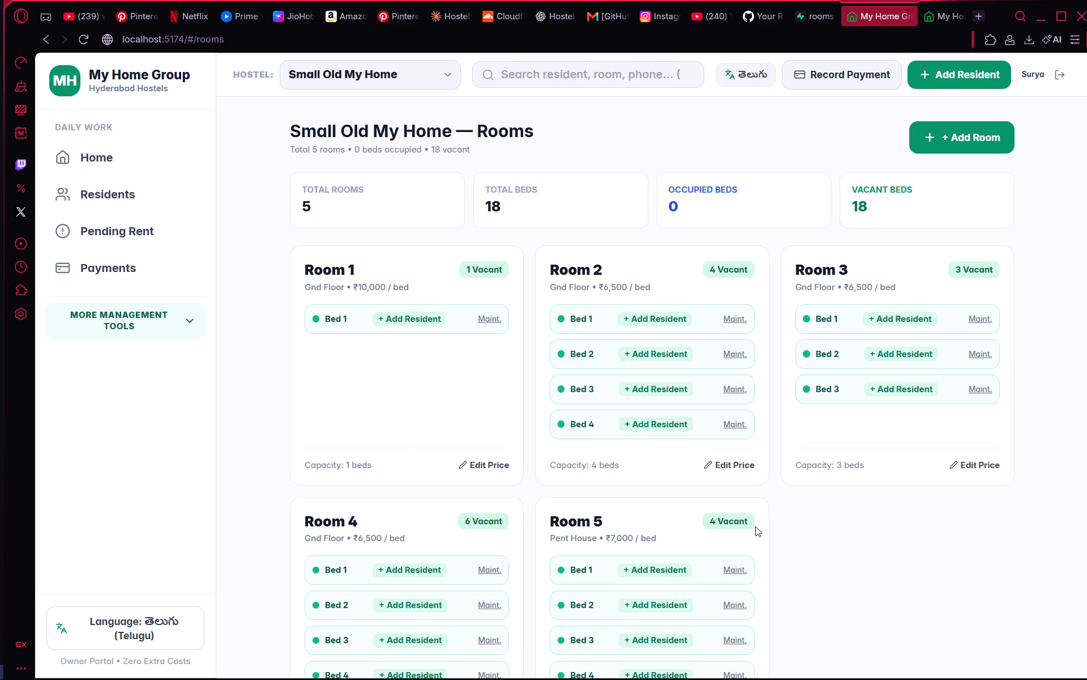
Start another Small Old My Home room numbered 6.
scroll(755, 526, down, 3)
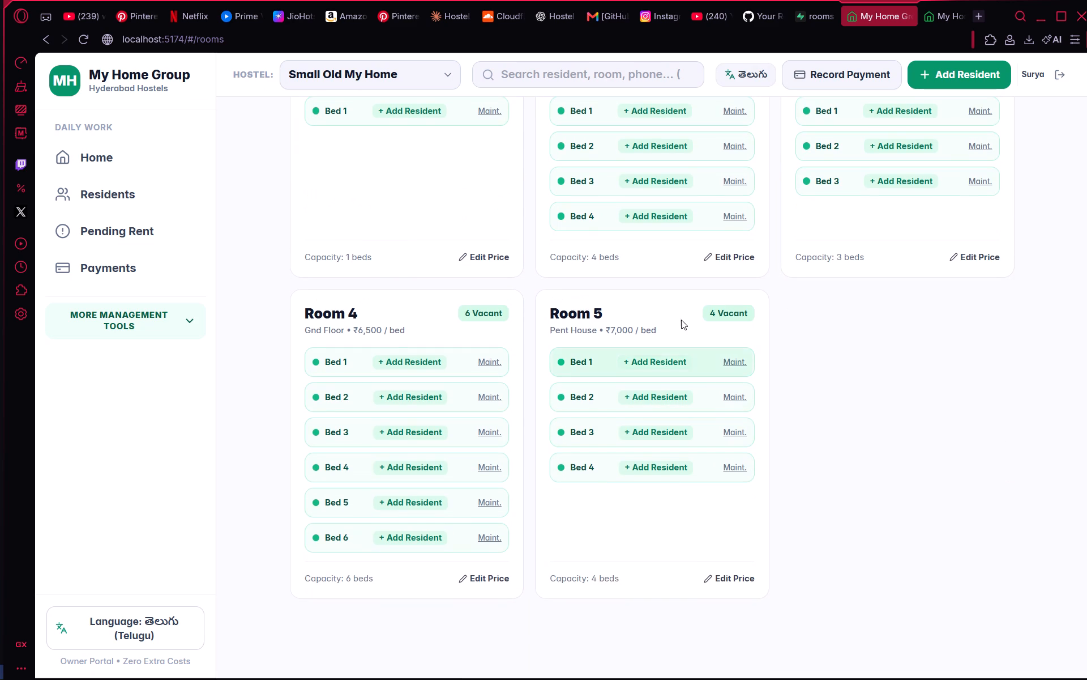
click(956, 69)
click(727, 101)
scroll(764, 132, up, 6)
click(943, 125)
click(470, 338)
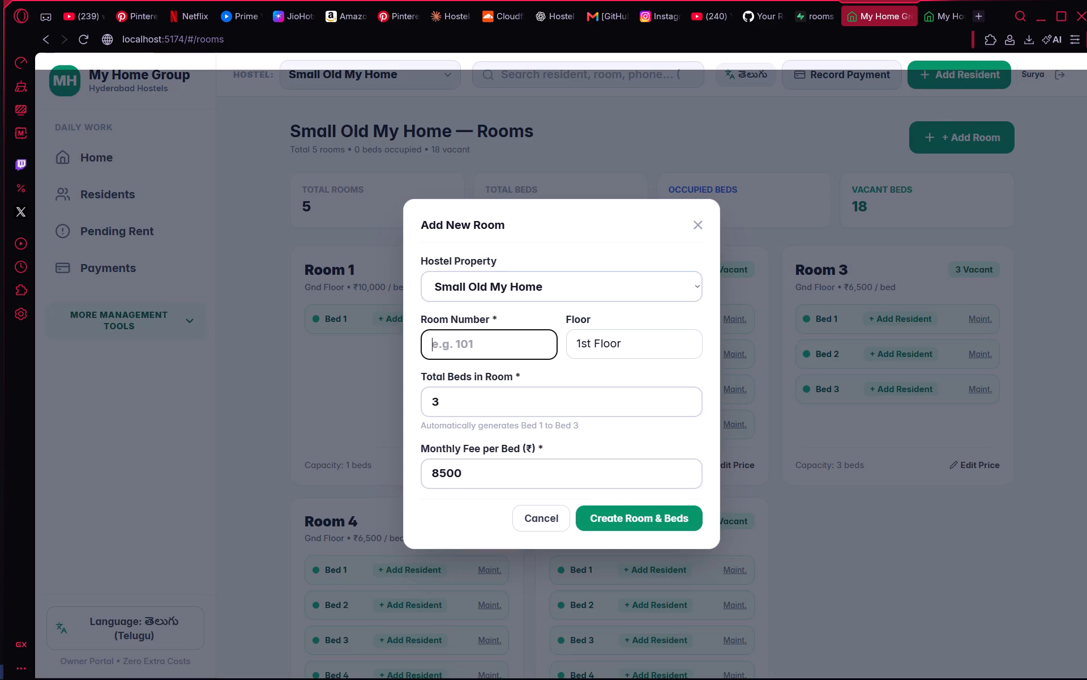
key(6)
Set room 6's floor to Pent House and its total beds to 4.
click(618, 351)
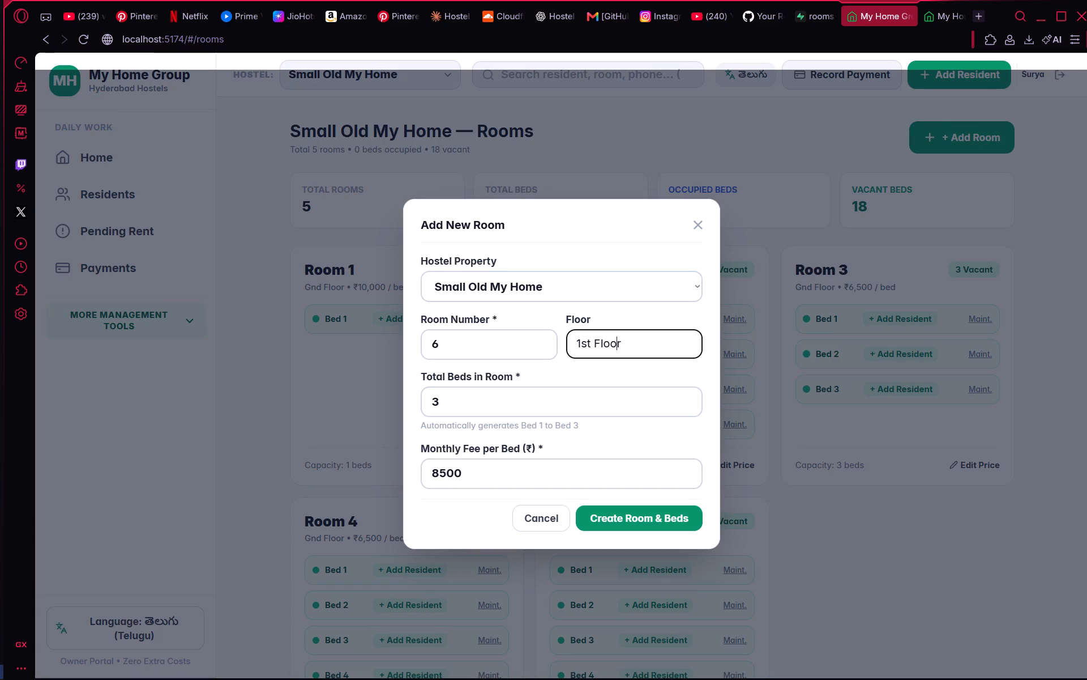
drag(629, 341, 526, 339)
key(BackSpace)
scroll(720, 358, up, 4)
scroll(720, 358, down, 8)
scroll(720, 358, up, 8)
text(Pent House)
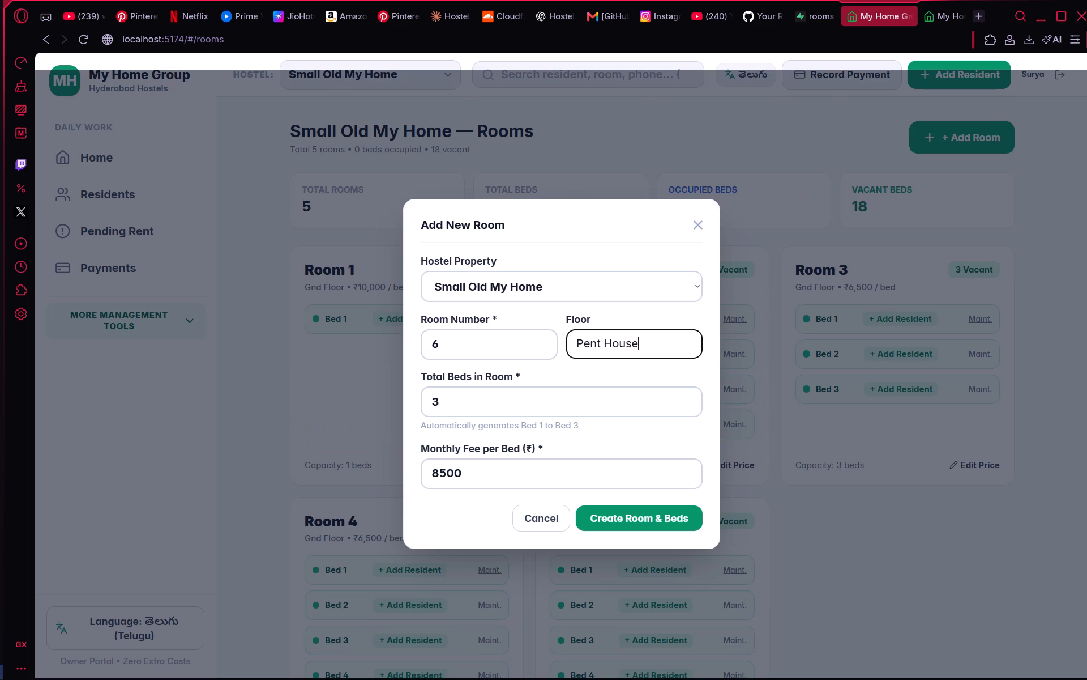
click(618, 397)
click(693, 398)
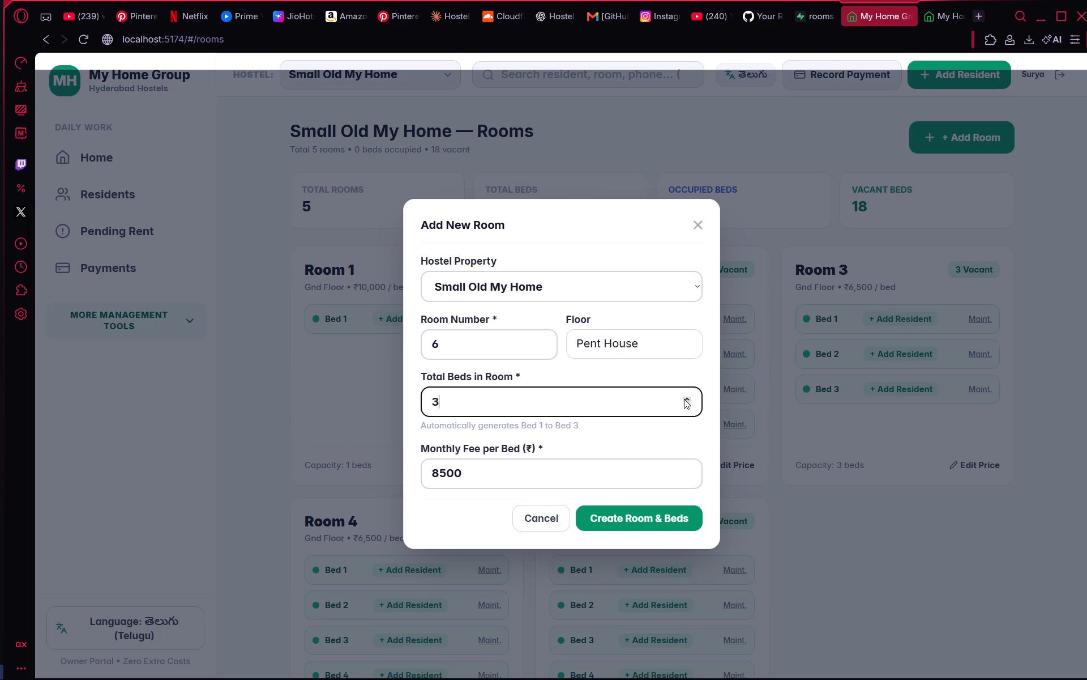
click(683, 399)
Set room 6's monthly fee per bed to 6000 and create the room with its beds.
click(545, 465)
key(BackSpace)
key(BackSpace)
key(BackSpace)
key(BackSpace)
key(BackSpace)
key(BackSpace)
key(BackSpace)
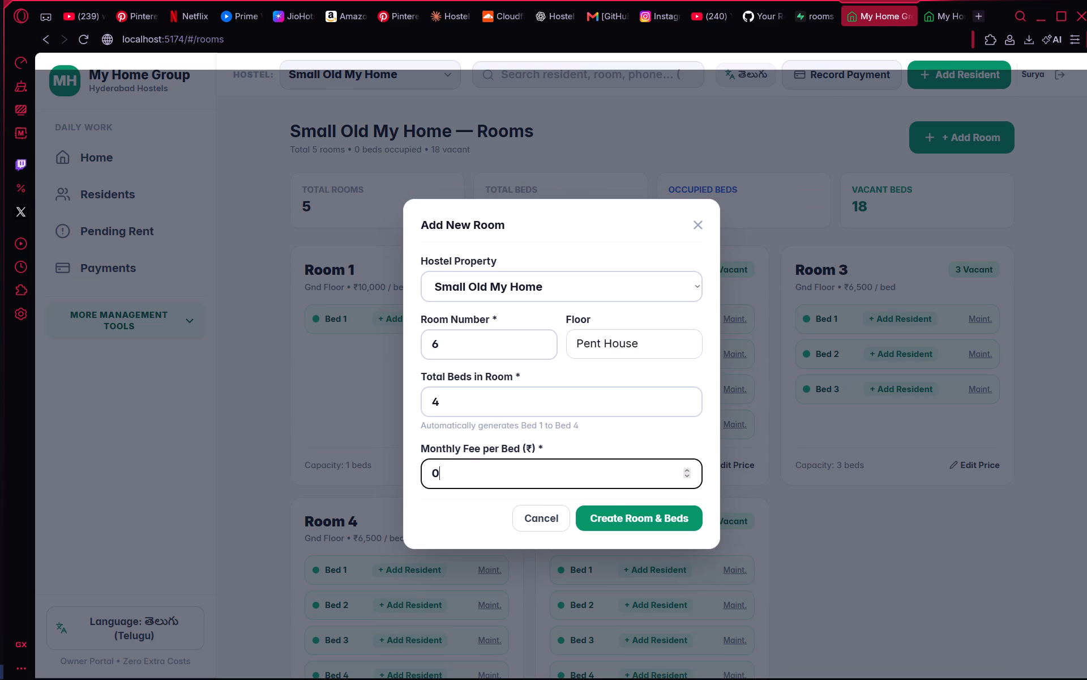
key(Left)
text(600)
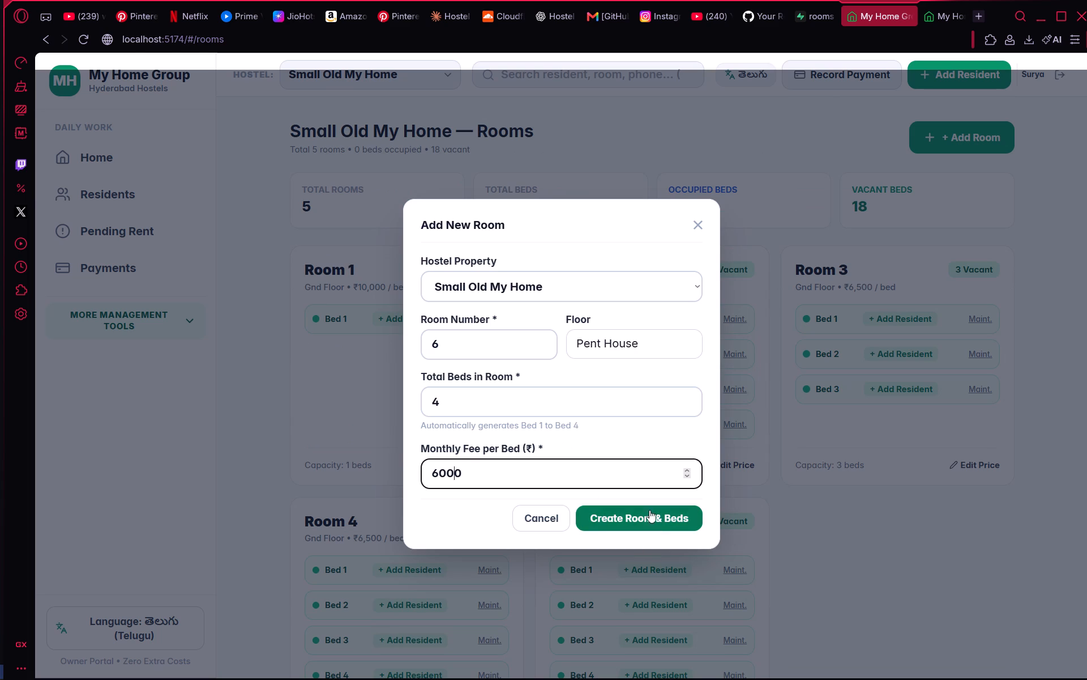
click(648, 512)
Edit room 6's monthly fee per bed to 7000, save the change and close the leftover new-room form.
scroll(853, 528, down, 5)
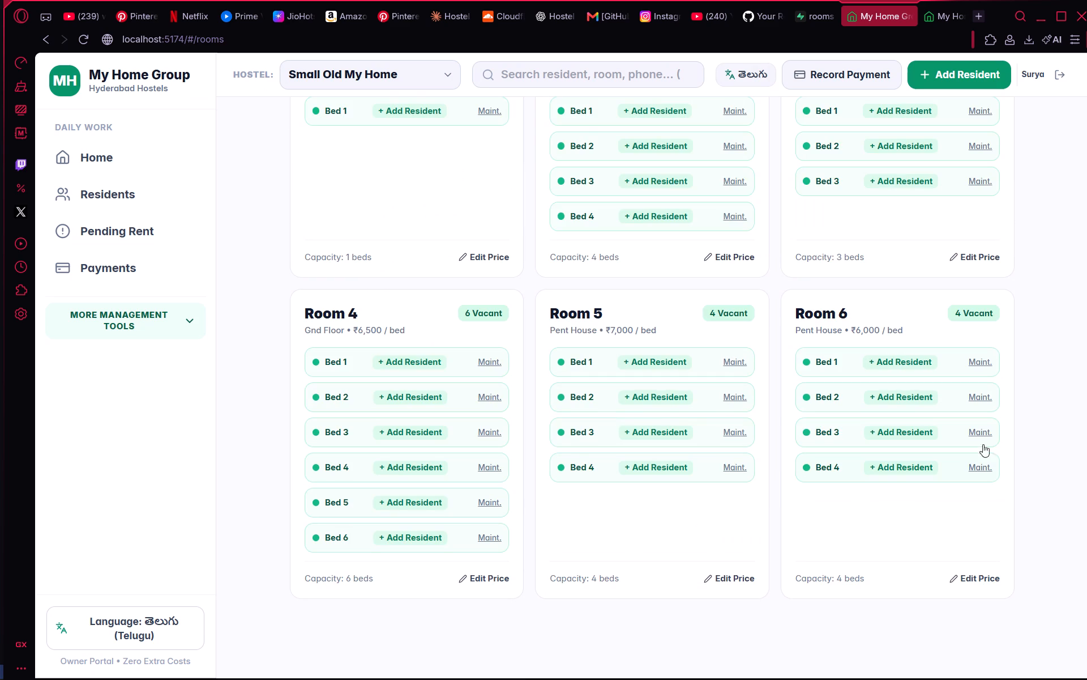
click(1022, 413)
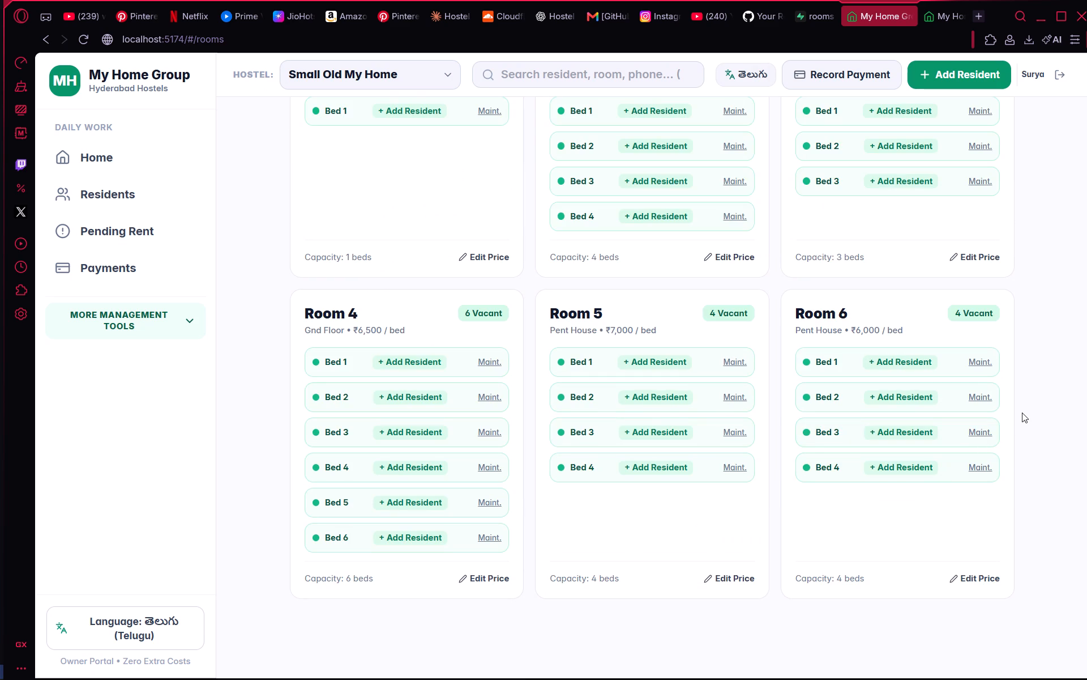
click(1022, 413)
drag(974, 584, 978, 562)
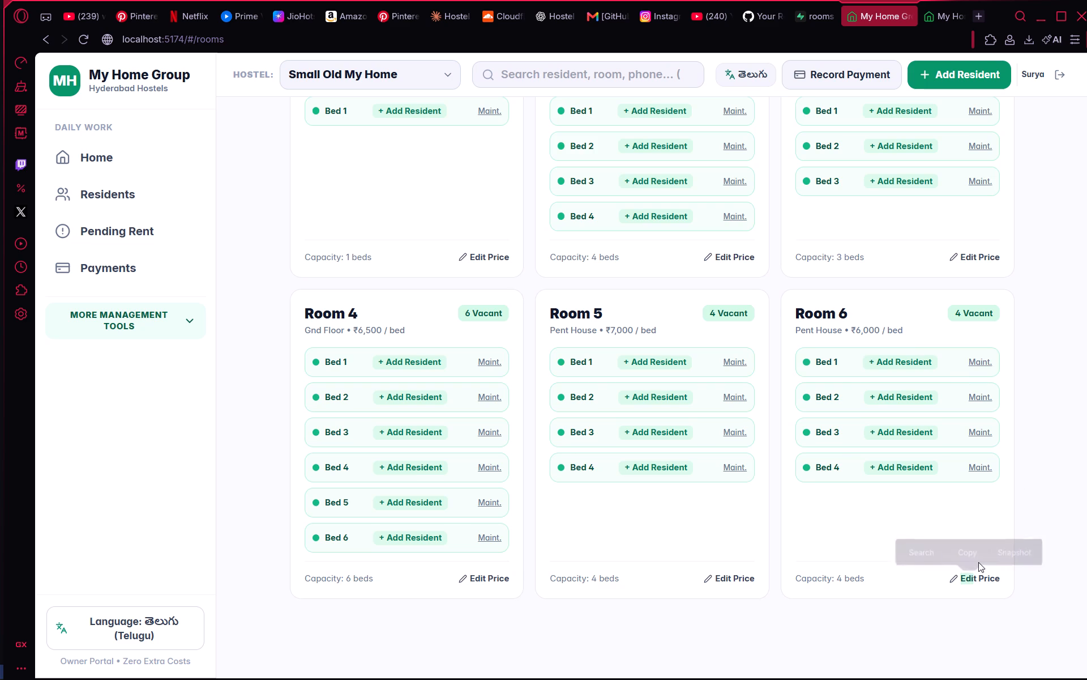
click(981, 575)
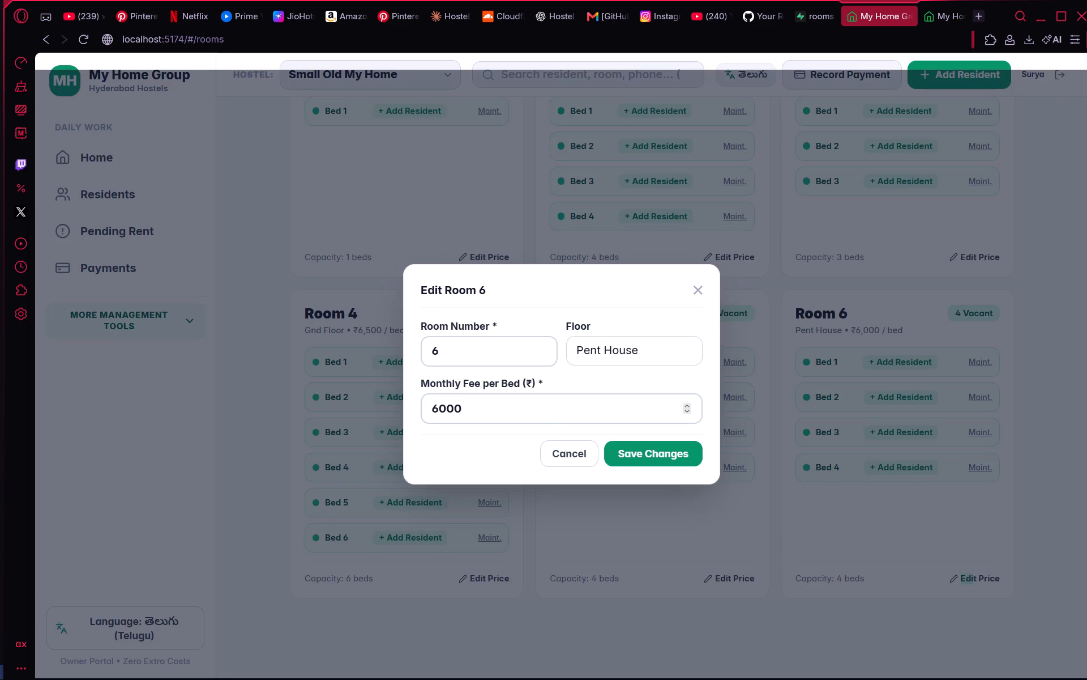
click(439, 412)
key(BackSpace)
key(7)
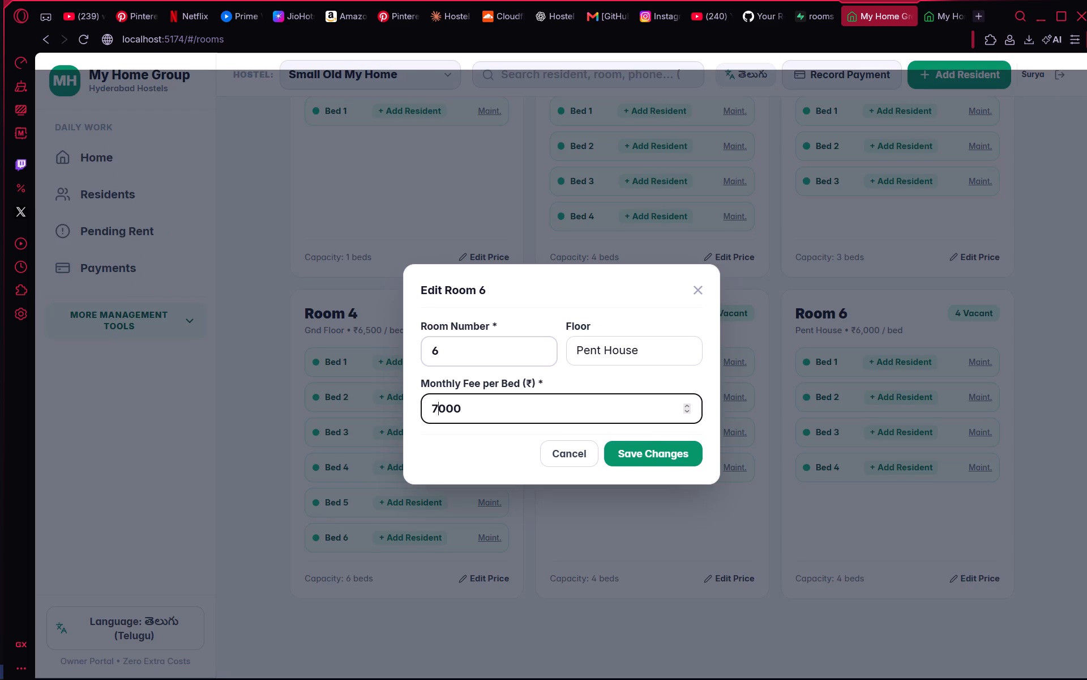
click(654, 450)
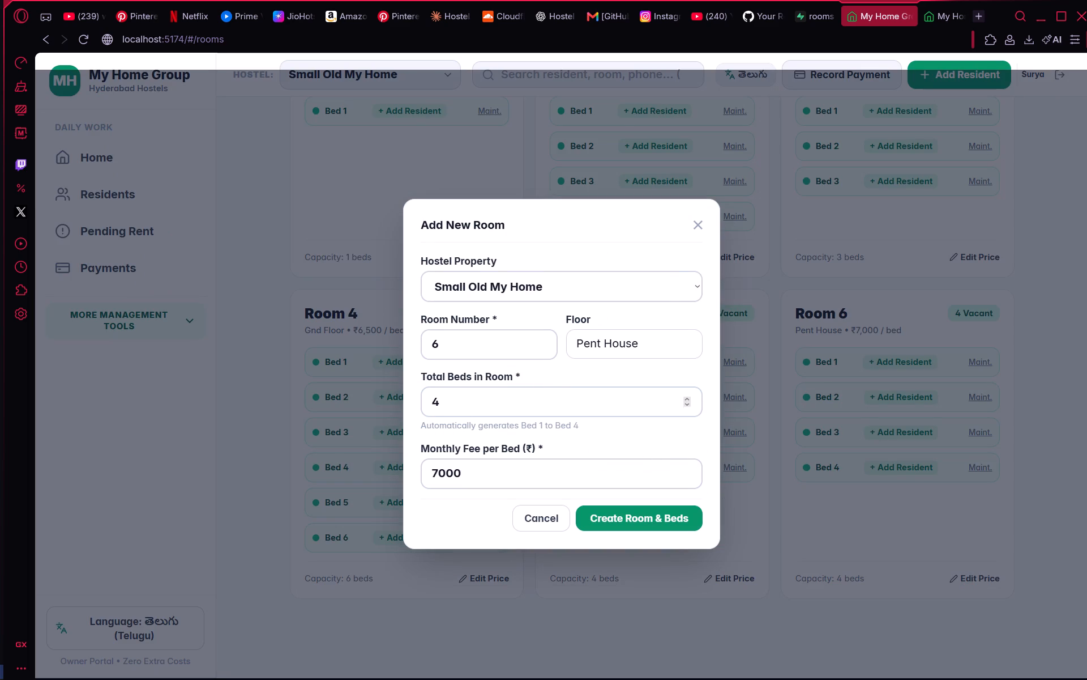
click(698, 228)
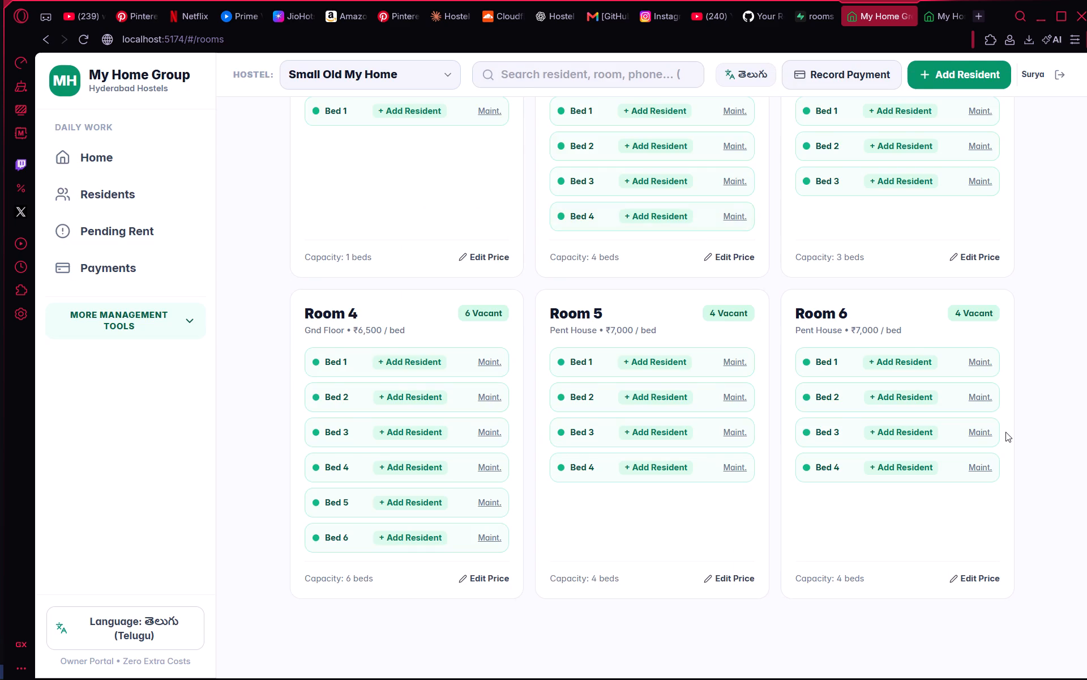
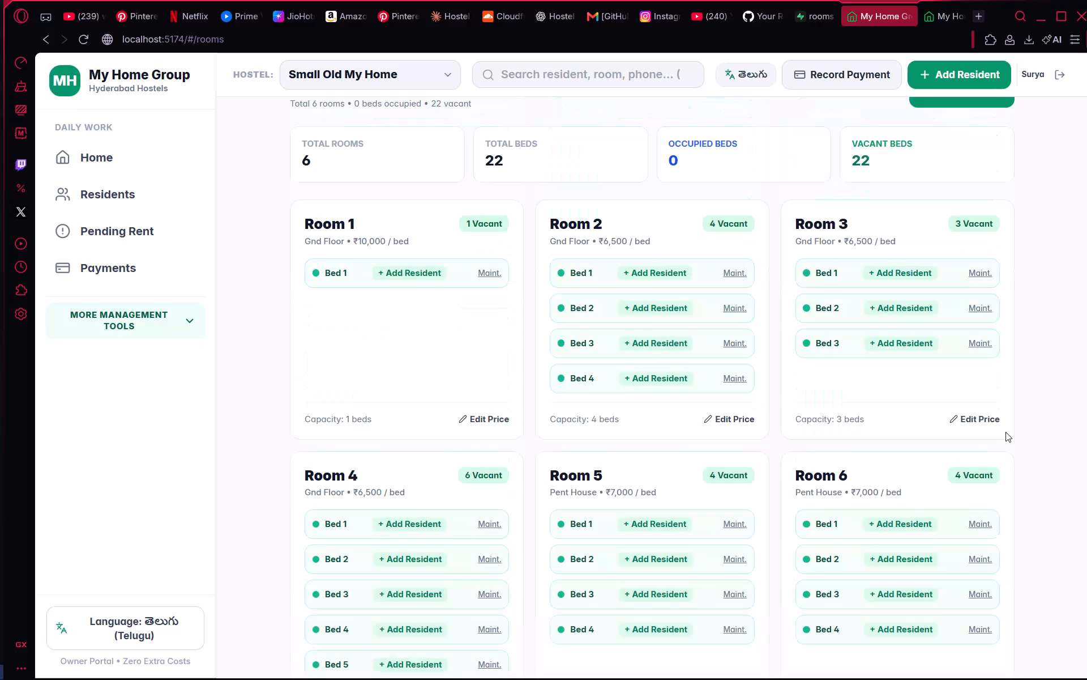
Look over the room lists of the My Home and New My Home hostels and return to Small Old My Home.
scroll(1005, 432, up, 11)
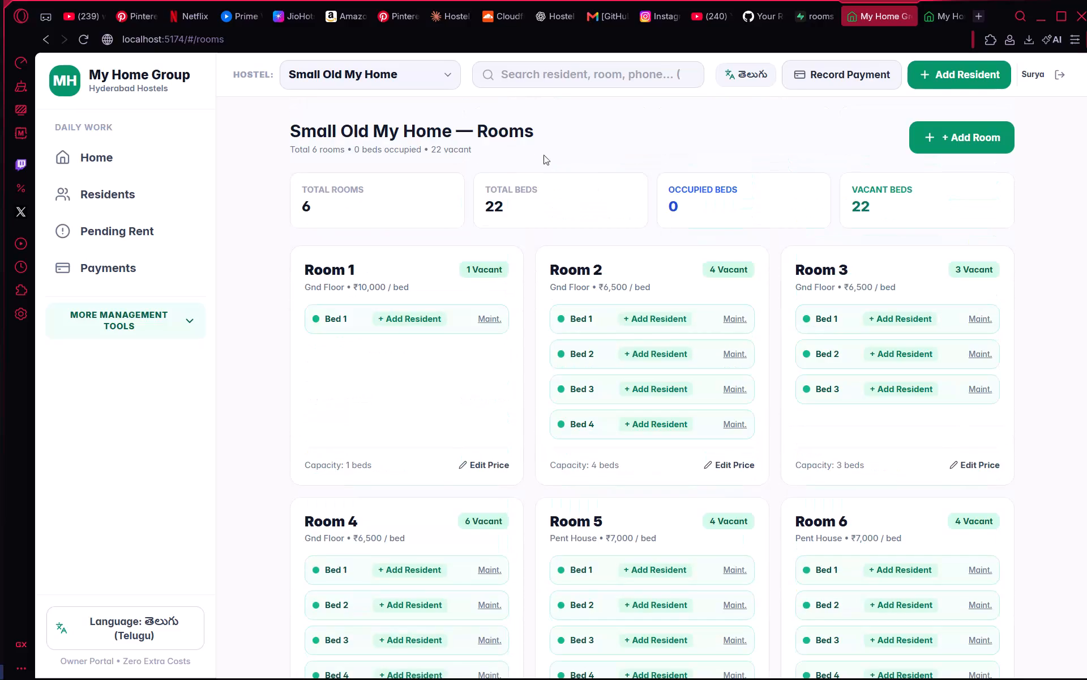
click(380, 65)
click(371, 78)
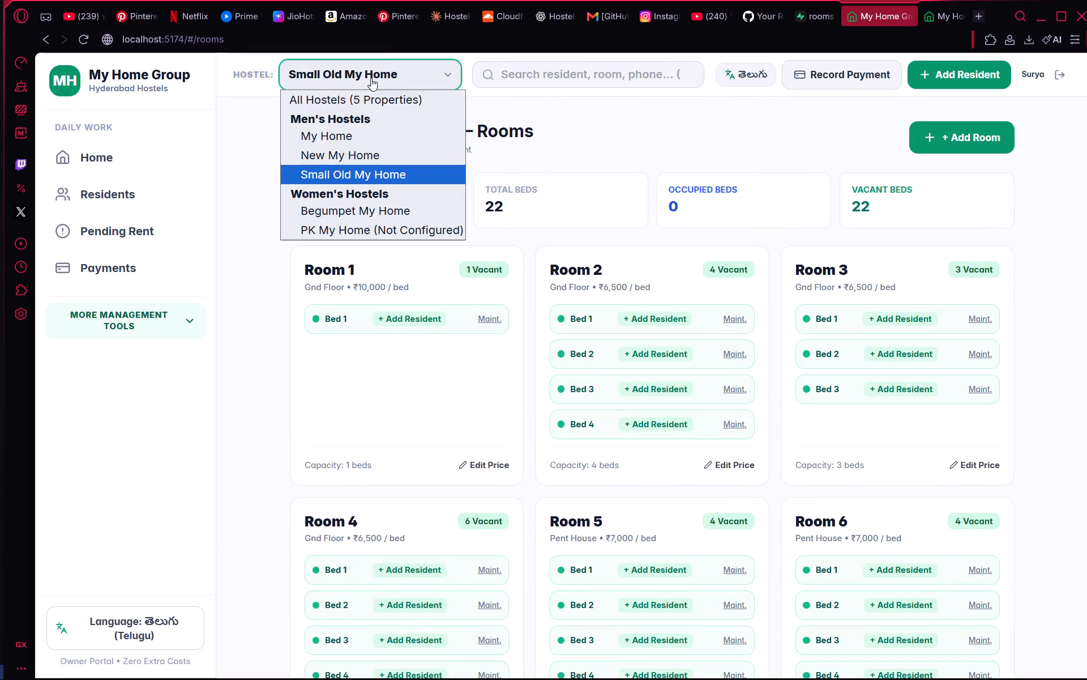
click(348, 138)
scroll(557, 243, down, 12)
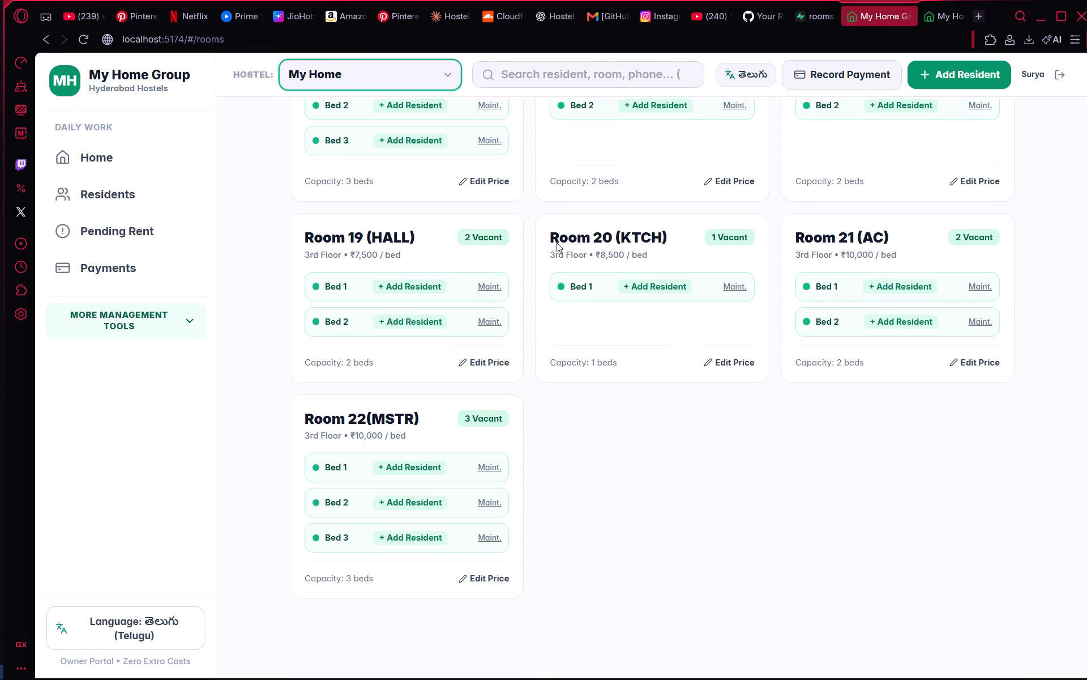
click(398, 78)
click(359, 155)
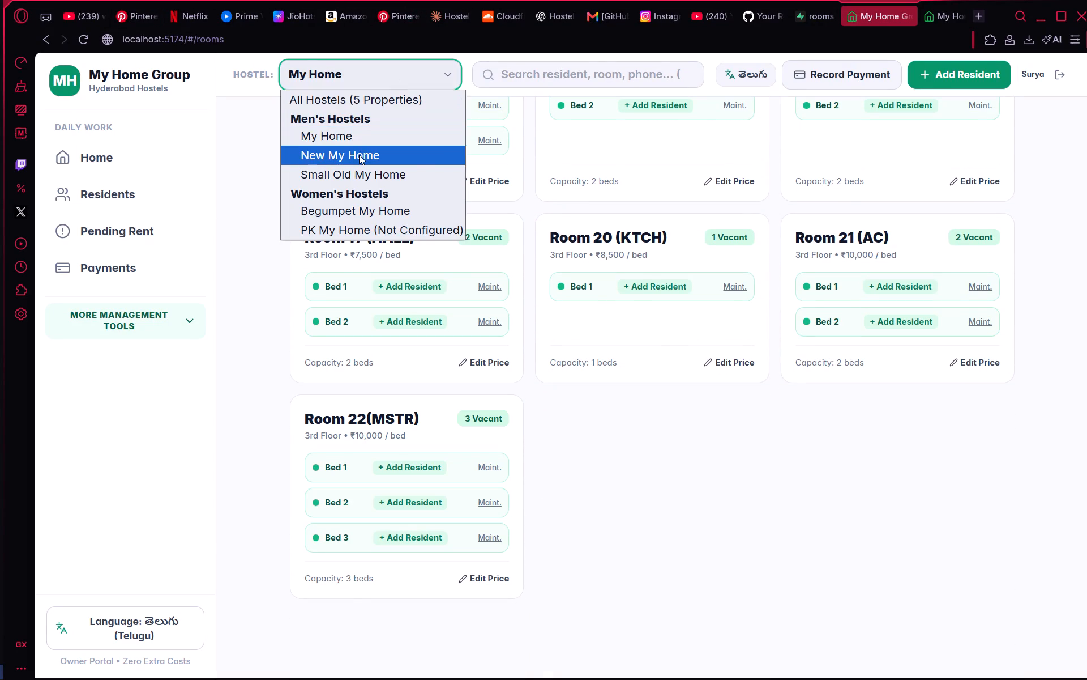
scroll(474, 194, down, 2)
click(388, 83)
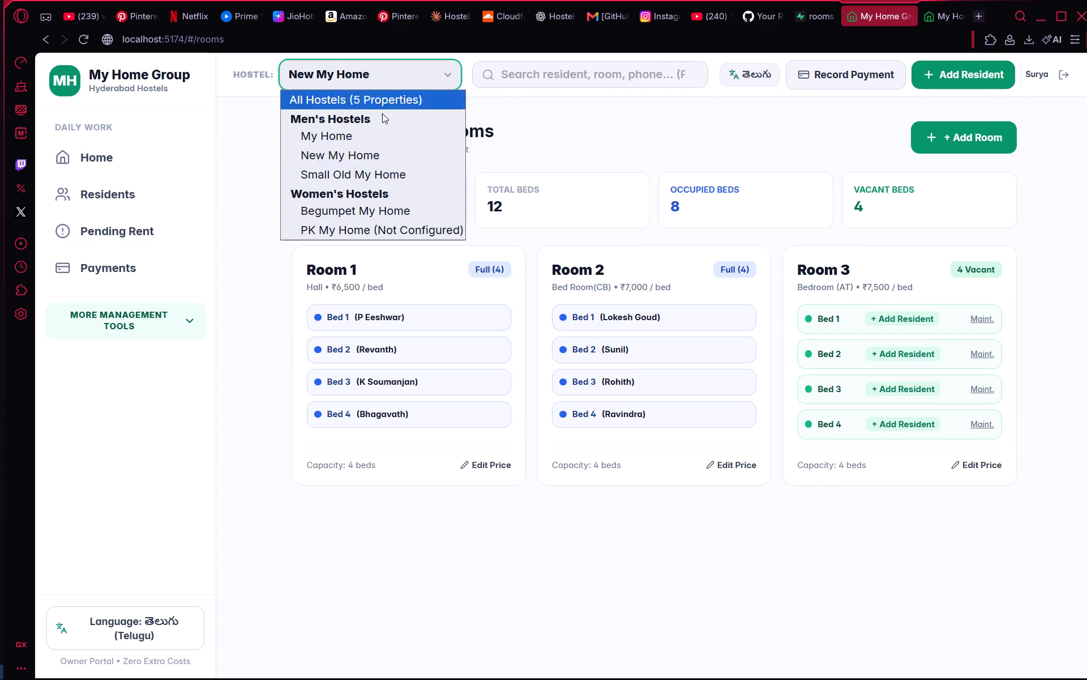
click(371, 178)
Switch the rooms page to the Begumpet My Home hostel.
click(397, 67)
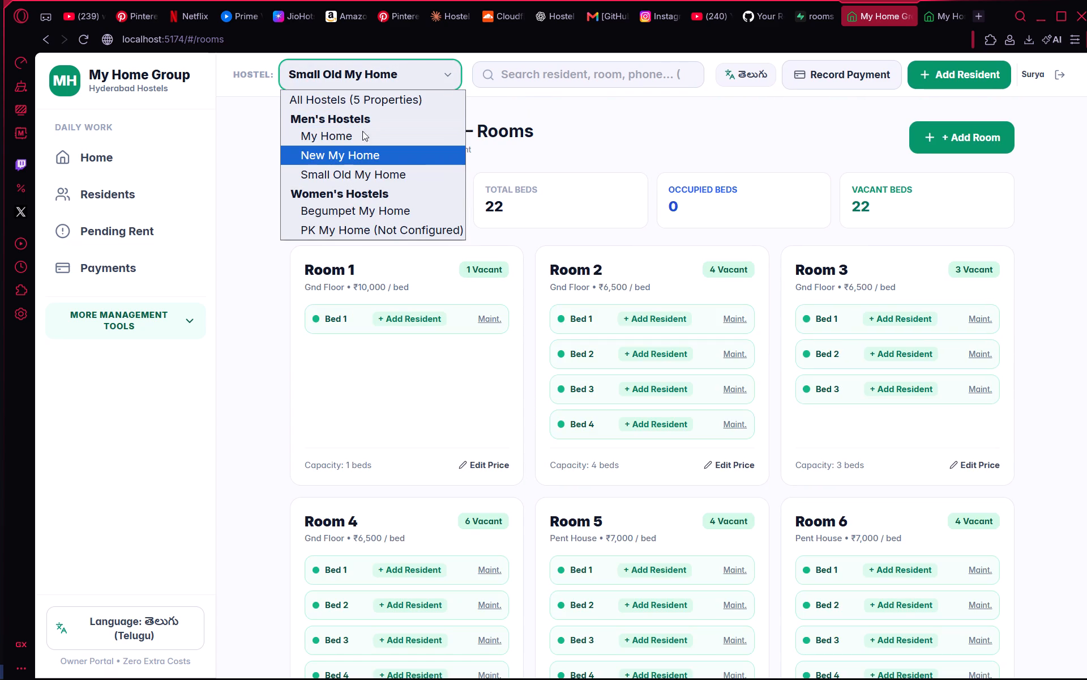
click(388, 83)
click(388, 83)
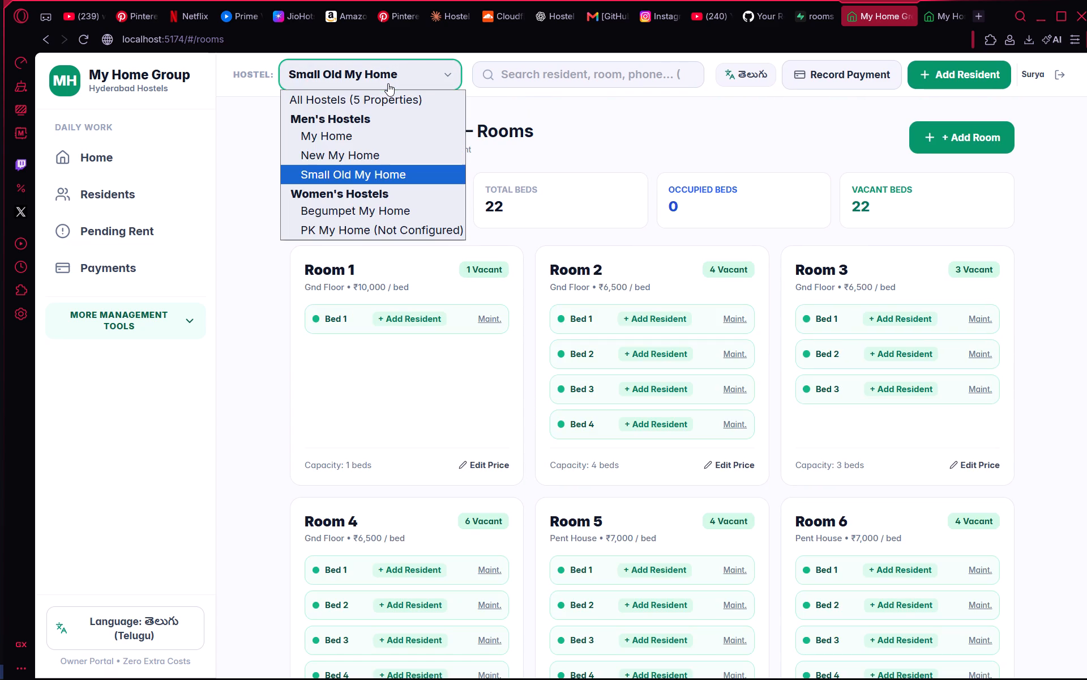
double_click(388, 83)
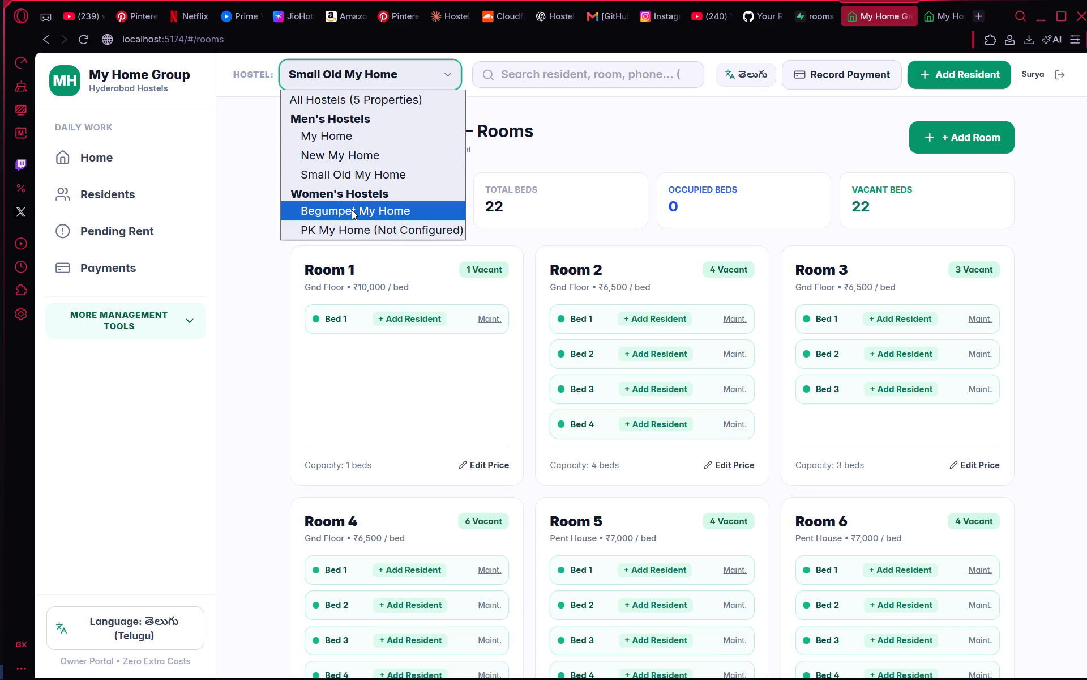
click(352, 210)
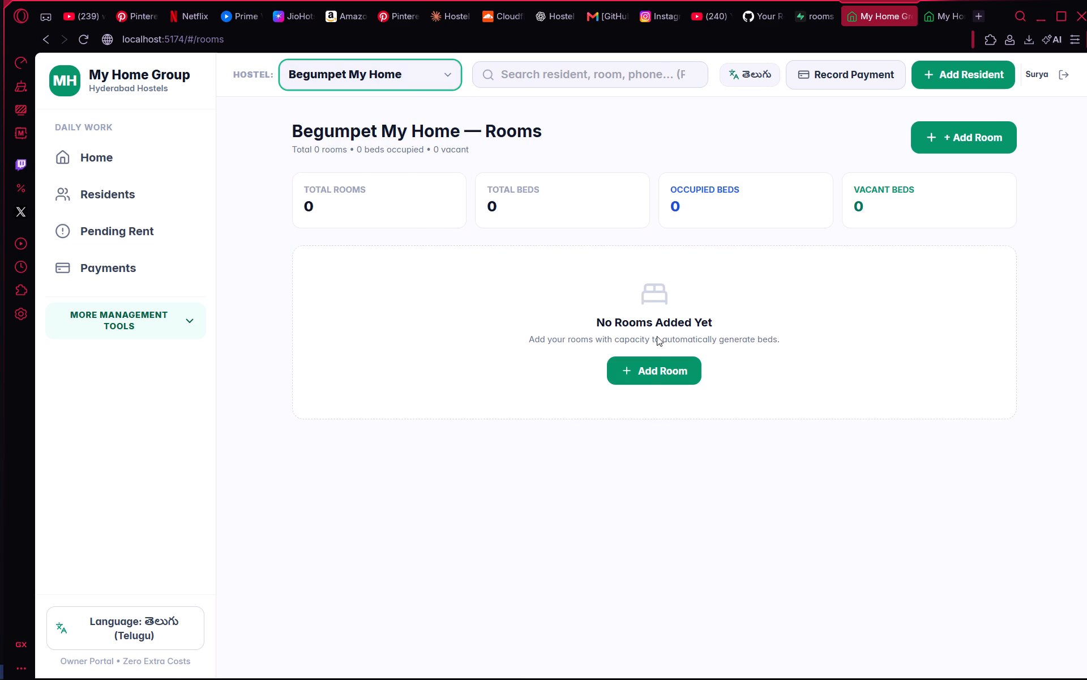
Start a new Begumpet My Home room numbered 1 and set its floor to Gnd Floor.
click(649, 371)
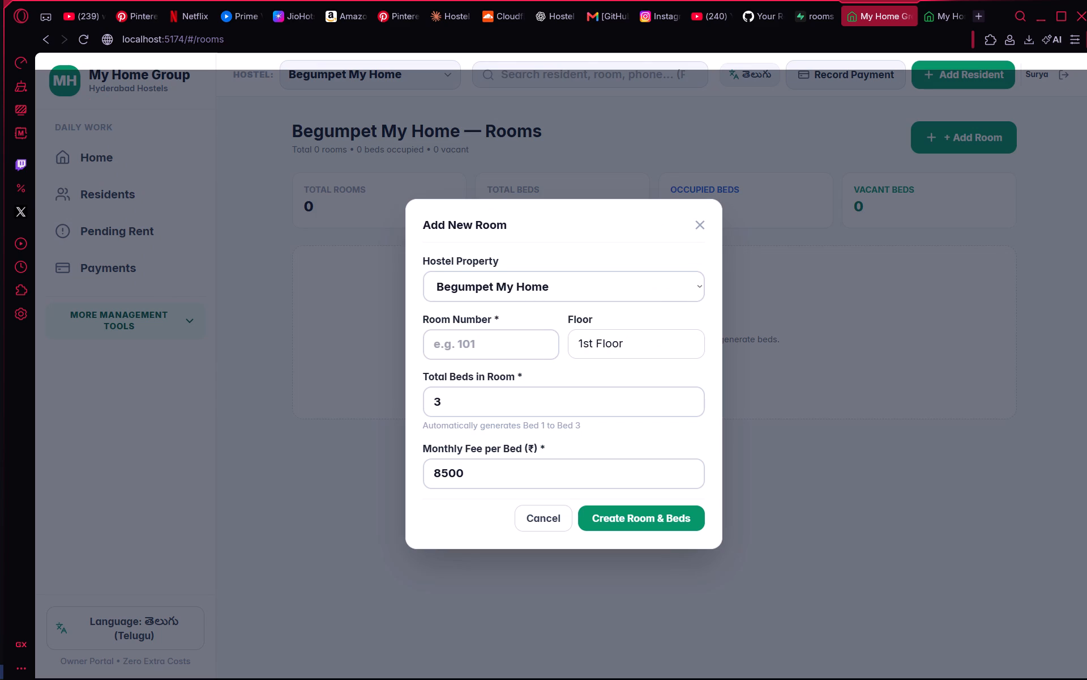
click(512, 343)
key(1)
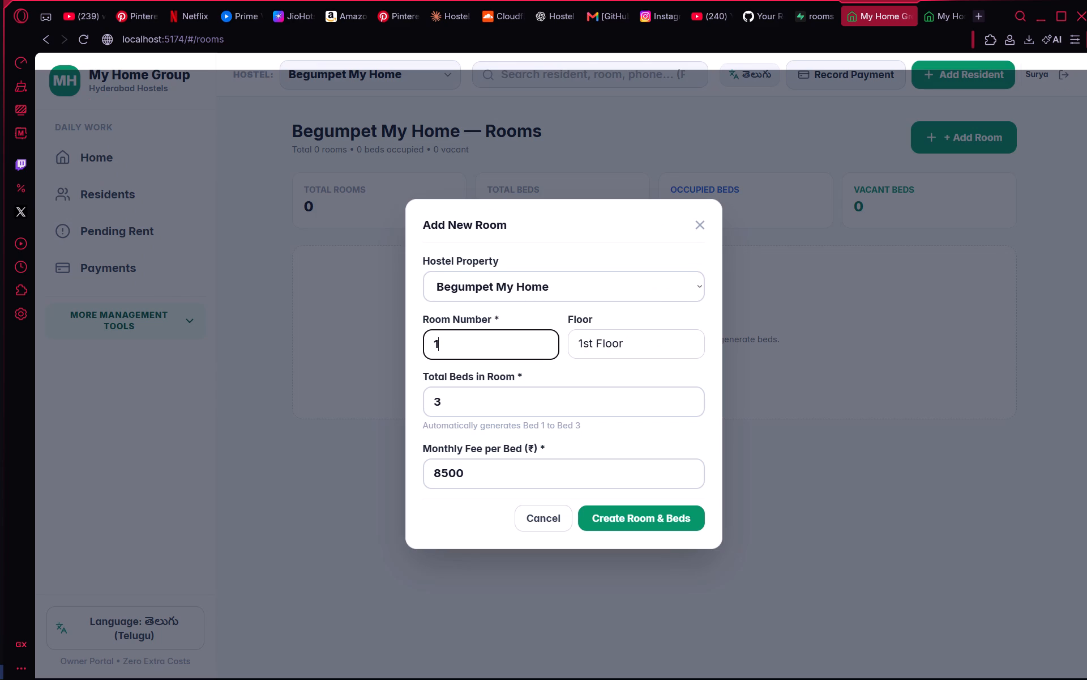
click(590, 343)
key(Right)
key(BackSpace)
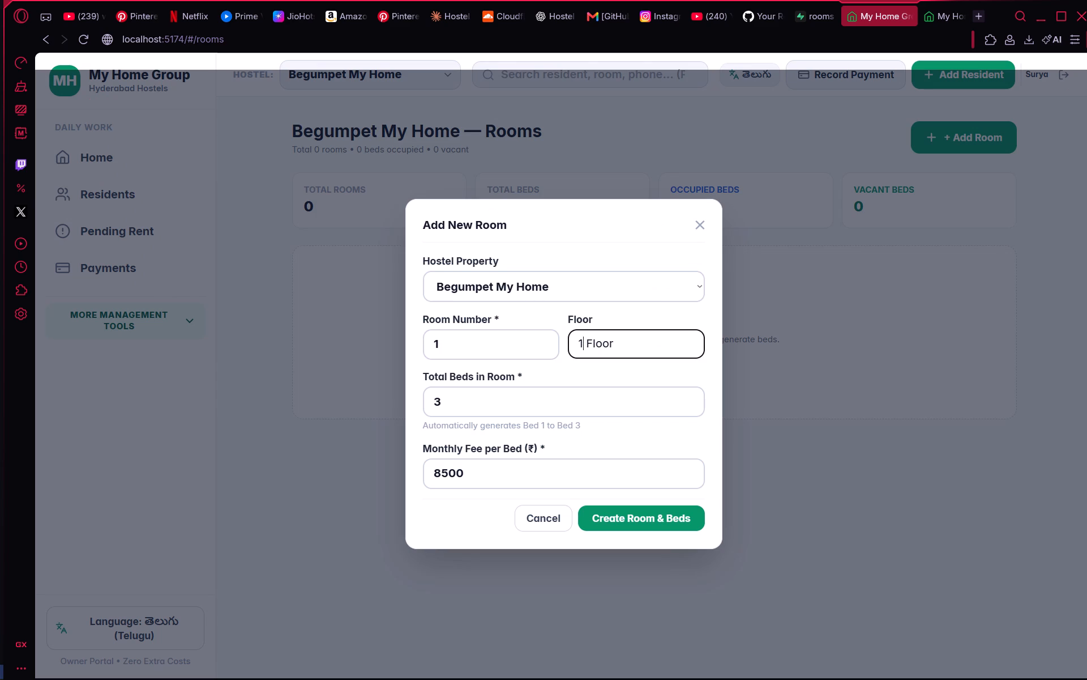
key(BackSpace)
key(BackSpace)
text(Gnd)
Set room 1's total beds to 1 and monthly fee per bed to 8000, and create the room with its beds.
click(500, 392)
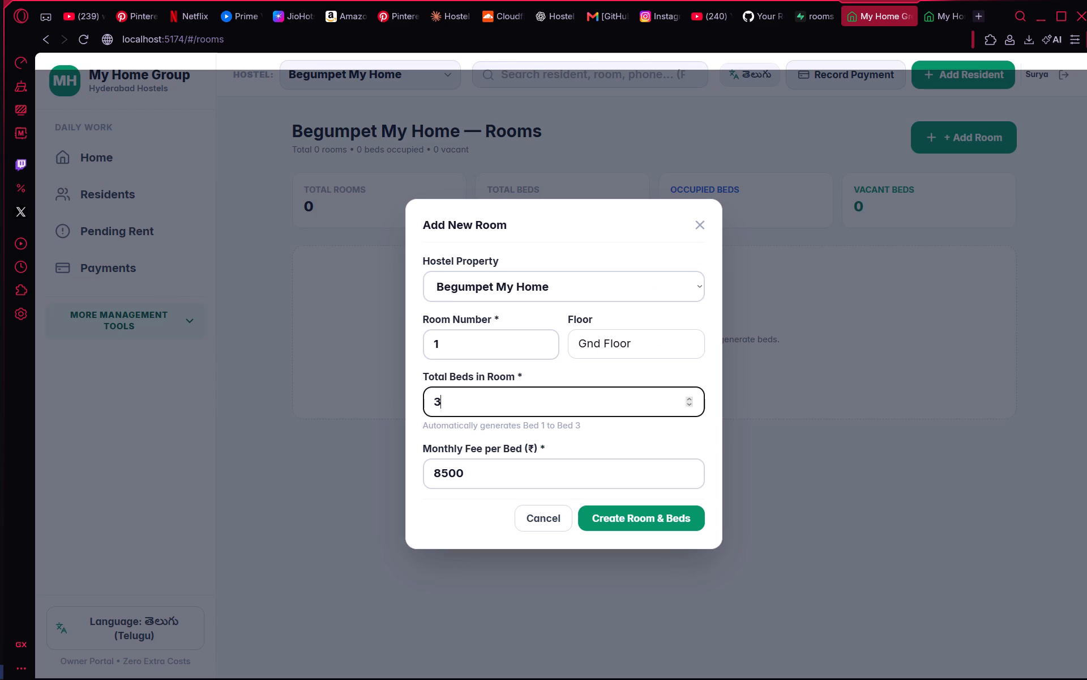
key(BackSpace)
click(494, 466)
key(BackSpace)
key(BackSpace)
key(BackSpace)
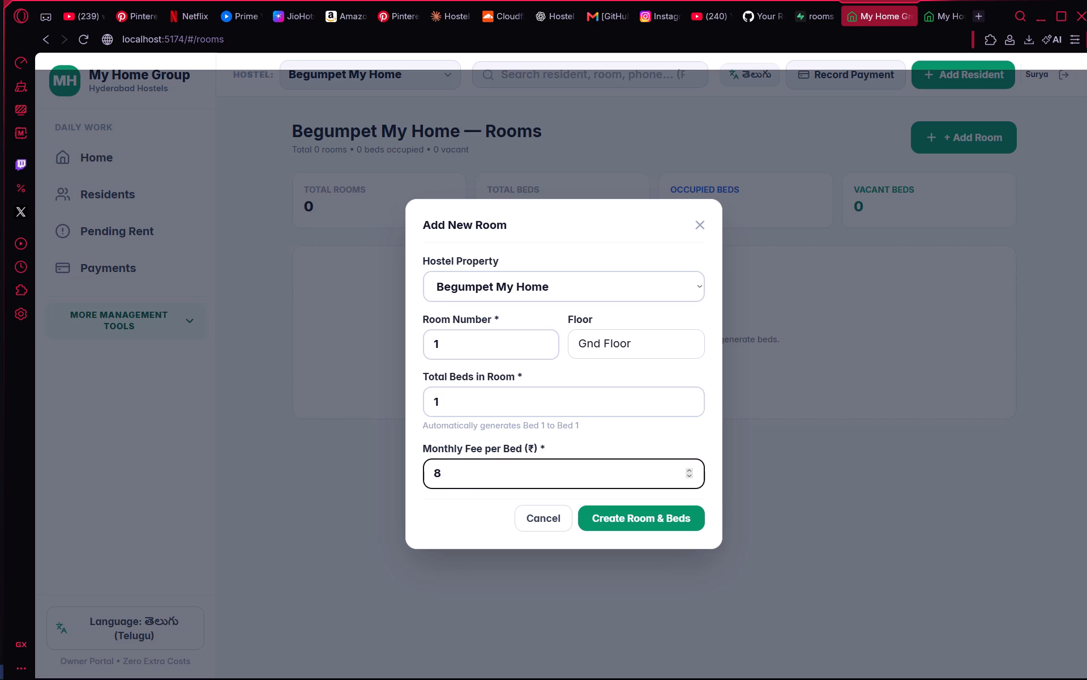
text(000)
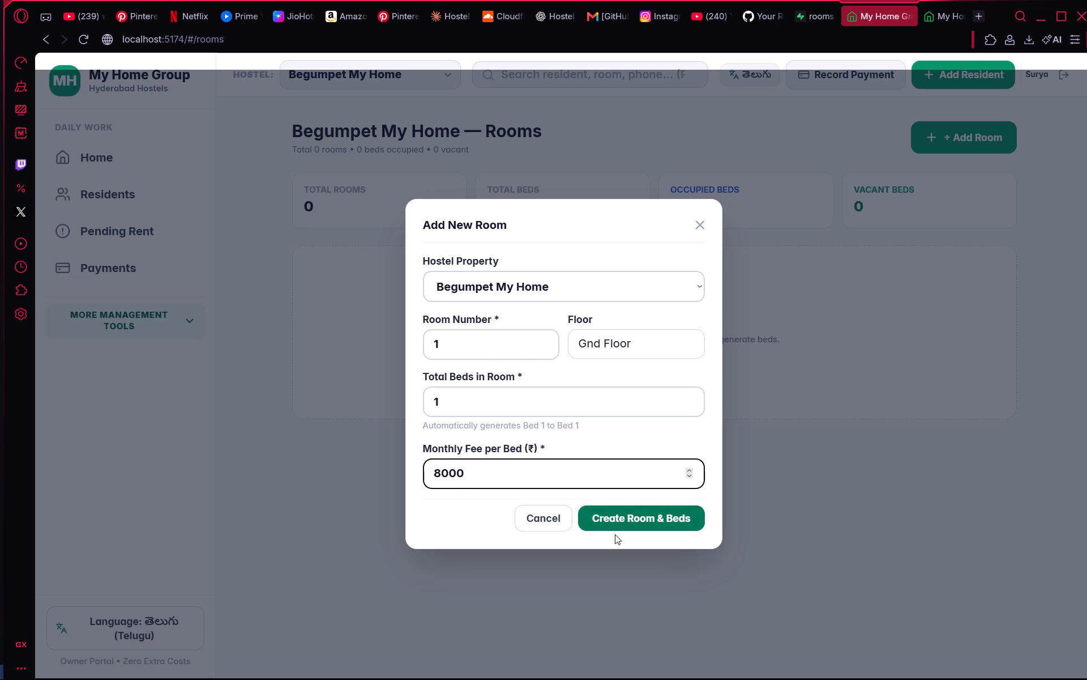
click(619, 525)
Start another Begumpet My Home room numbered 2 and set its floor to Gnd Floor.
click(947, 139)
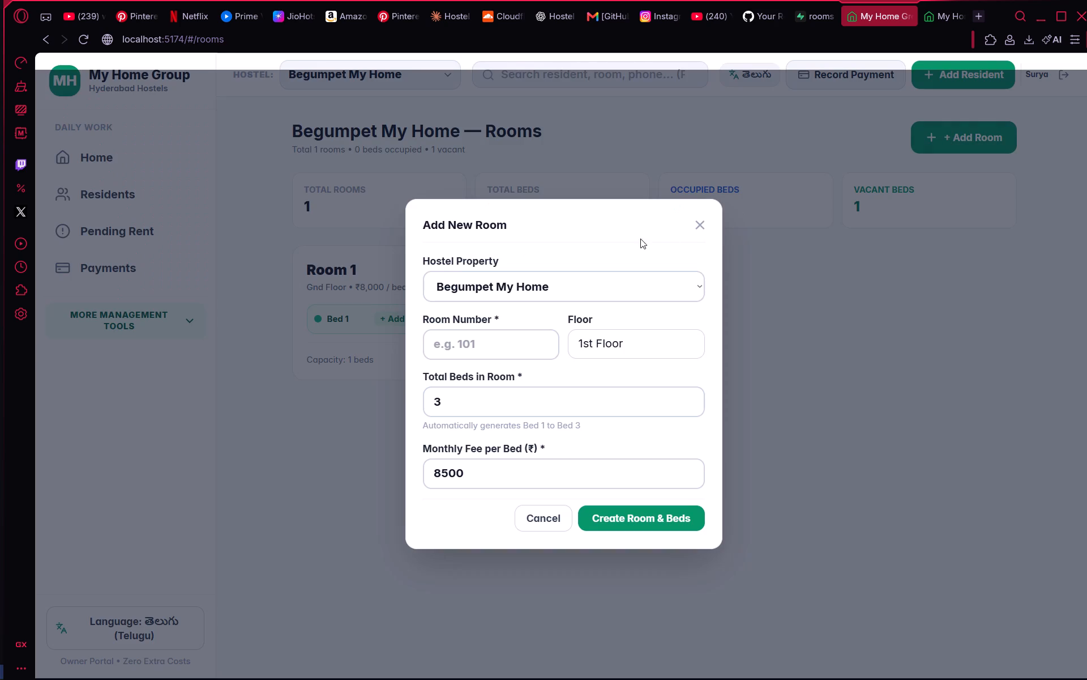
click(506, 339)
key(2)
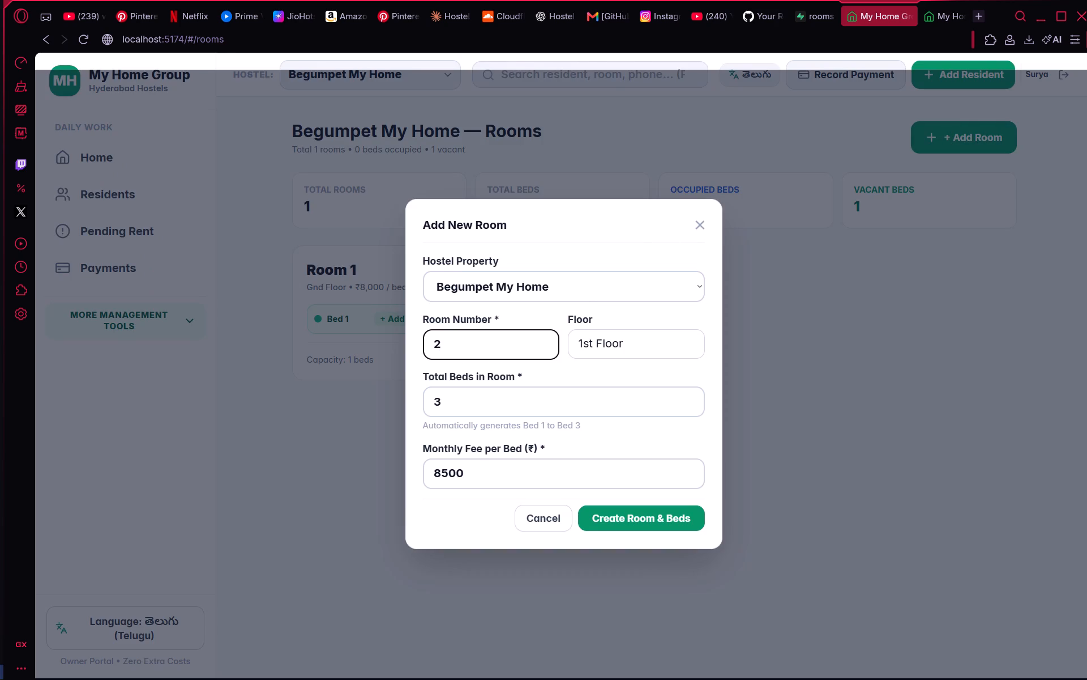
click(595, 346)
key(Left)
key(Left)
key(Right)
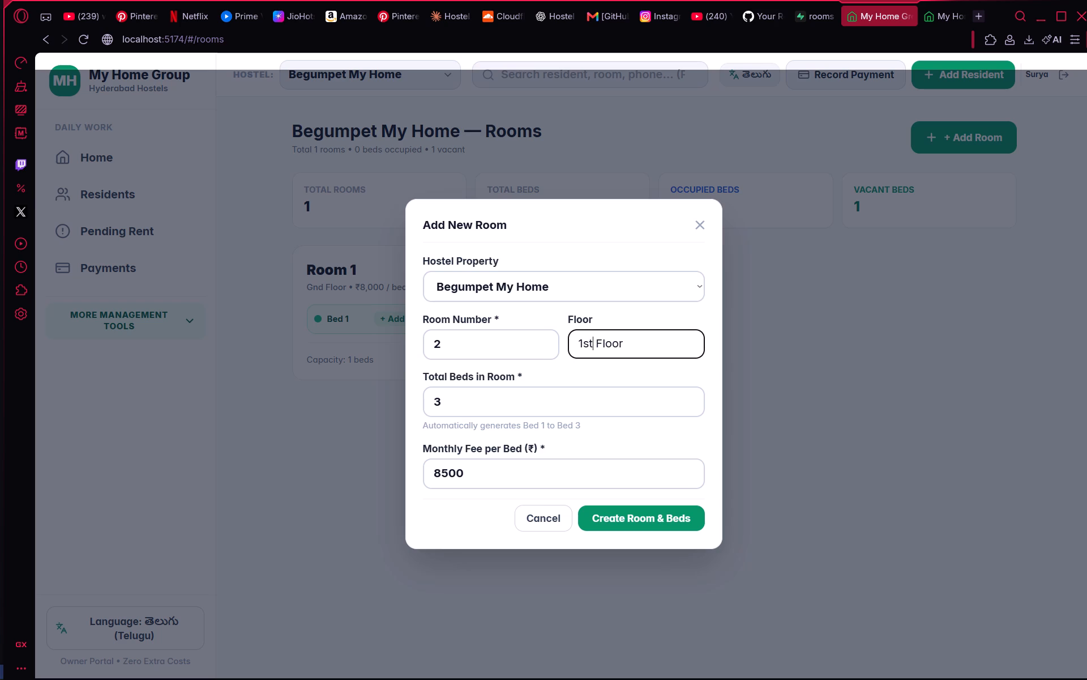
key(BackSpace)
key(BackSpace)
key(BackSpace)
text(Gnd)
Set room 2's monthly fee per bed to 7000 and create the room with its beds.
click(486, 483)
key(BackSpace)
key(BackSpace)
key(BackSpace)
key(BackSpace)
key(BackSpace)
key(BackSpace)
key(BackSpace)
key(BackSpace)
key(Left)
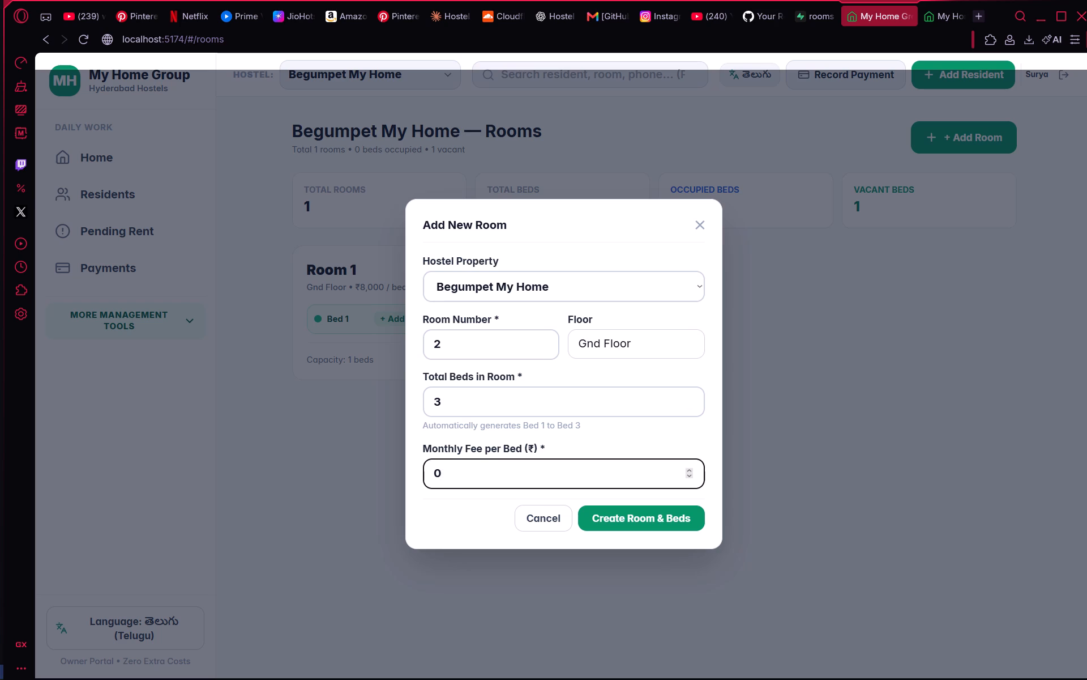
text(700)
click(629, 511)
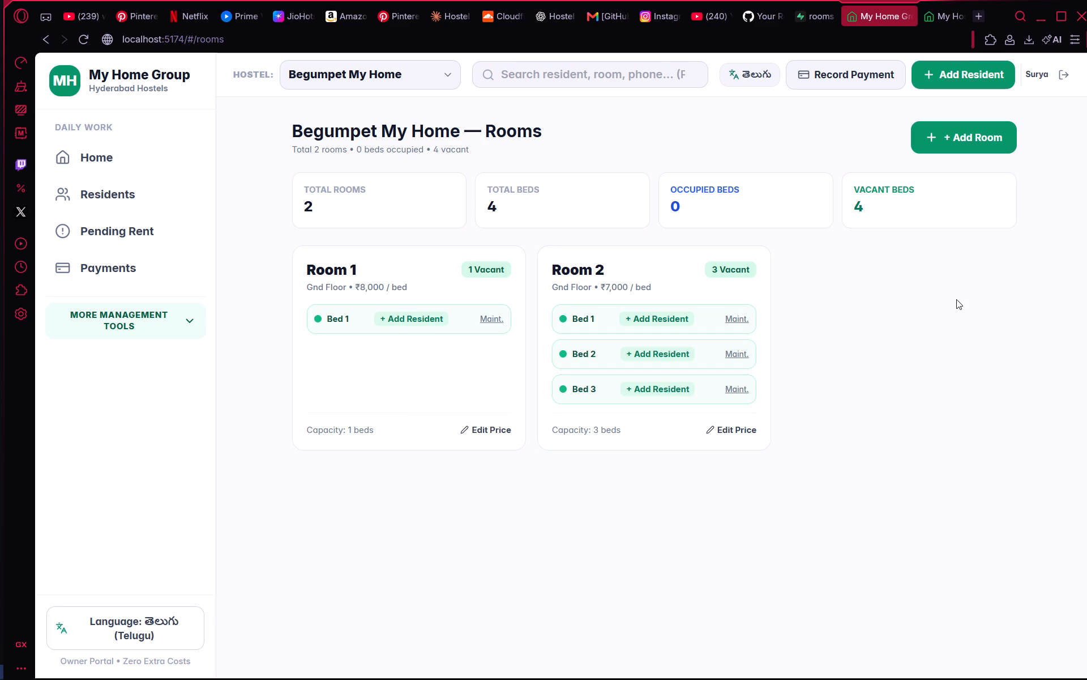
click(956, 299)
Start another Begumpet My Home room numbered 3.
click(958, 152)
click(483, 334)
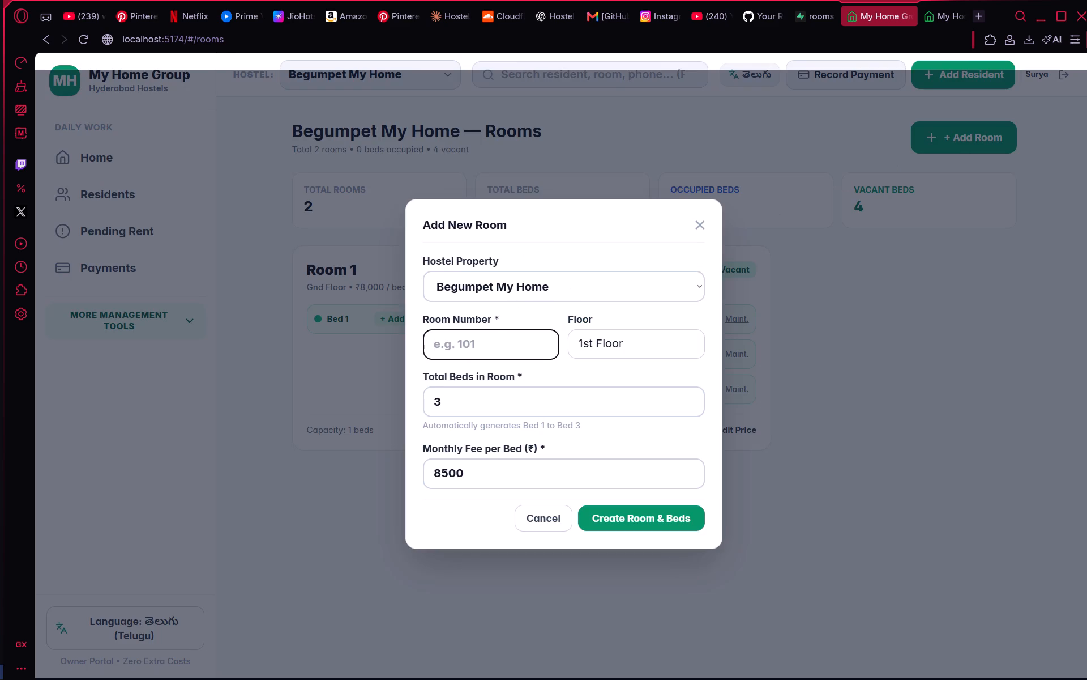
key(3)
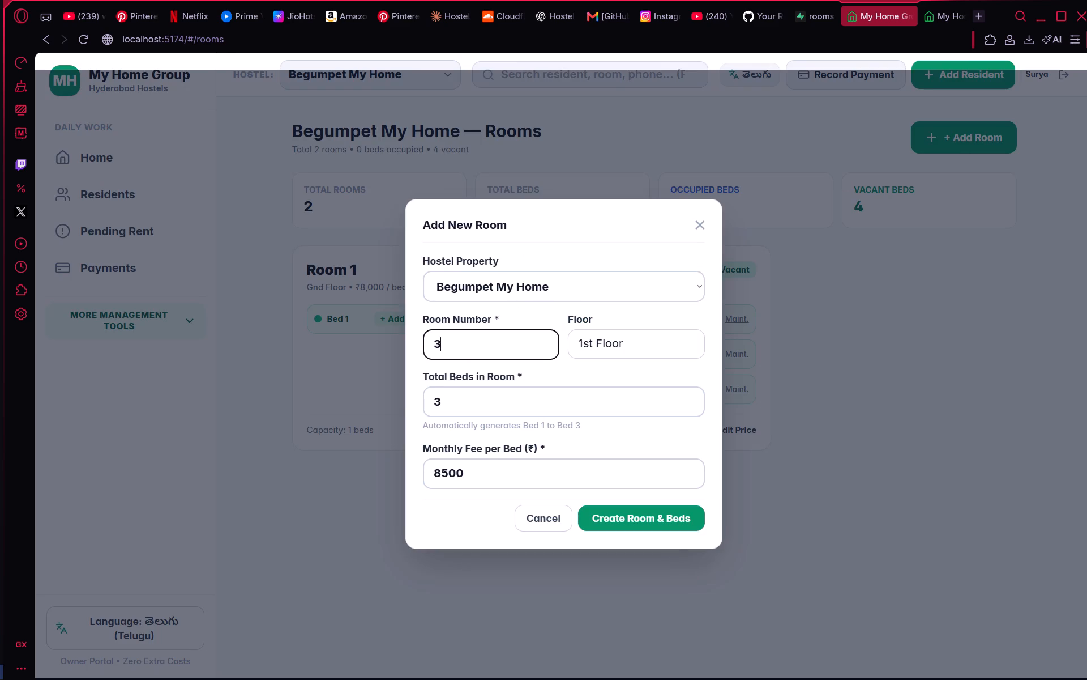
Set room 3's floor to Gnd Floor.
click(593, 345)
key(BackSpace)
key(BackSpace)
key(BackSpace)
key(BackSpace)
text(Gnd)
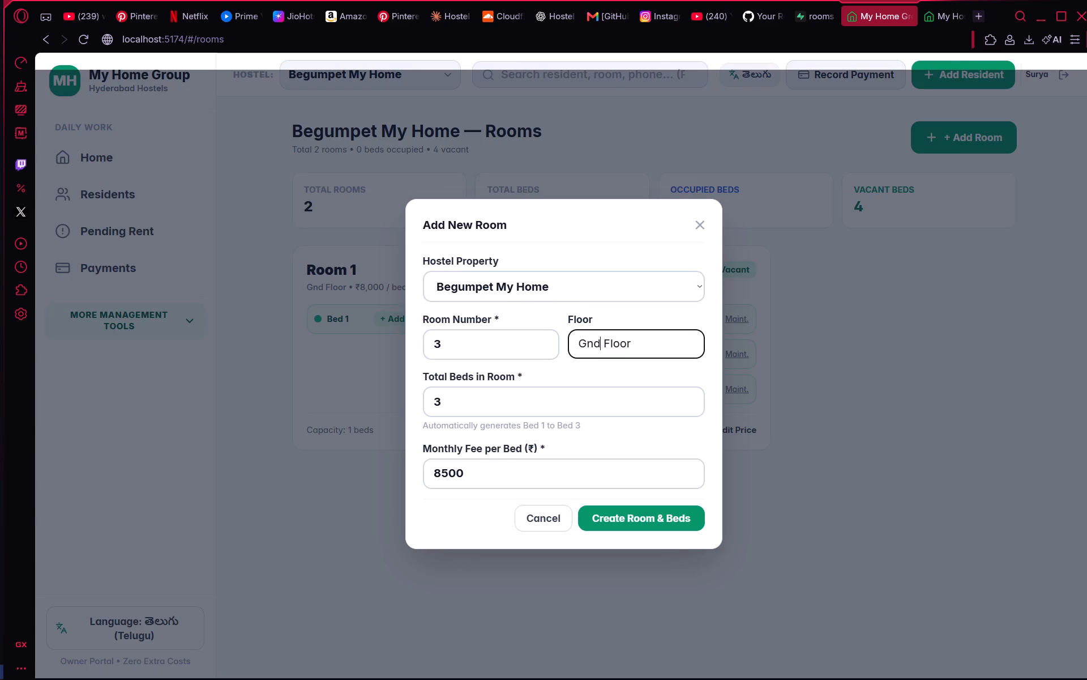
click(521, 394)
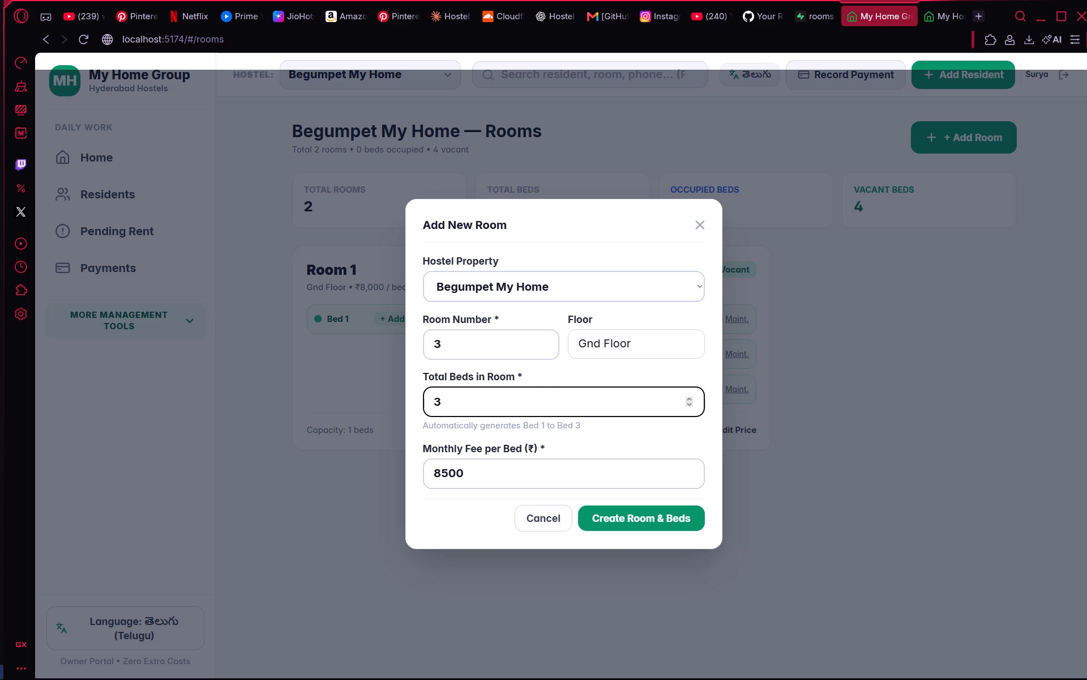
Set room 3's floor to 1st Floor and its total beds to 5.
click(601, 346)
key(BackSpace)
key(BackSpace)
key(BackSpace)
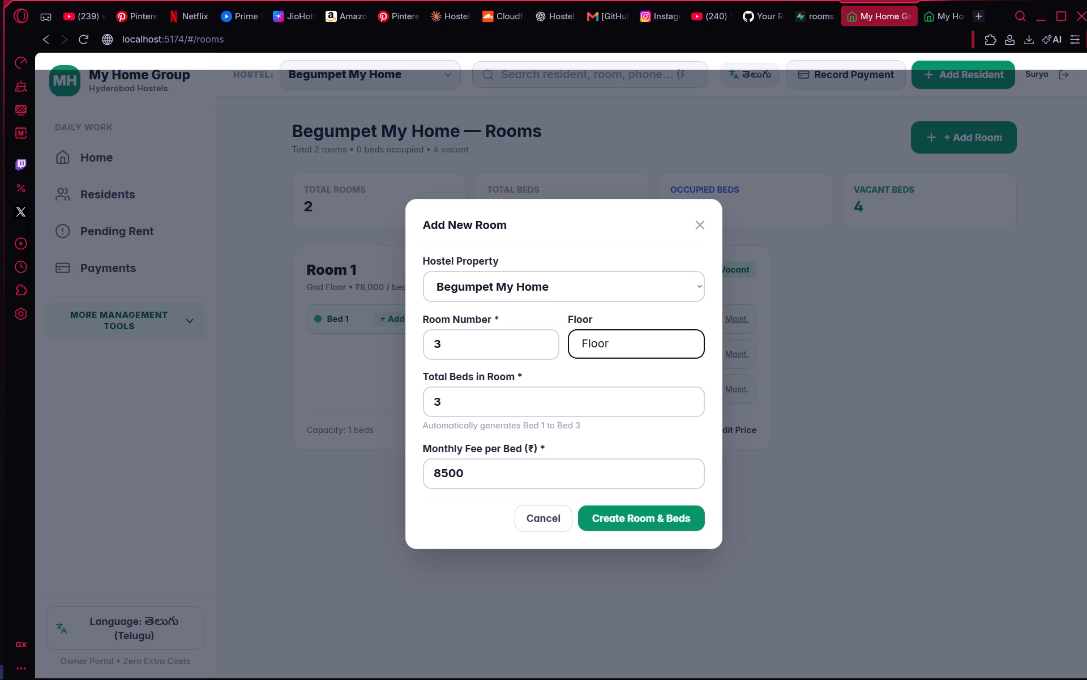
text(1st)
click(498, 402)
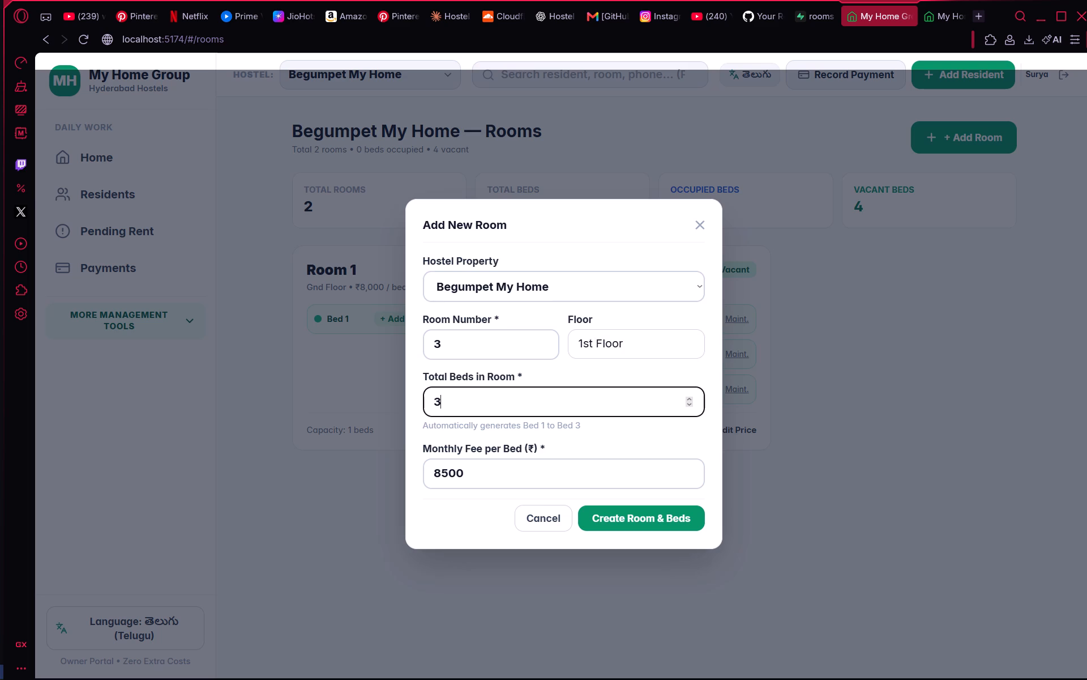
double_click(691, 397)
Set room 3's monthly fee per bed to 7000 and create the room with its beds.
click(519, 470)
key(Left)
key(Right)
key(Left)
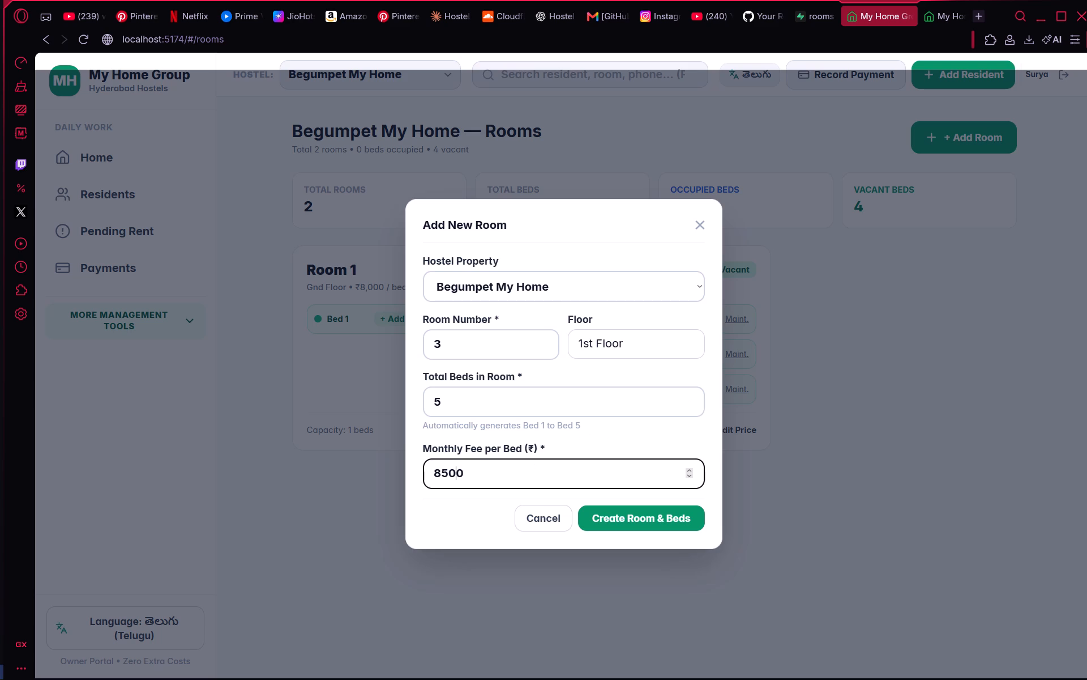
key(Right)
key(Left)
key(Right)
key(Left)
key(Right)
key(Right)
key(BackSpace)
key(BackSpace)
key(BackSpace)
key(BackSpace)
key(BackSpace)
key(BackSpace)
key(Left)
text(700)
click(661, 516)
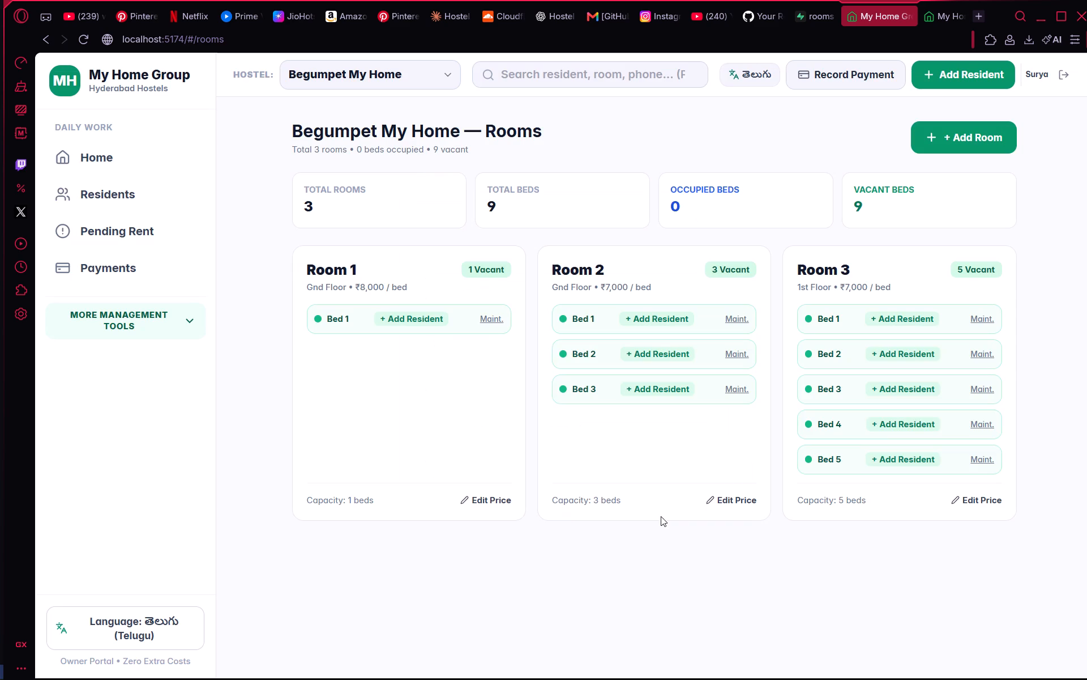
click(767, 555)
Start a new Begumpet My Home room numbered 4 with its floor set to 1st Floor.
click(929, 146)
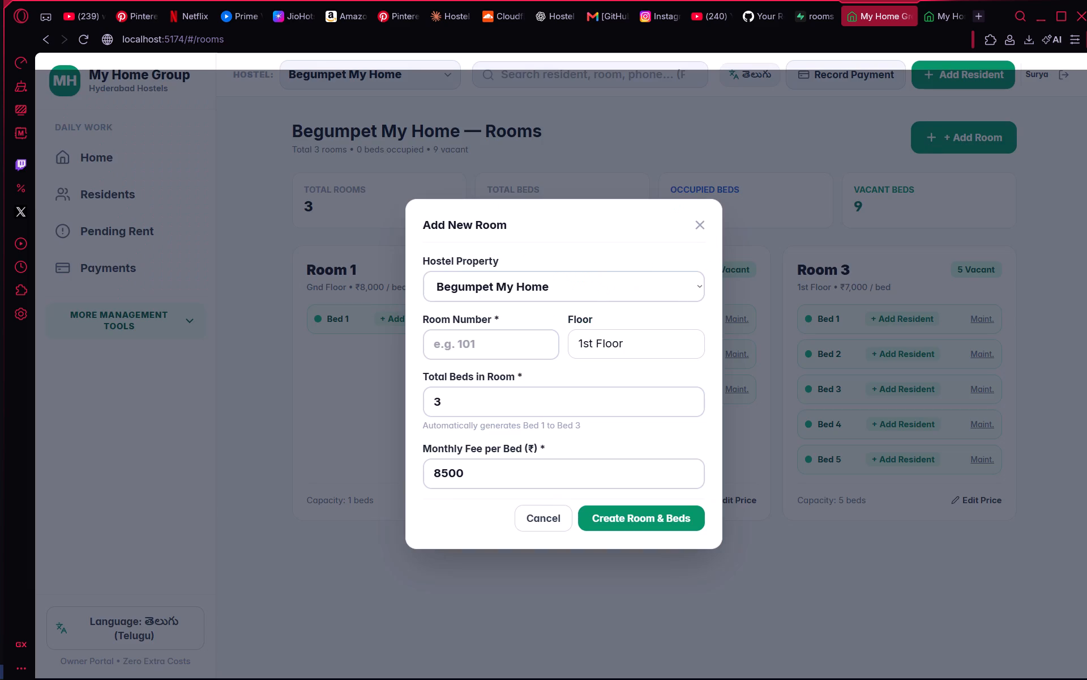
click(498, 338)
key(4)
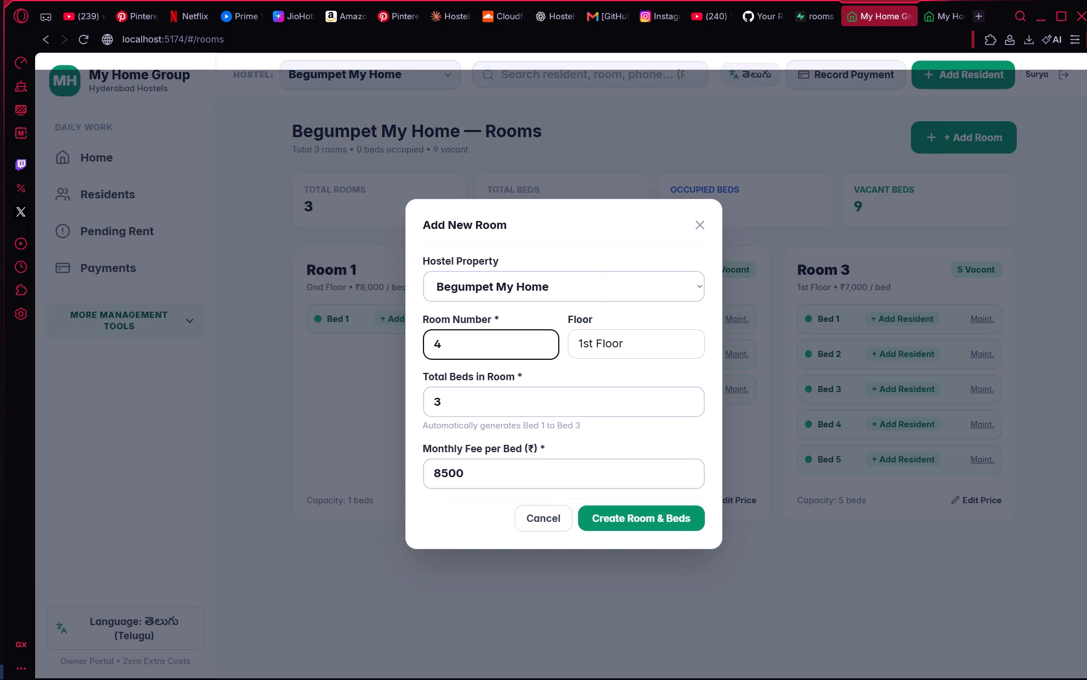
click(589, 343)
key(Right)
key(BackSpace)
key(BackSpace)
key(BackSpace)
key(BackSpace)
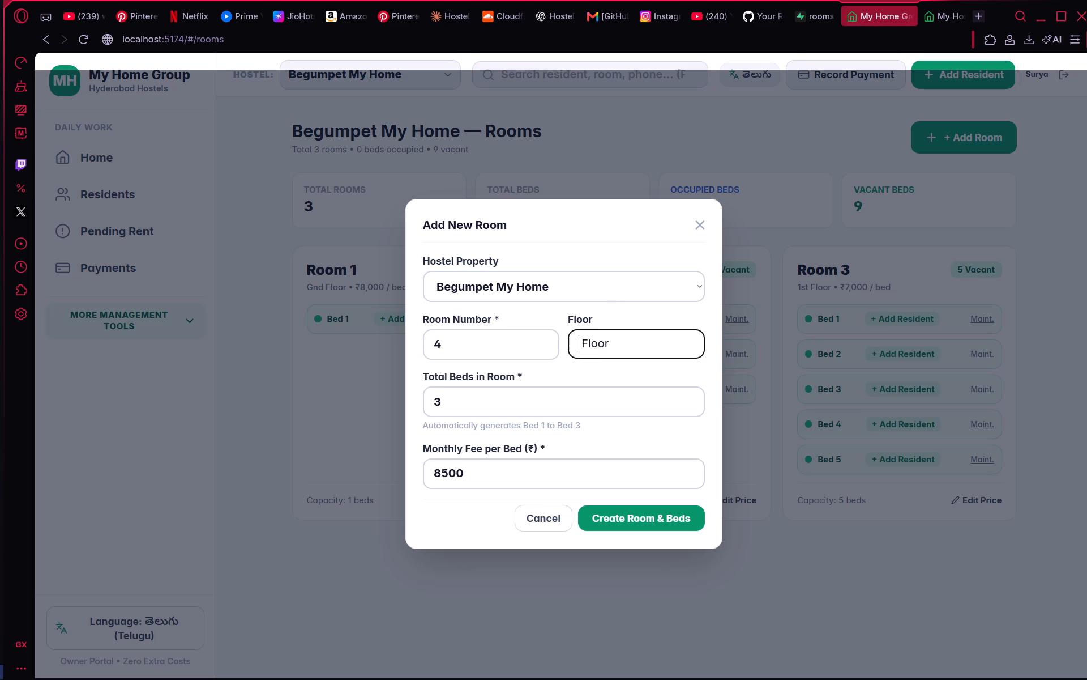
key(3)
key(BackSpace)
text(1st)
click(500, 399)
Set room 4's monthly fee per bed to 6000 and create the room with its beds.
click(488, 477)
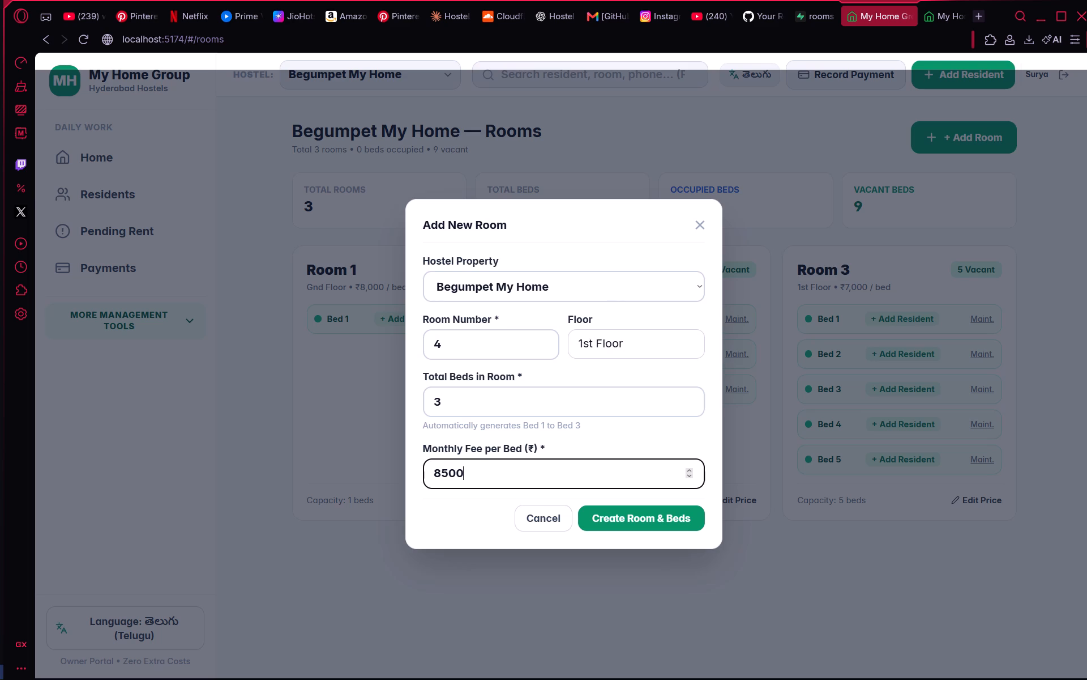
key(BackSpace)
key(BackSpace)
key(BackSpace)
key(BackSpace)
key(BackSpace)
key(BackSpace)
key(Left)
text(600)
click(688, 510)
Add room 5 on the 1st Floor with 4 beds at a monthly fee of 6500 per bed.
scroll(678, 384, down, 7)
scroll(678, 384, up, 3)
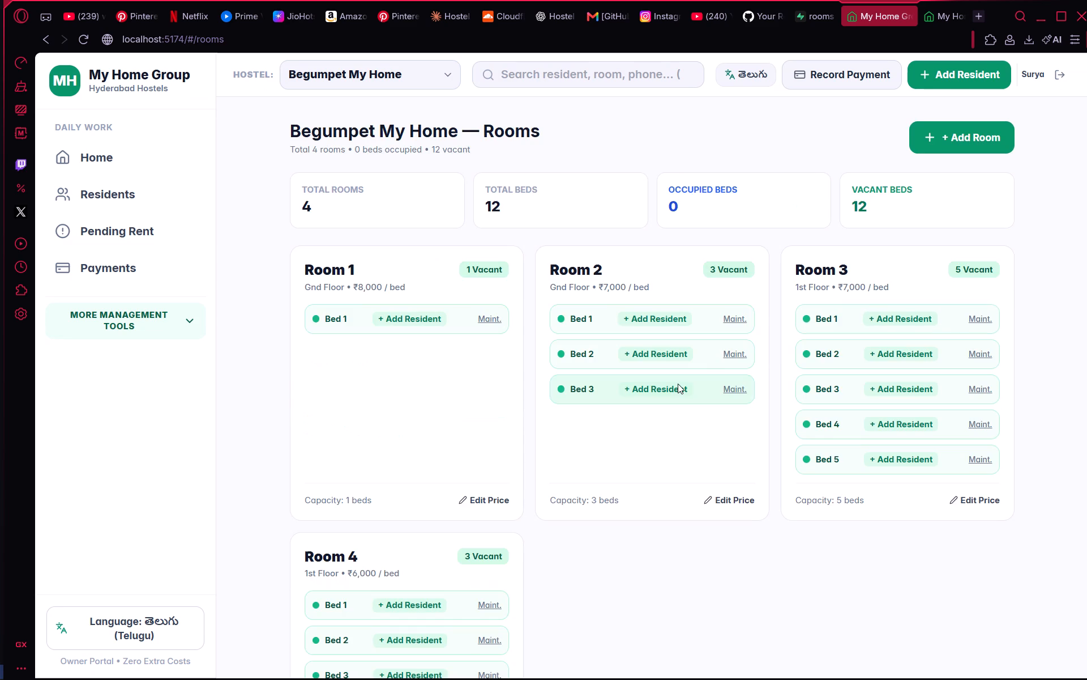
scroll(678, 384, up, 1)
scroll(784, 283, down, 4)
scroll(953, 117, up, 4)
click(970, 139)
click(435, 347)
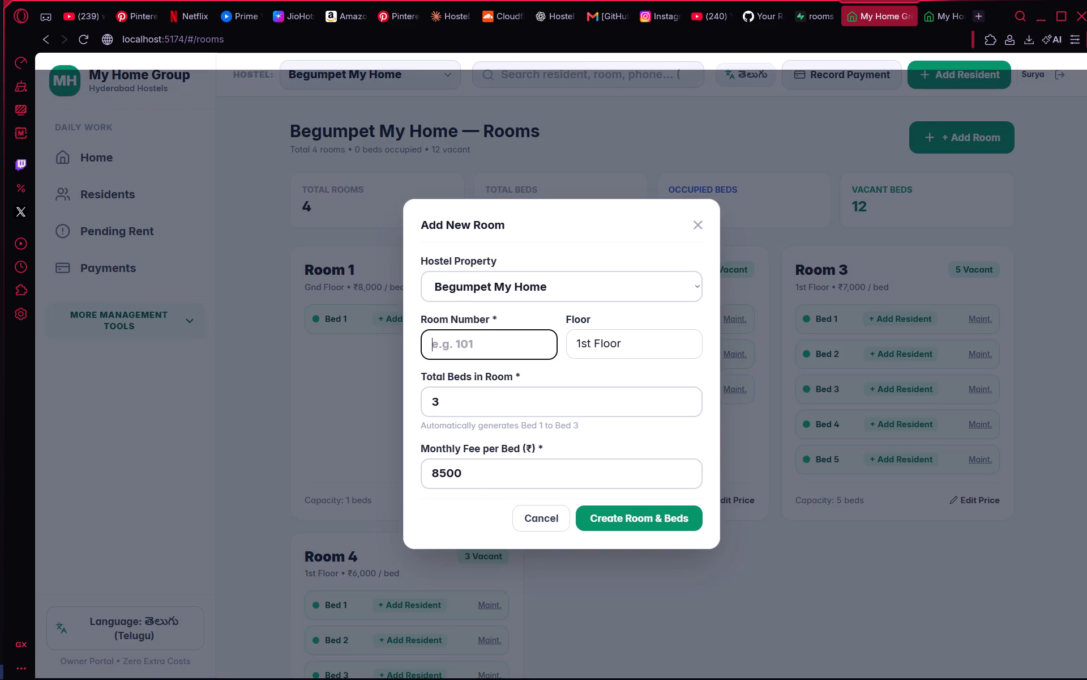
key(5)
click(481, 396)
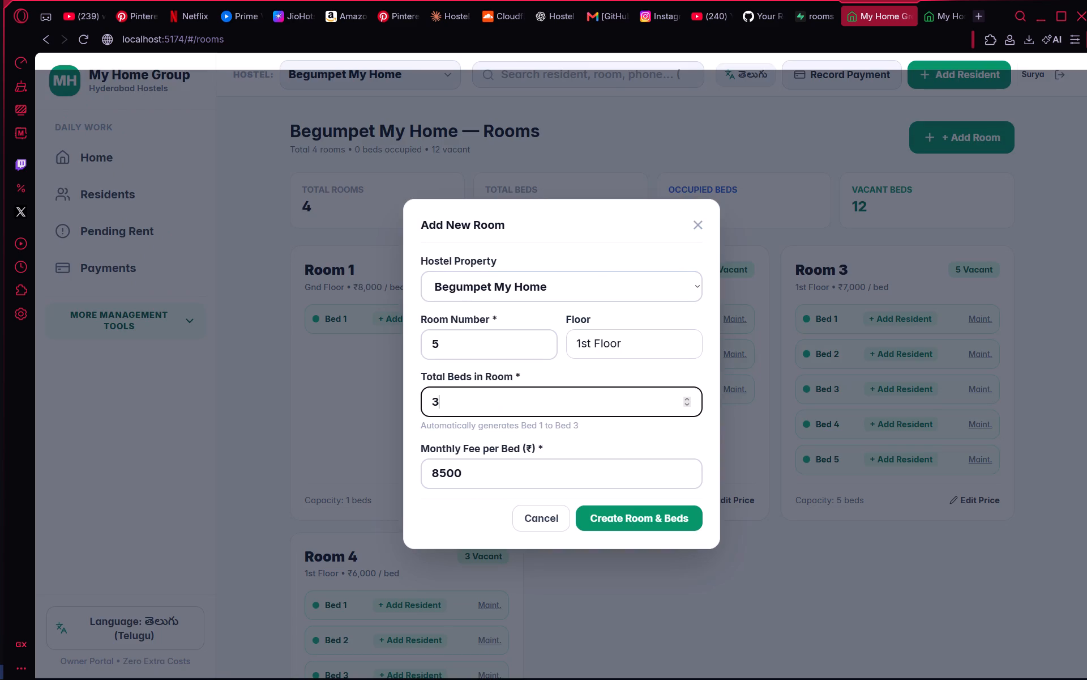
click(690, 401)
click(440, 473)
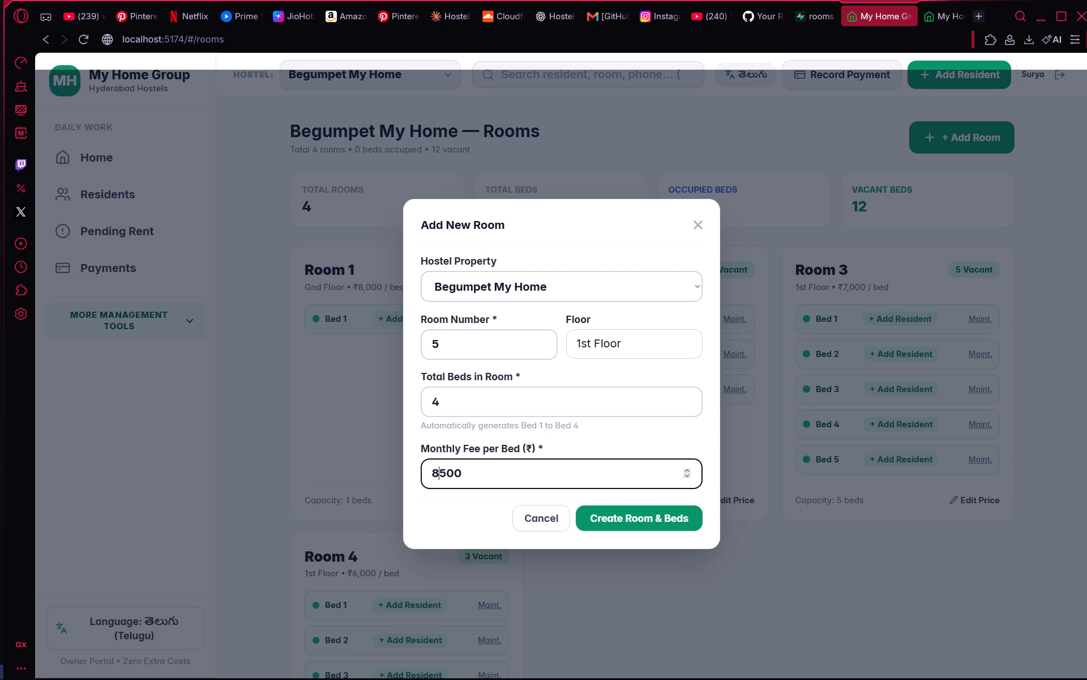
key(BackSpace)
key(6)
click(662, 521)
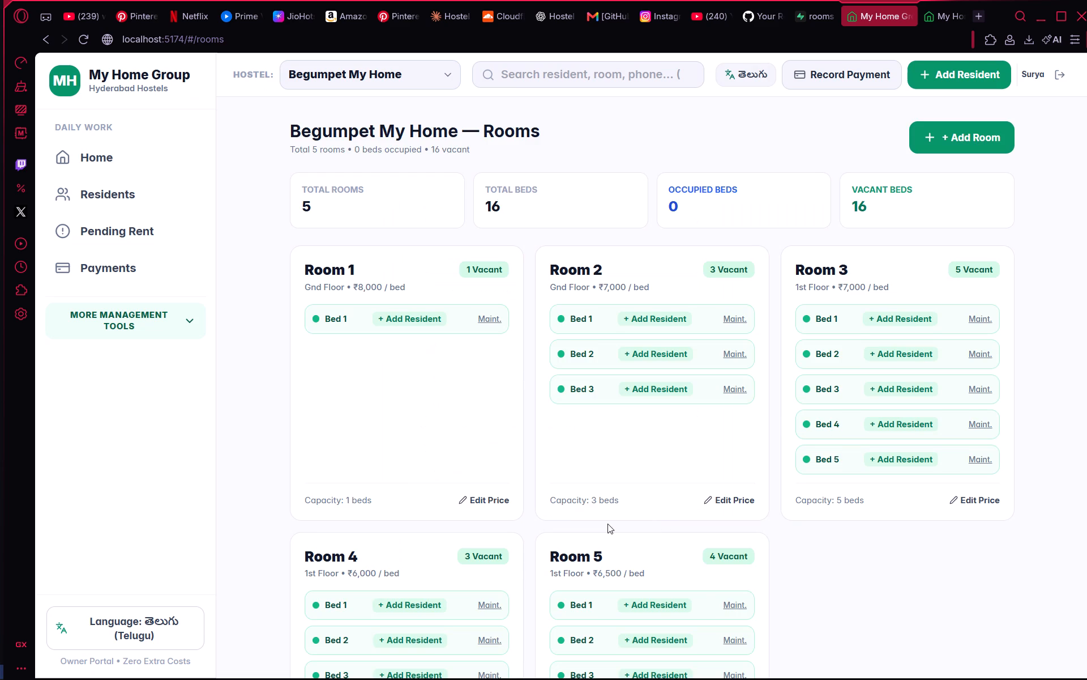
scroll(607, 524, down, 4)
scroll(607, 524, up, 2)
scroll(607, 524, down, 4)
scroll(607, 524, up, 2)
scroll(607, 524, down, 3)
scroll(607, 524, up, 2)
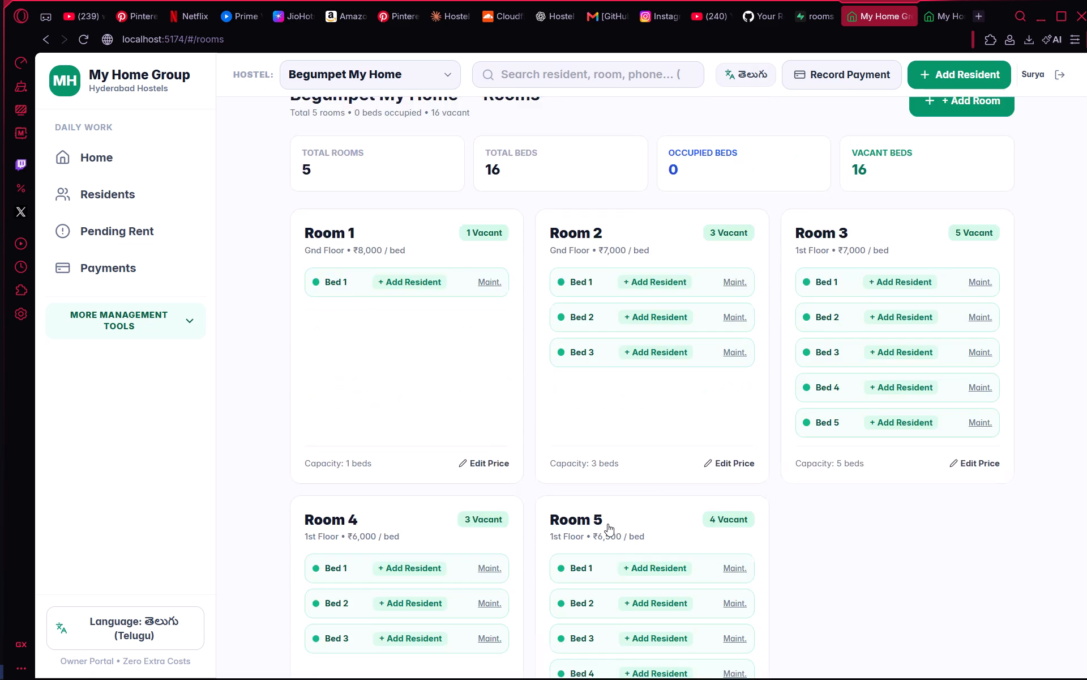
Add room 6 on the 1st Floor with 6 beds at a monthly fee of 6500 per bed.
scroll(607, 524, up, 2)
click(939, 137)
click(449, 348)
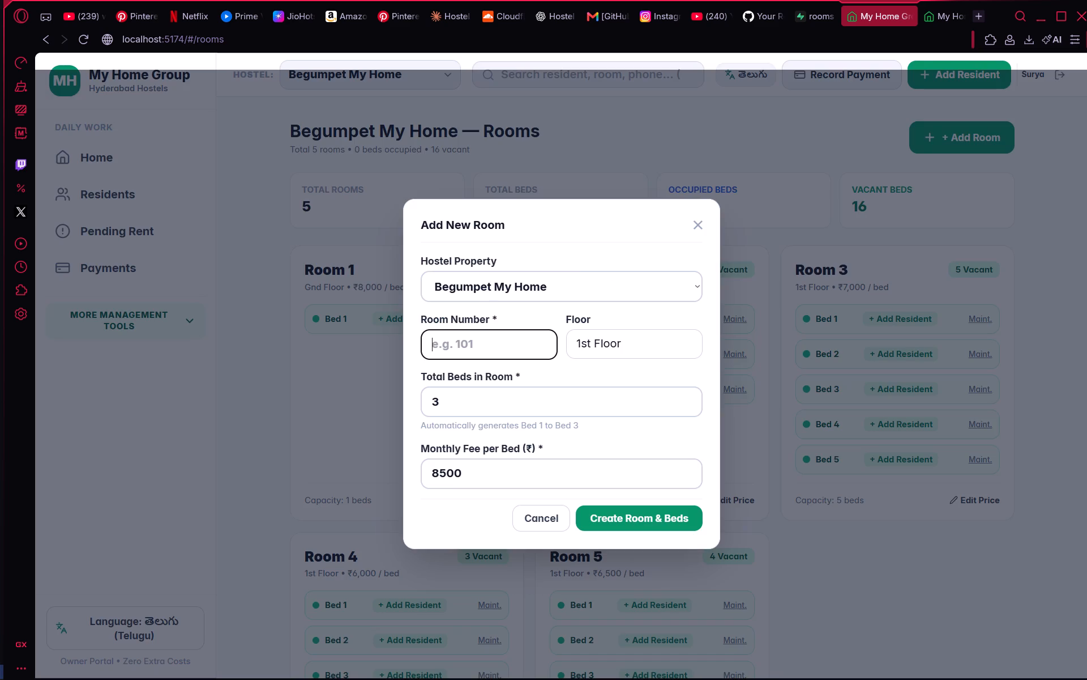
key(6)
click(525, 386)
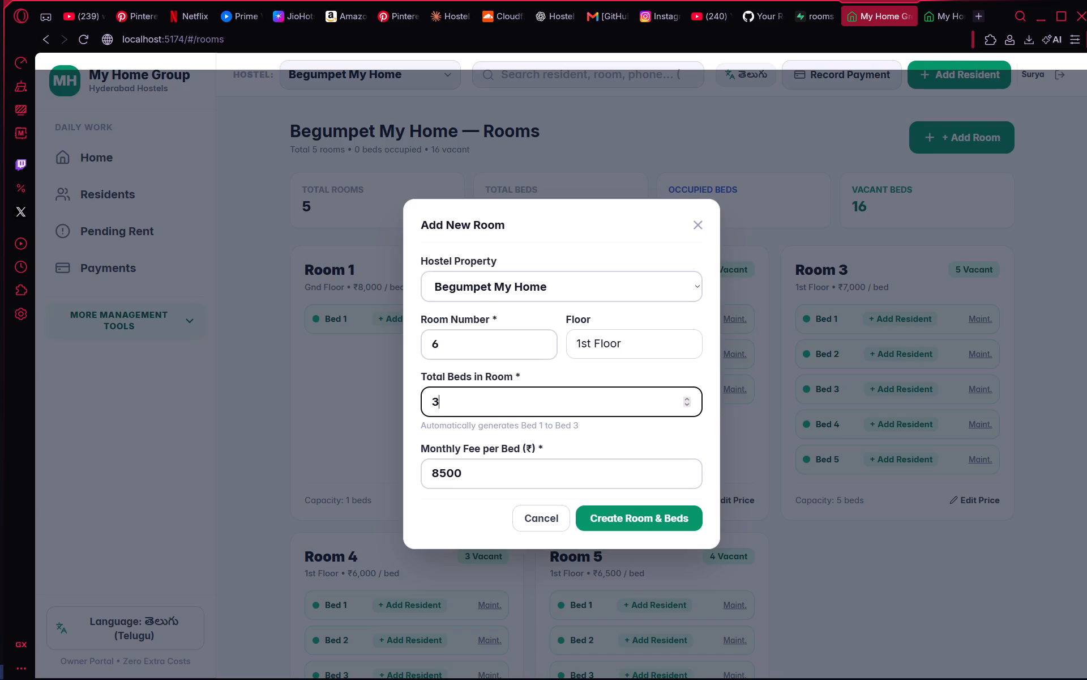
triple_click(687, 401)
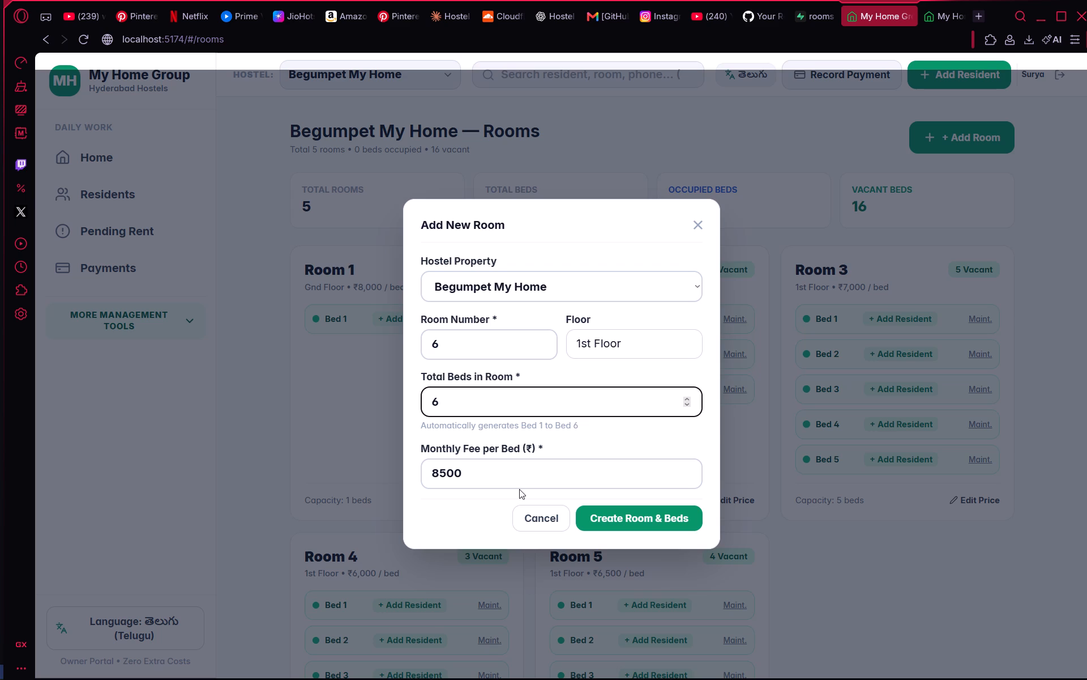
click(519, 489)
click(435, 475)
key(Right)
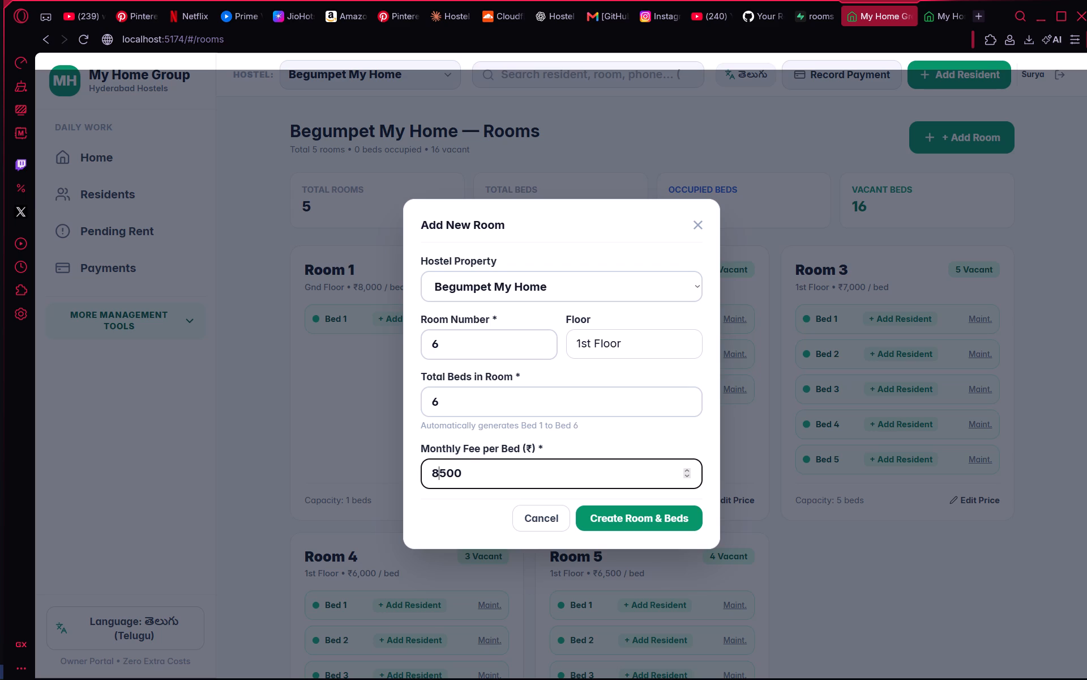
key(BackSpace)
key(6)
click(611, 511)
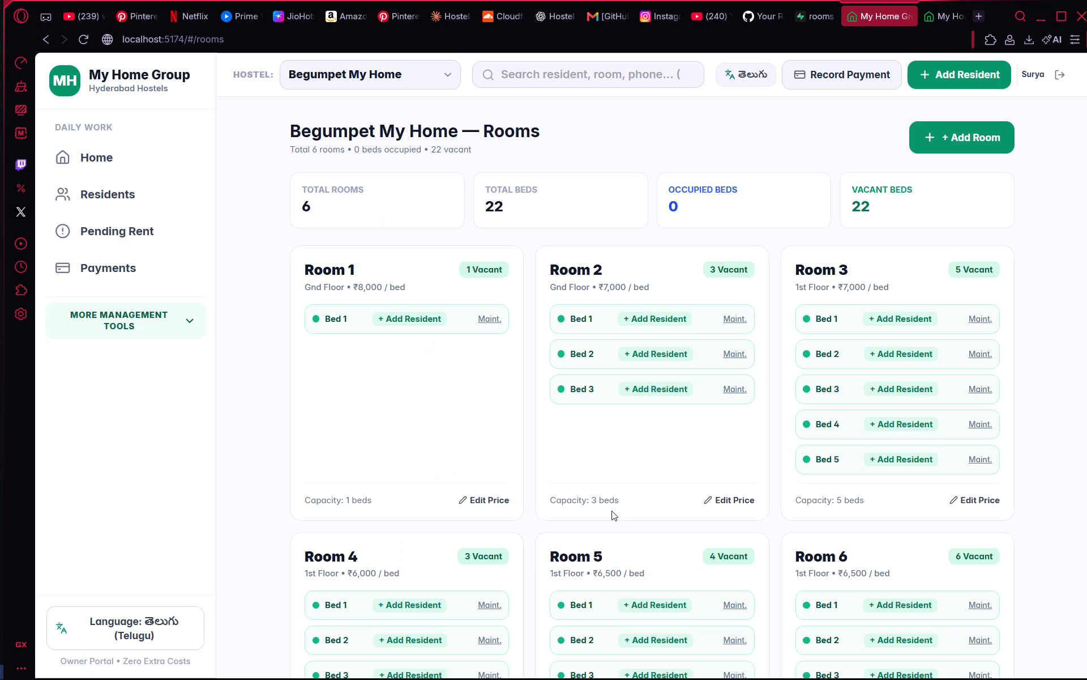
Start a new Begumpet My Home room numbered 7.
click(968, 147)
click(471, 345)
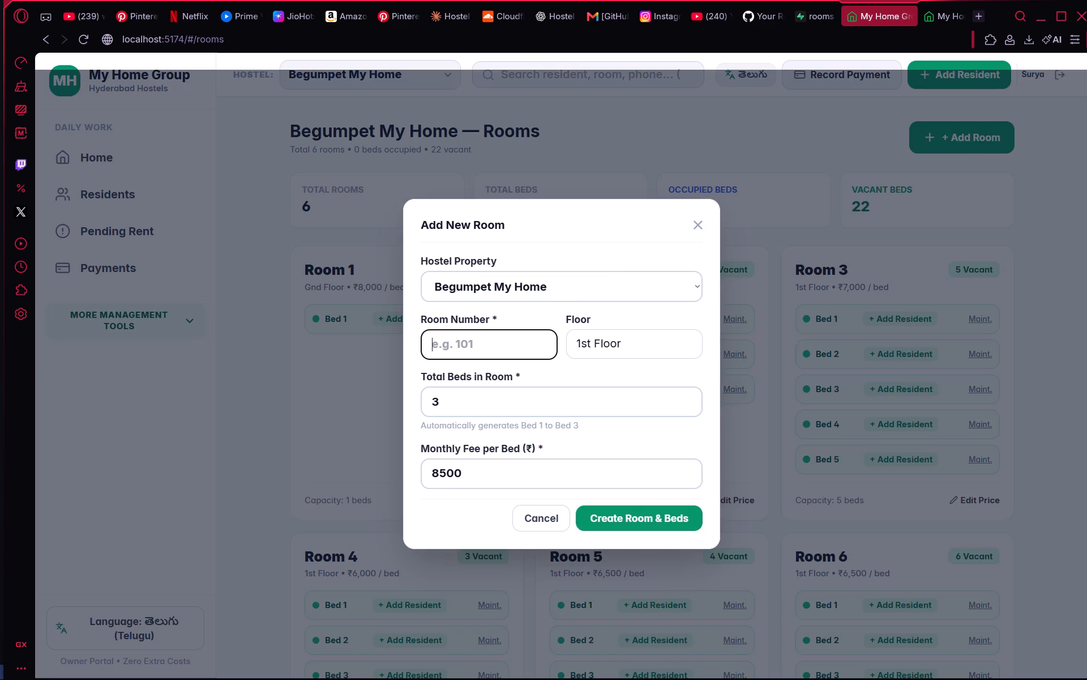
key(7)
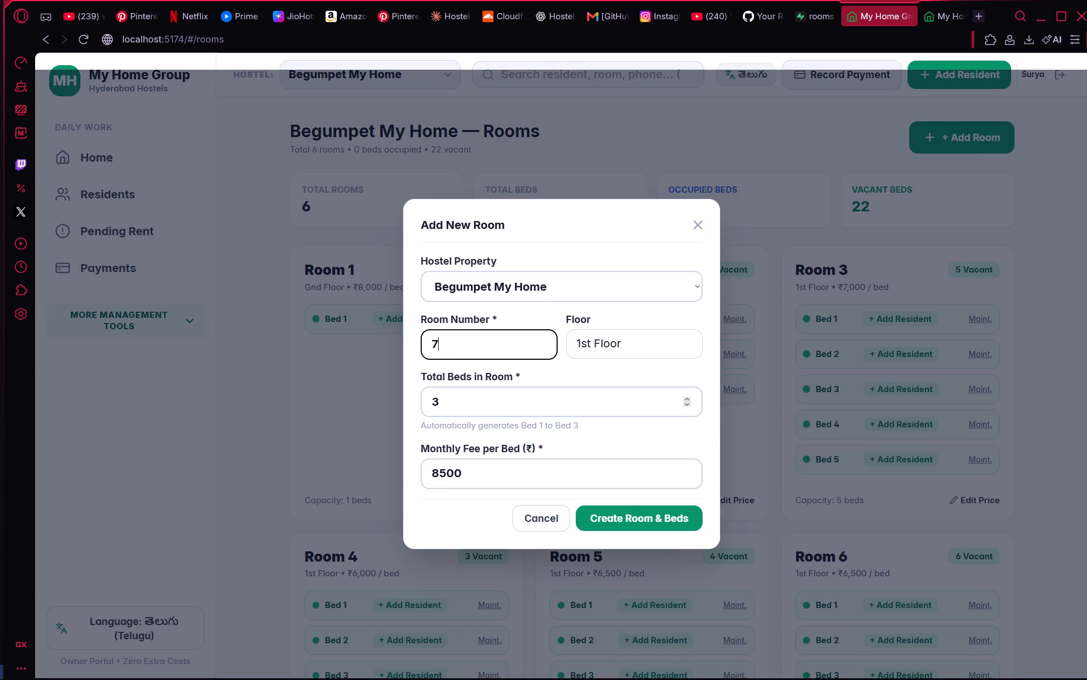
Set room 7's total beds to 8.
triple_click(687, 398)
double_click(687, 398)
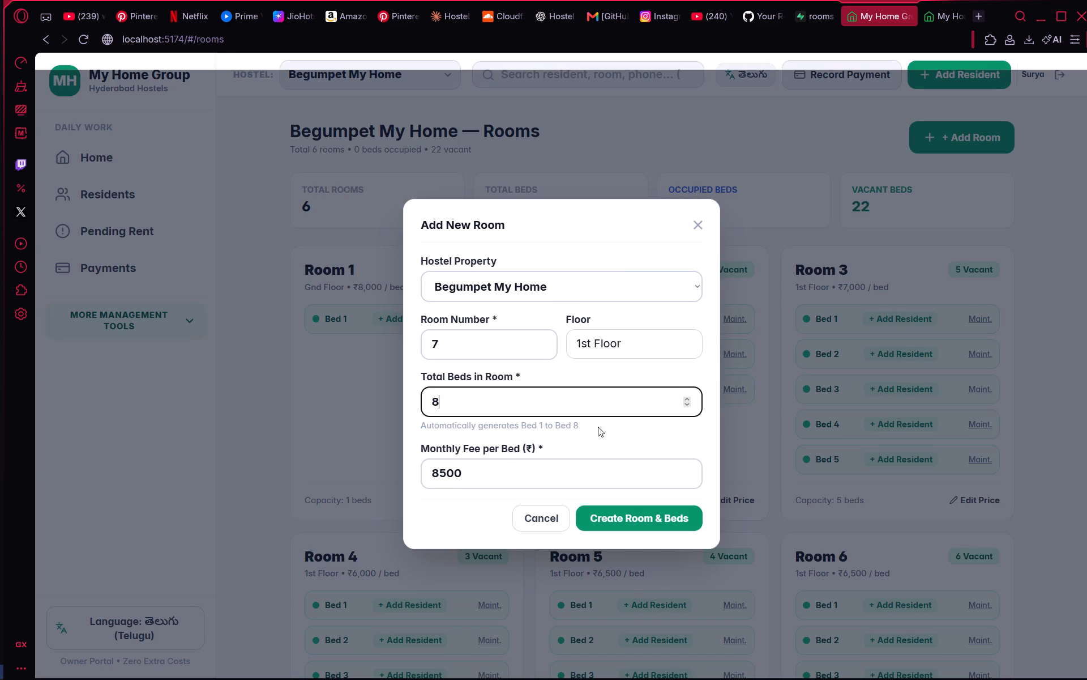
Clear the default monthly fee per bed for room 7.
click(520, 477)
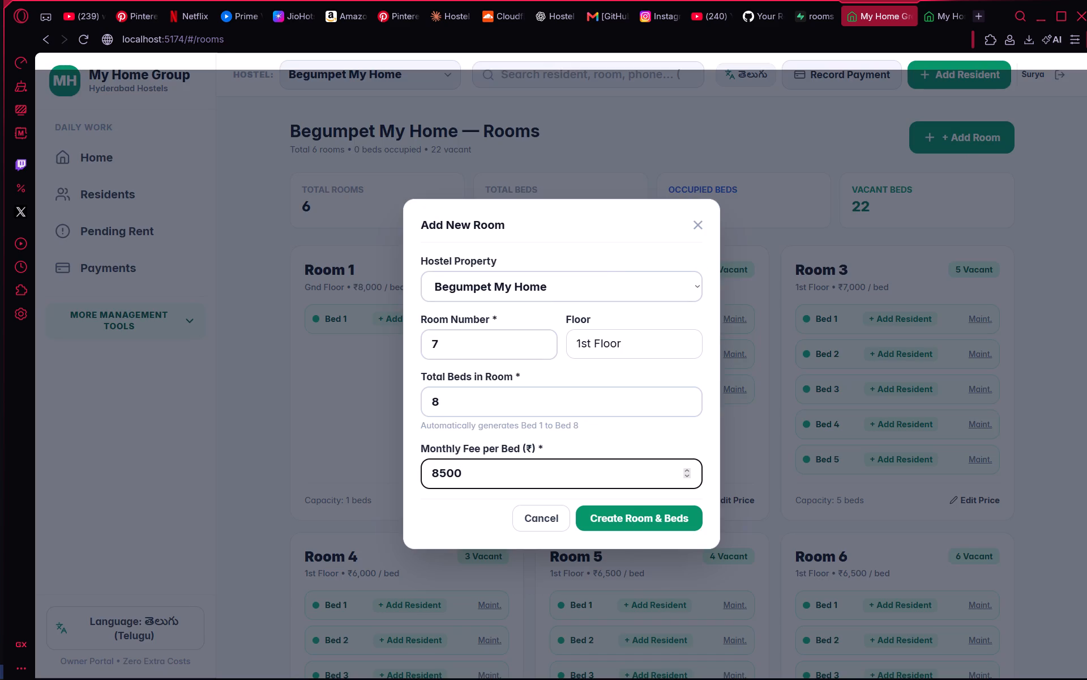
key(BackSpace)
key(BackSpace)
key(BackSpace)
key(BackSpace)
key(BackSpace)
key(BackSpace)
key(BackSpace)
key(BackSpace)
key(Left)
Change the new room's number to "7 (LOWER)".
click(493, 351)
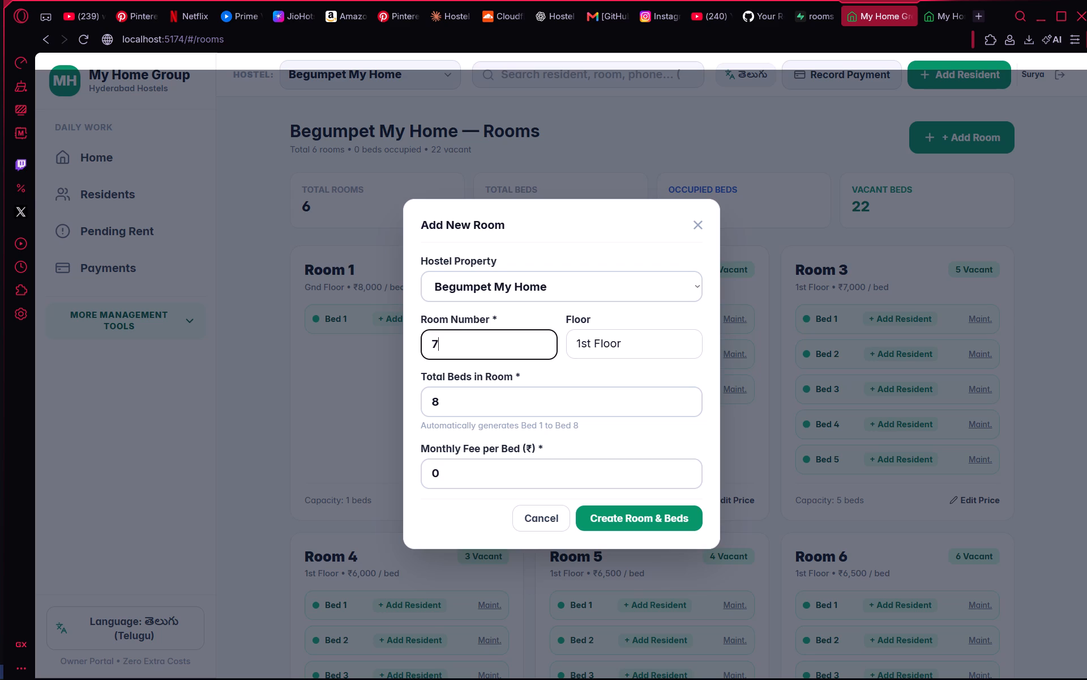
key(shift+parenleft)
key(BackSpace)
key(space)
text((LOWER)
key(shift+parenright)
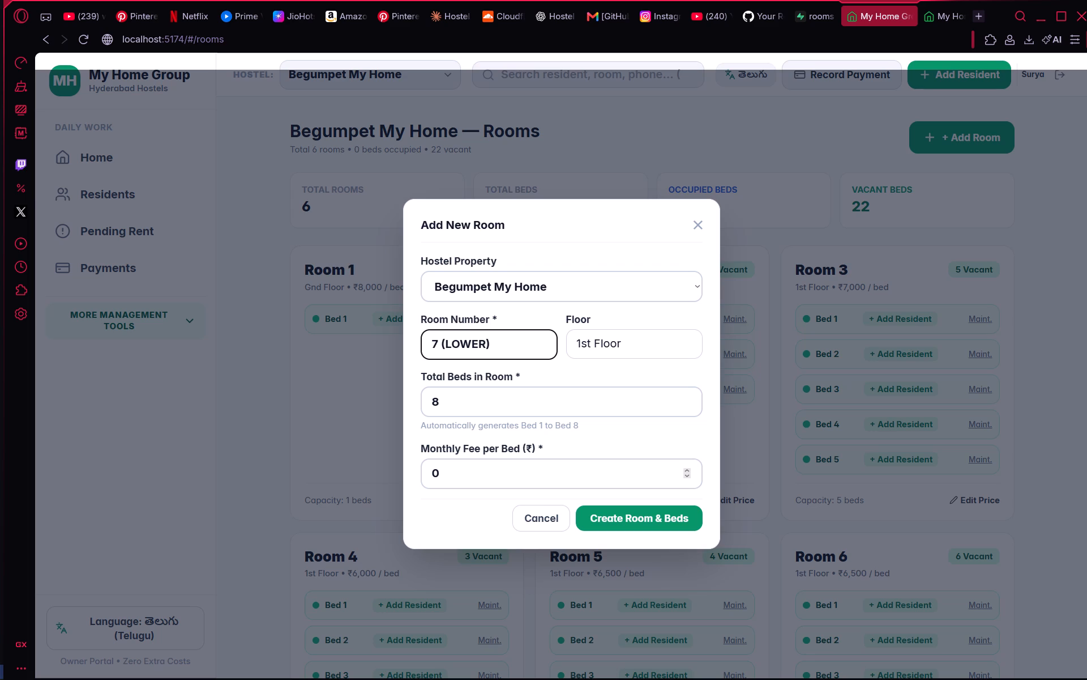
Set the monthly fee per bed of room 7 (LOWER) to 6000.
click(438, 464)
key(Left)
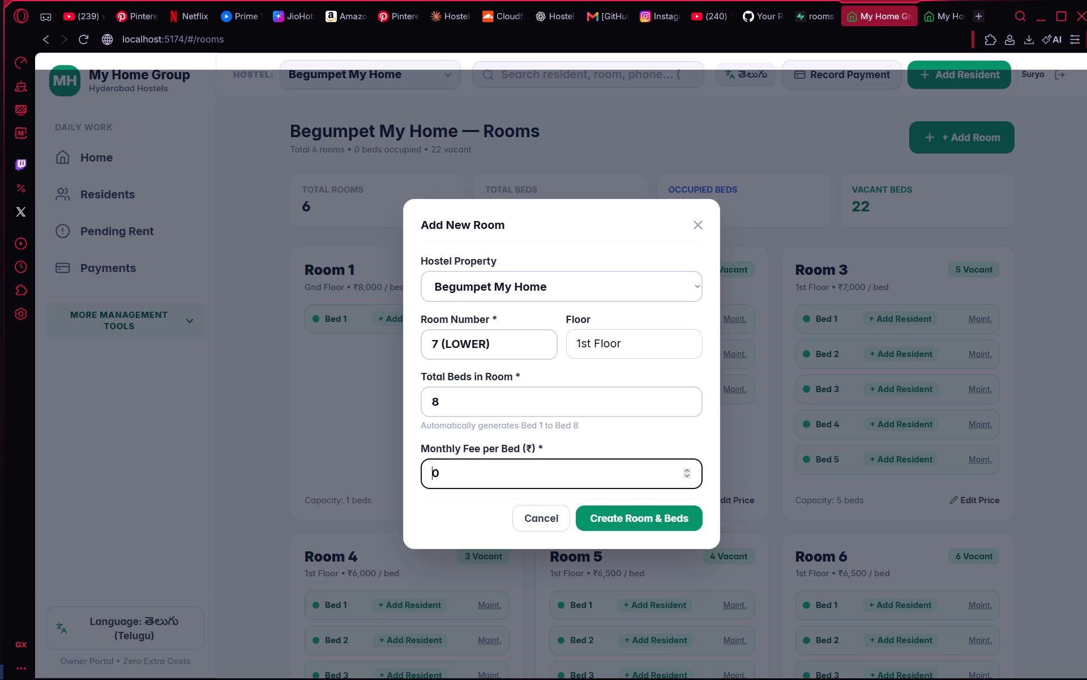
text(600)
click(557, 436)
Set the total beds of room 7 (LOWER) to 4 and create the room with its beds.
click(465, 392)
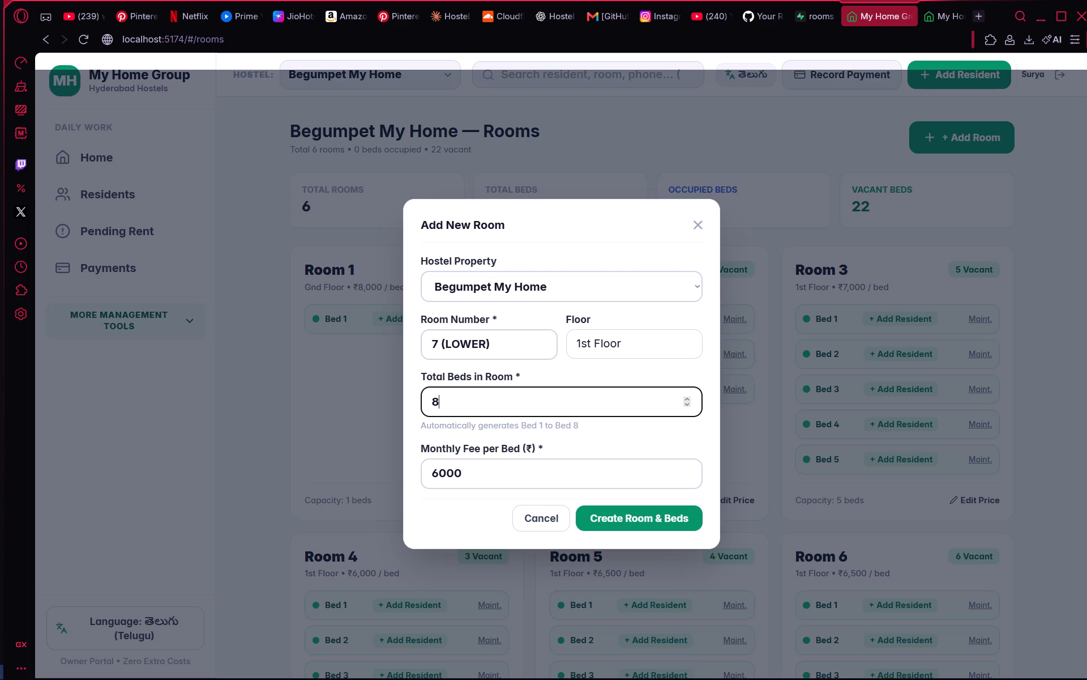
triple_click(686, 403)
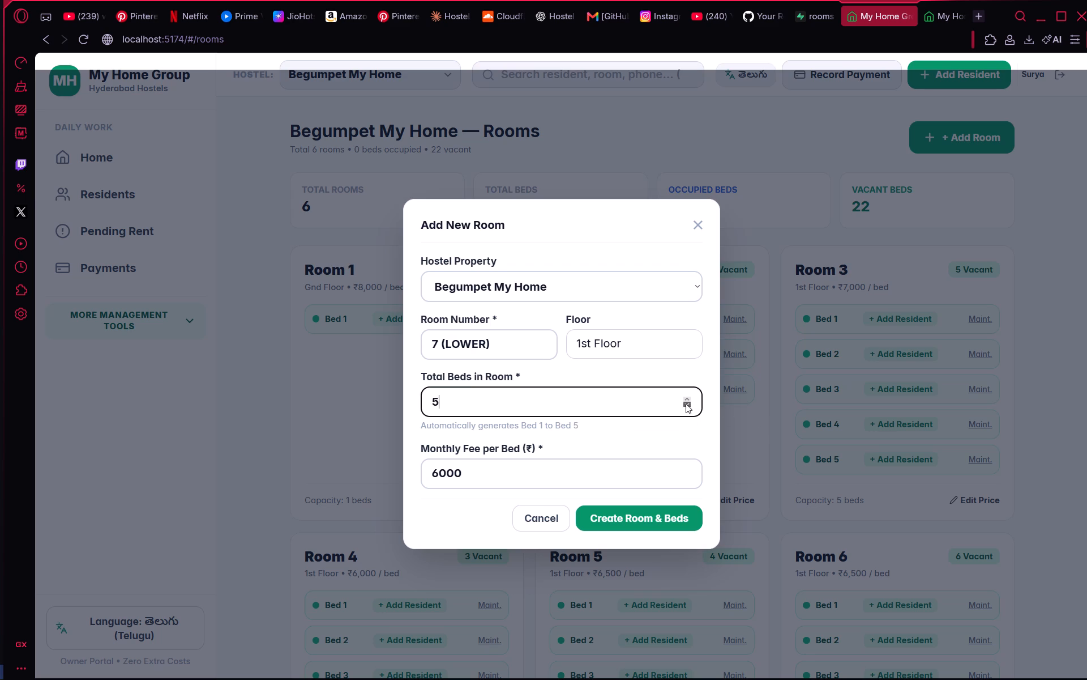
click(686, 403)
click(671, 516)
Start another new room for Begumpet My Home and set its room number to "7 (UPPER)".
scroll(671, 516, down, 7)
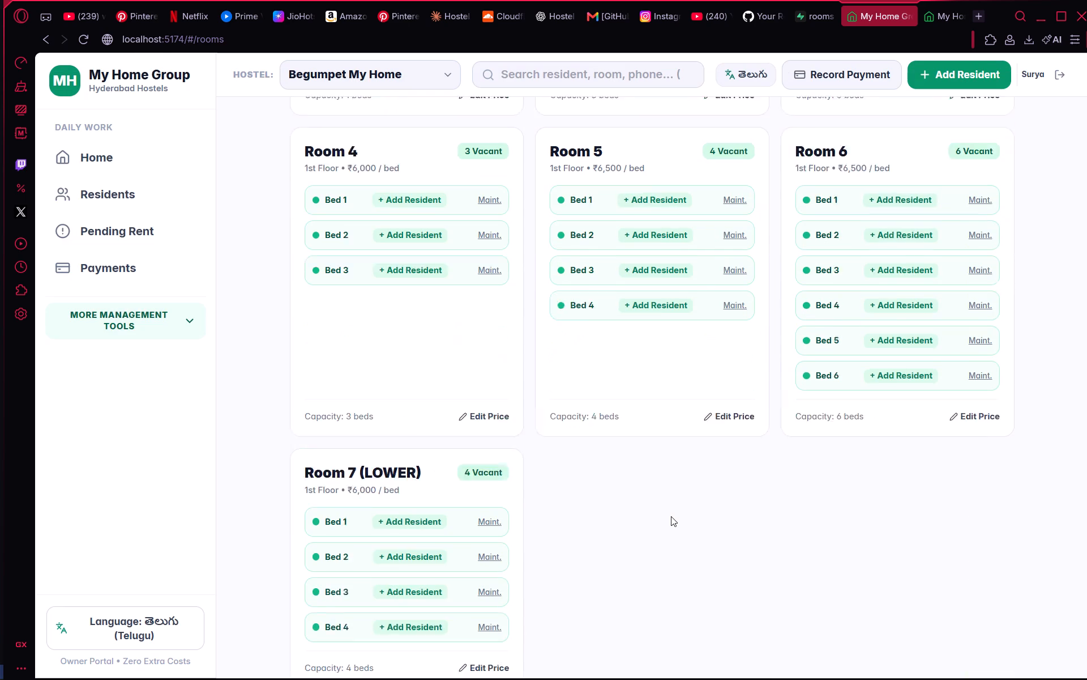
scroll(671, 516, up, 7)
click(952, 148)
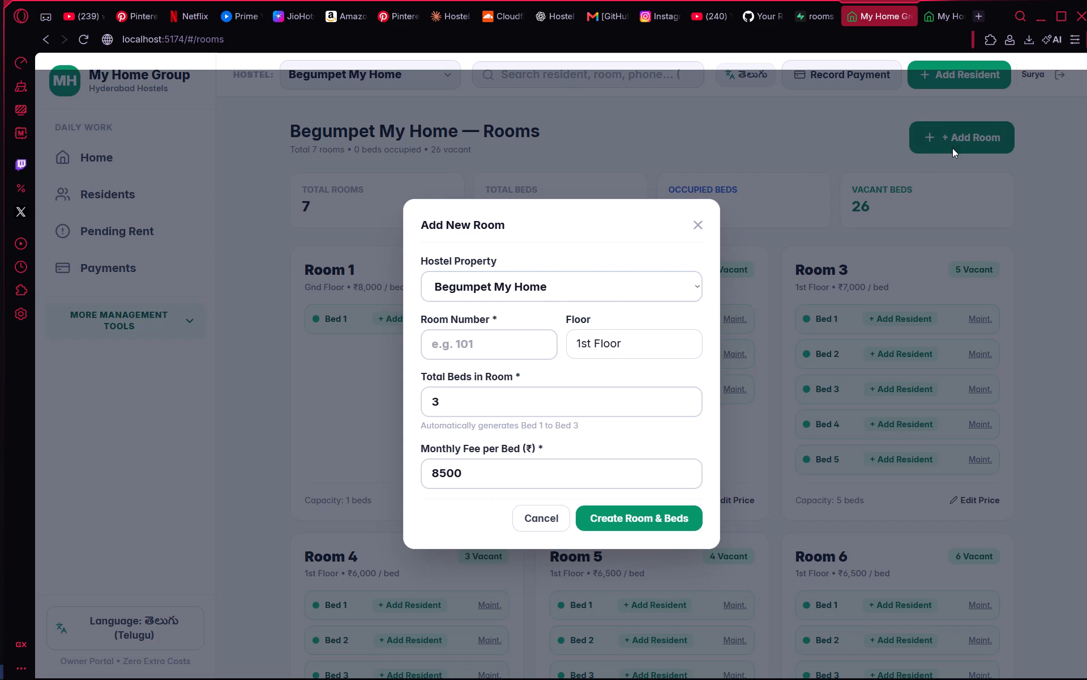
click(470, 334)
text(7)
key(space)
key(BackSpace)
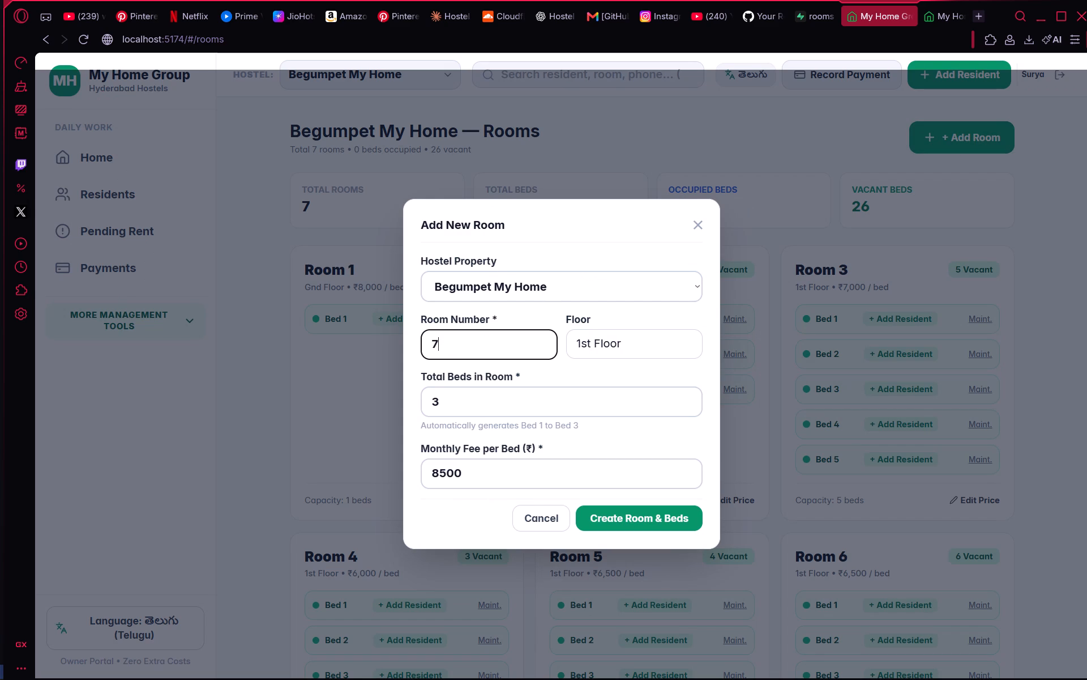
text((UPPER)
key(Left)
key(Left)
key(Left)
key(Left)
key(Left)
key(Left)
key(space)
key(Right)
key(Right)
key(Right)
key(Right)
key(Right)
key(Right)
key(Right)
key(Right)
key(shift+parenright)
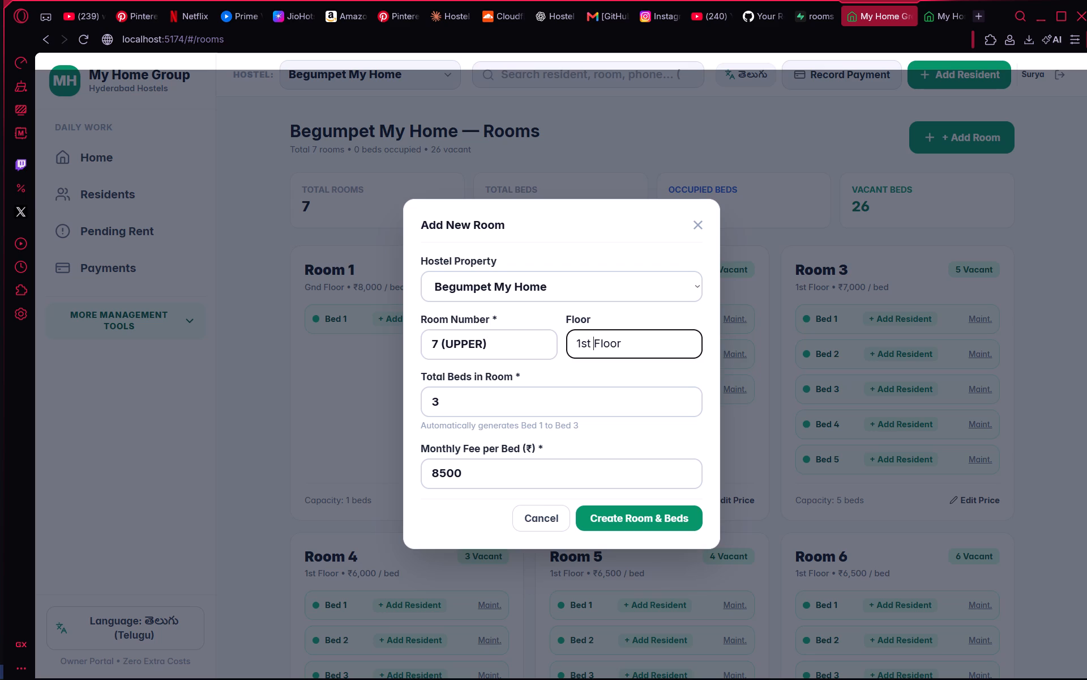
Set the floor of room 7 (UPPER) to "2nd Floor" and its total beds to 4.
click(596, 347)
key(Left)
key(BackSpace)
key(BackSpace)
key(BackSpace)
key(BackSpace)
text(2nd)
click(527, 405)
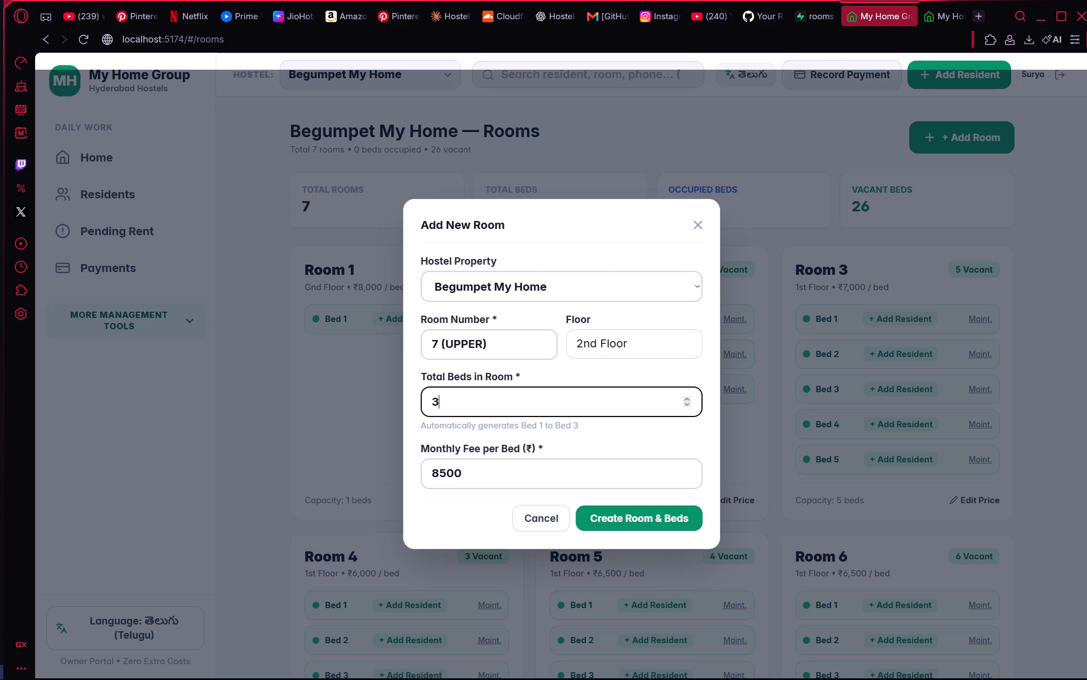
click(688, 398)
Set the monthly fee per bed of room 7 (UPPER) to 5500 and create the room with its beds.
click(511, 469)
key(BackSpace)
key(BackSpace)
key(BackSpace)
key(BackSpace)
key(BackSpace)
key(BackSpace)
key(BackSpace)
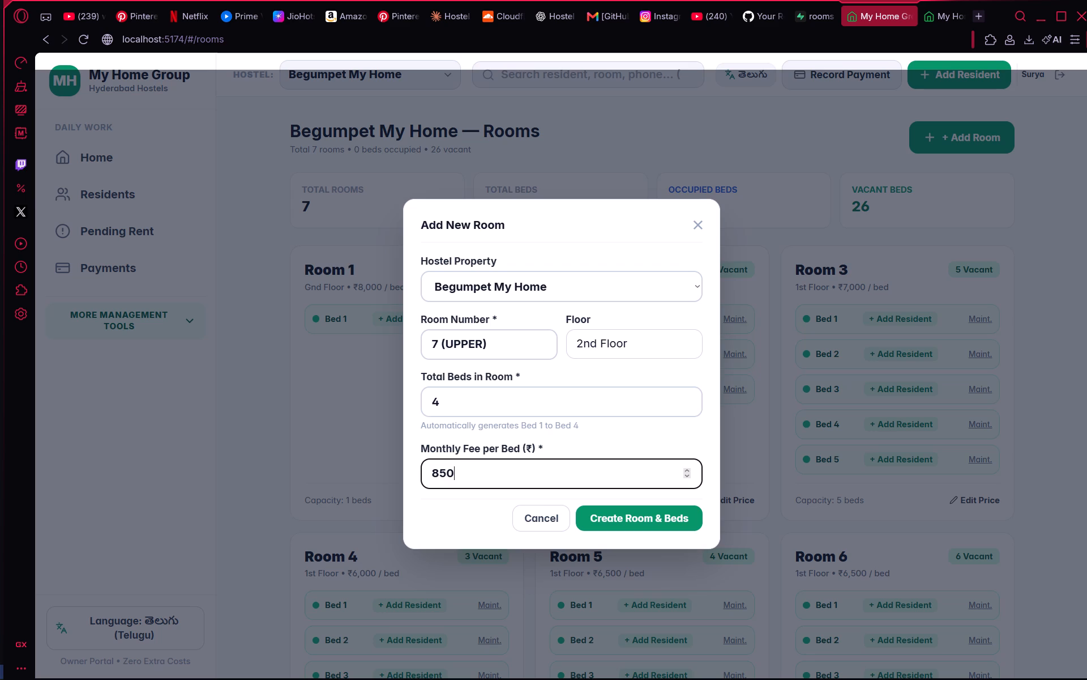
key(Left)
text(550)
click(624, 517)
Change the floor of room 7 (LOWER) to "2nd Floor", save it, and dismiss the leftover new-room form.
scroll(624, 517, down, 6)
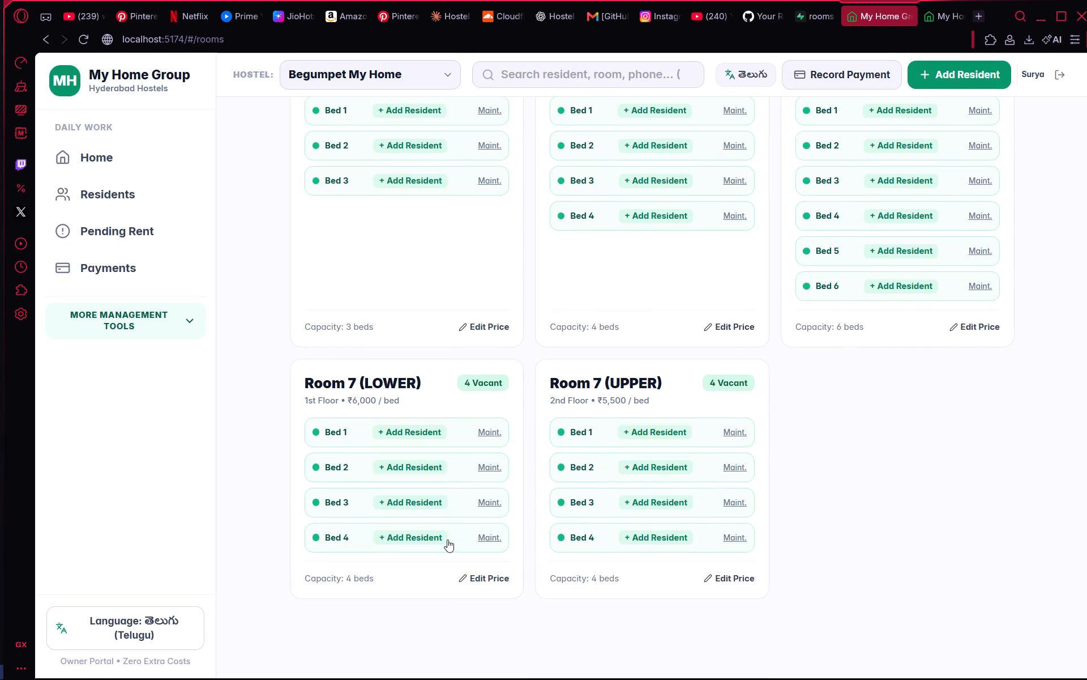
click(478, 576)
click(584, 352)
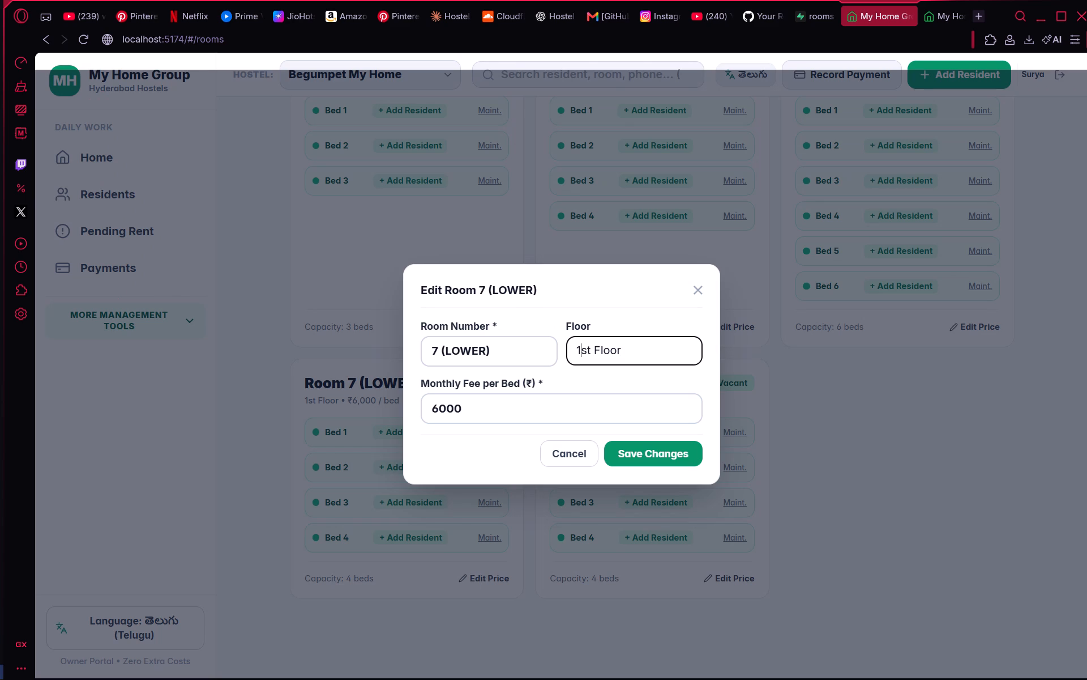
key(Right)
key(Right)
key(Right)
key(Left)
key(BackSpace)
key(BackSpace)
key(BackSpace)
key(BackSpace)
key(2)
text(nd)
click(674, 449)
click(703, 215)
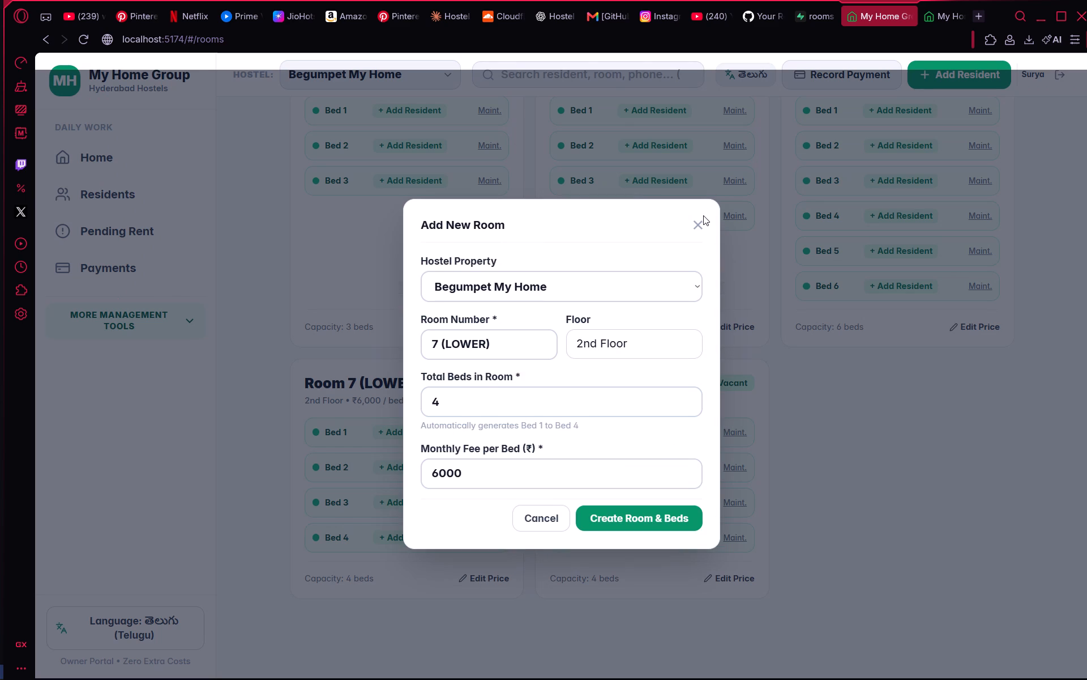
click(698, 227)
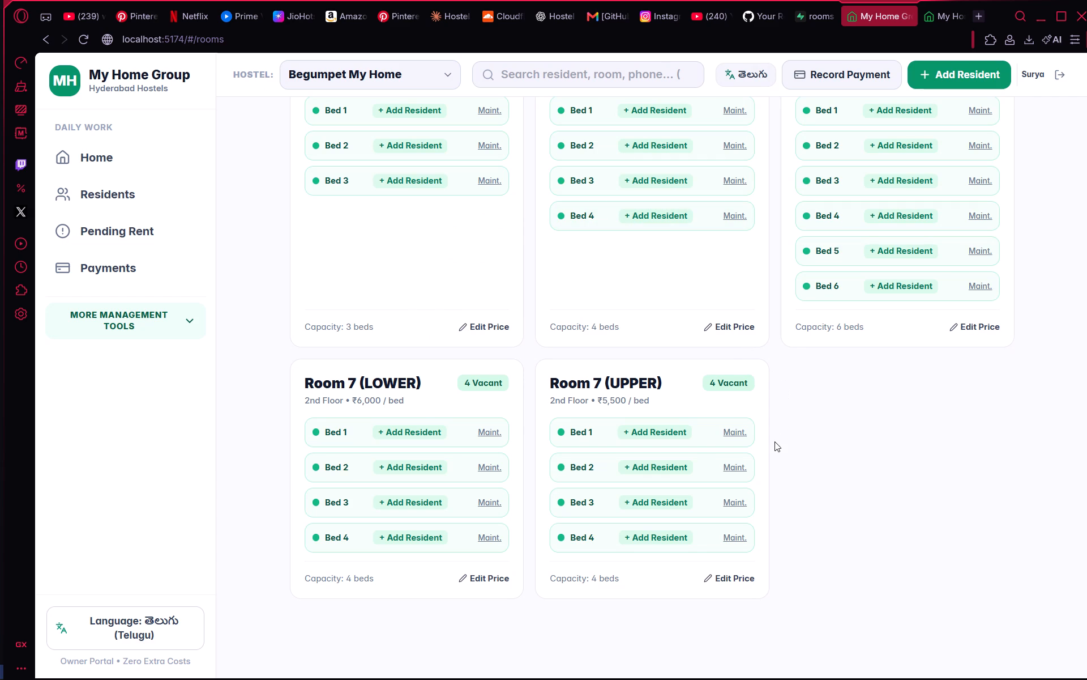
Review the room lists of Begumpet My Home, PK My Home, New My Home and My Home.
click(829, 493)
scroll(829, 493, up, 5)
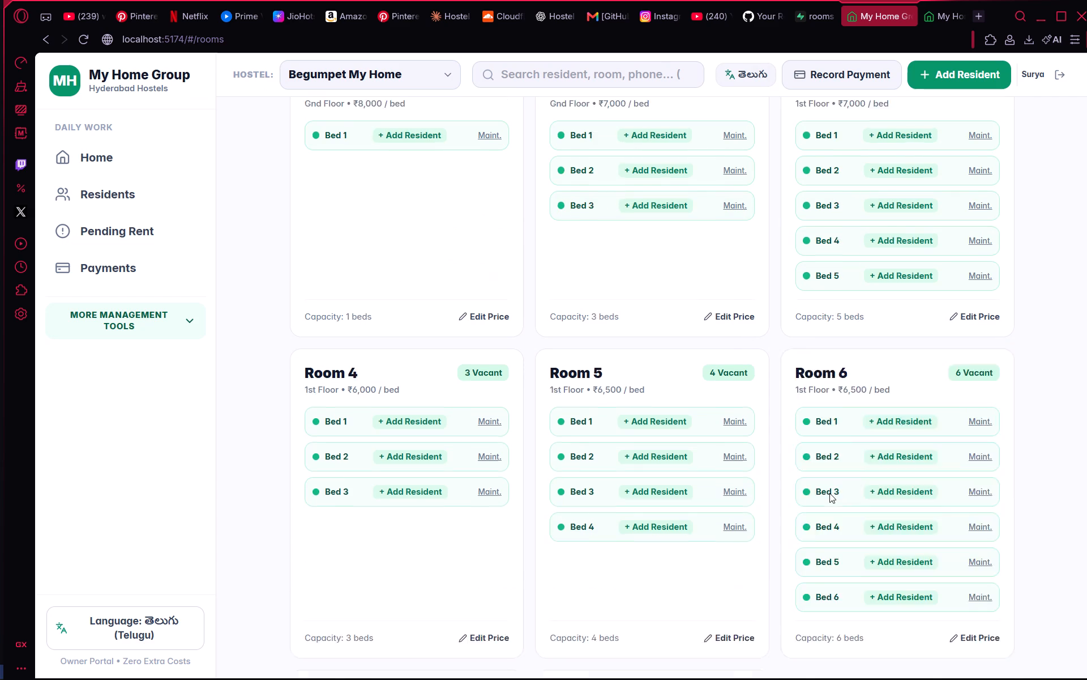
scroll(829, 493, up, 5)
scroll(829, 493, down, 4)
scroll(829, 493, up, 5)
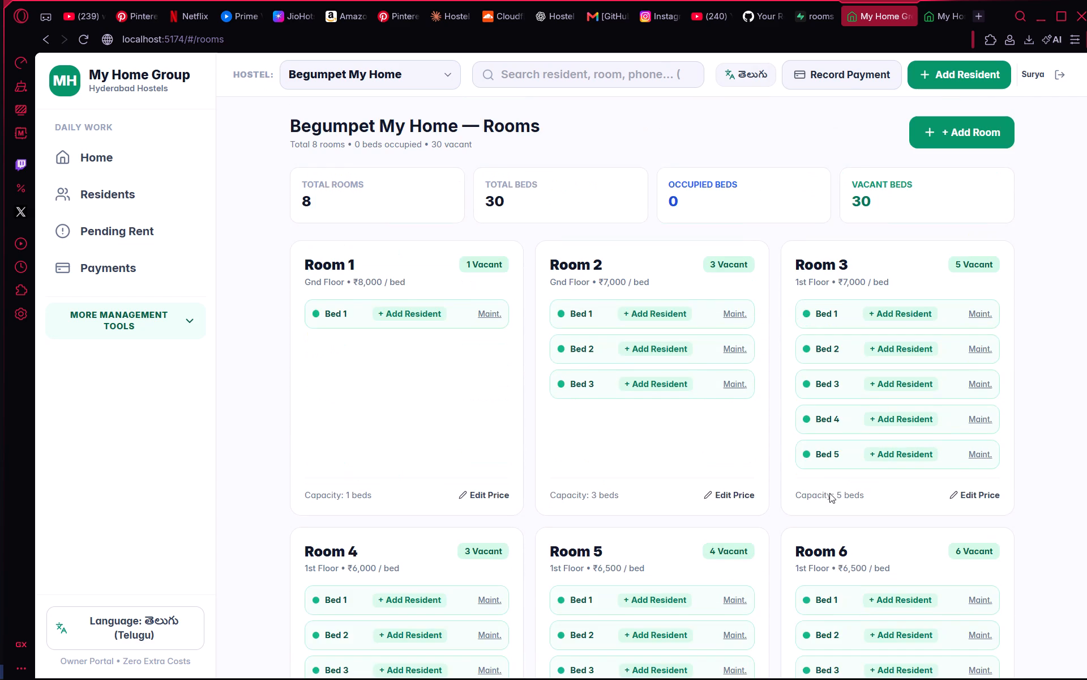
click(426, 76)
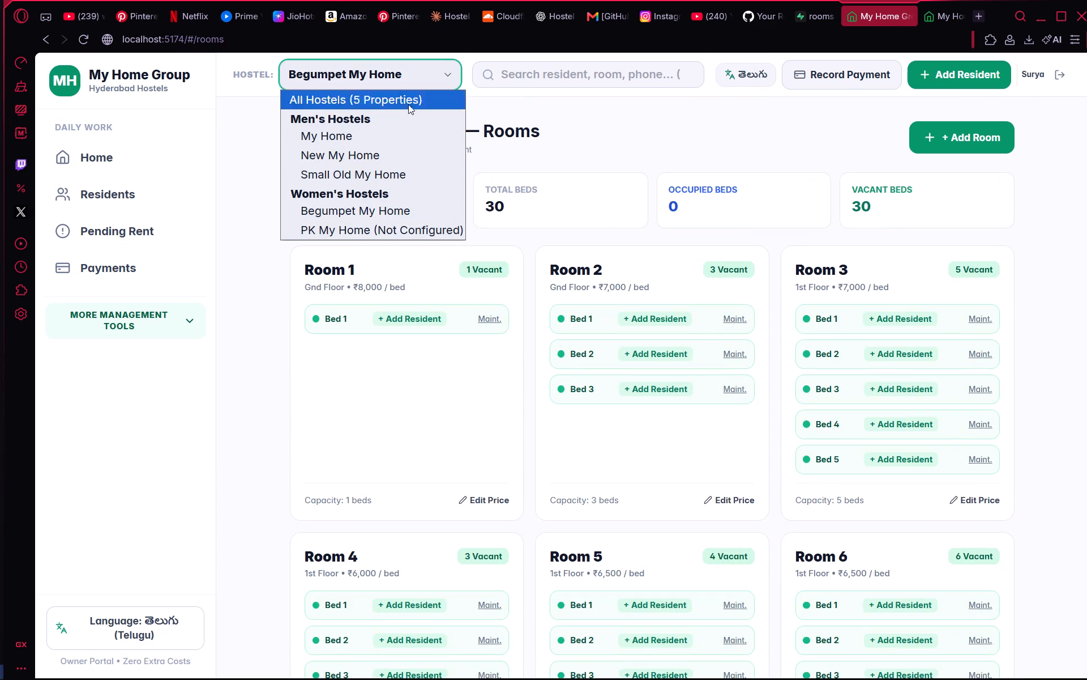
click(362, 208)
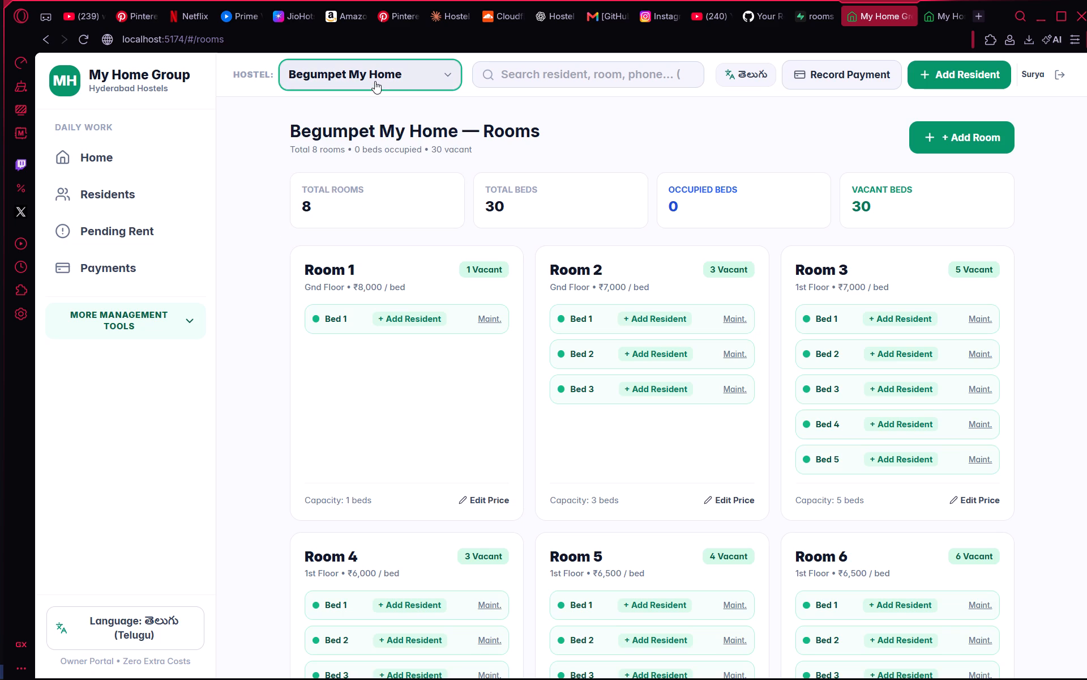
click(375, 81)
click(352, 228)
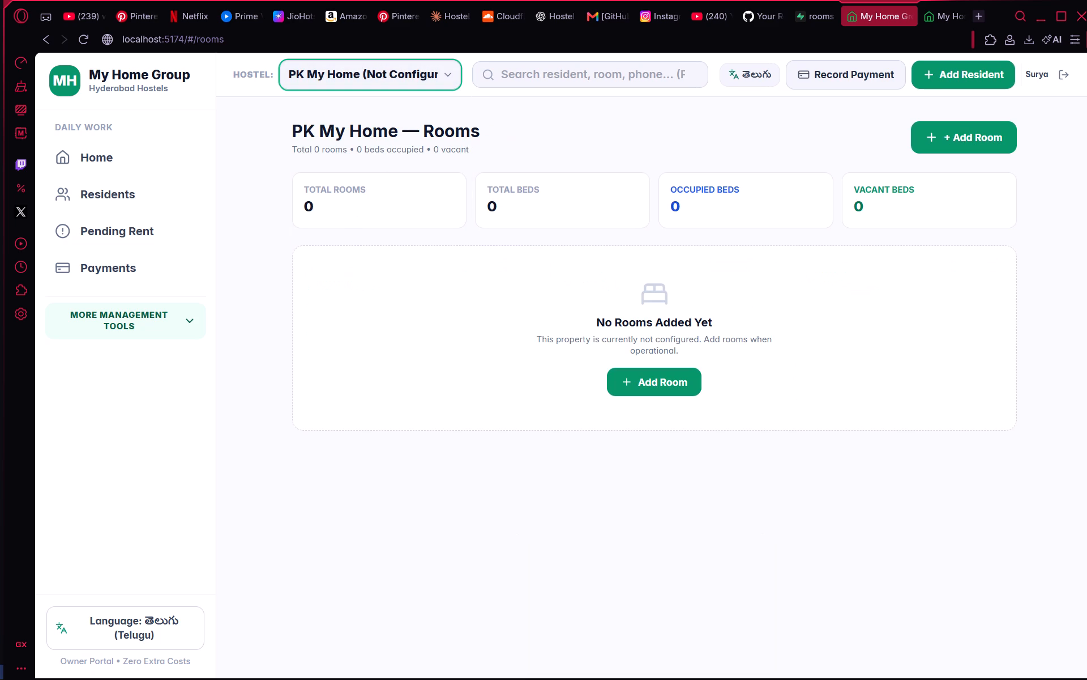
click(383, 86)
click(348, 155)
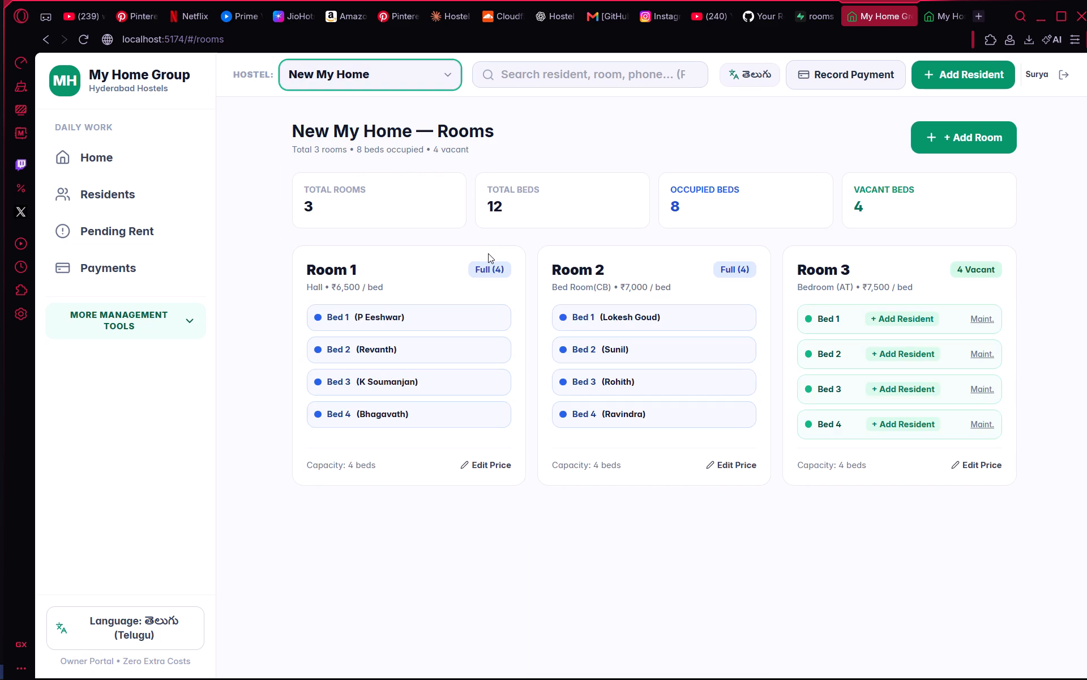
scroll(488, 253, down, 3)
click(360, 78)
click(335, 140)
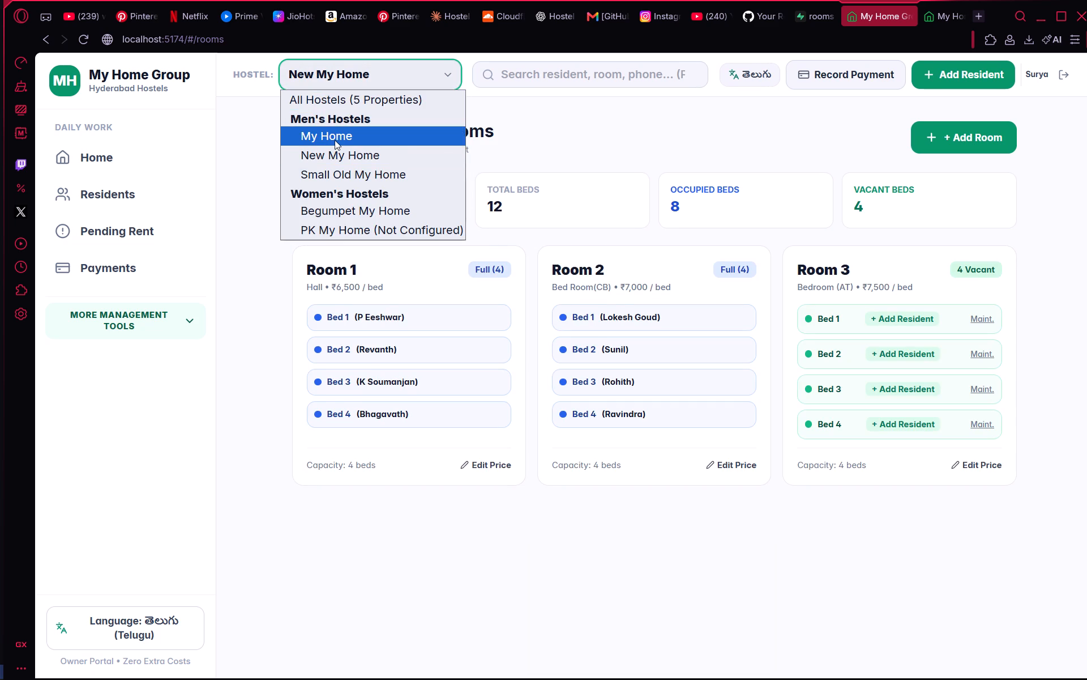
scroll(488, 235, down, 12)
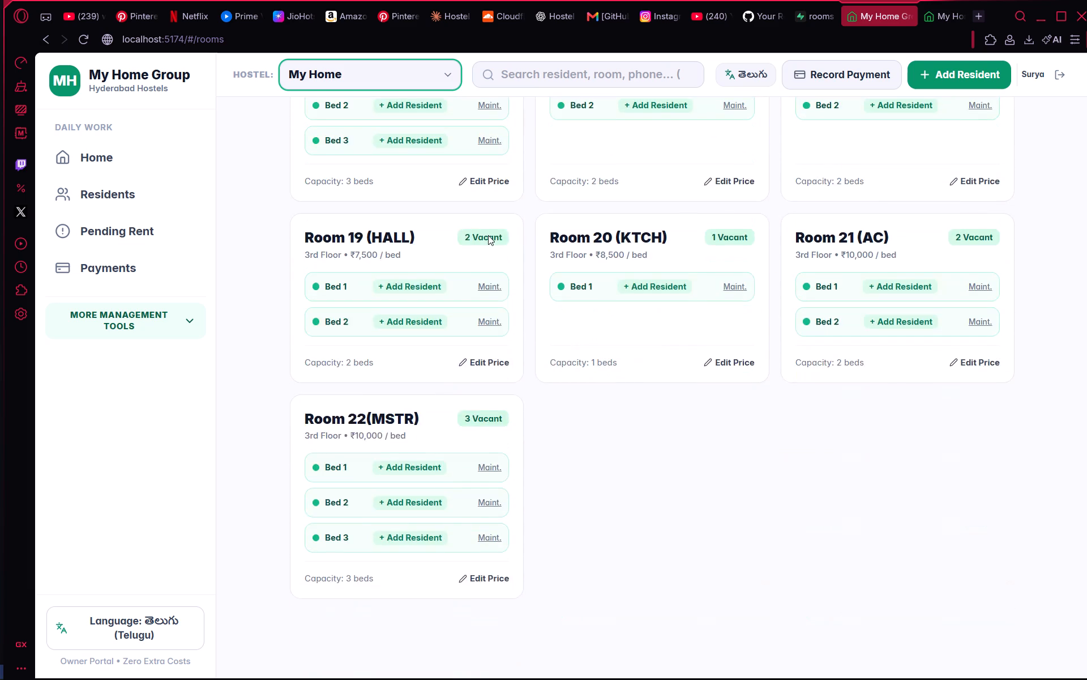
scroll(488, 235, up, 17)
Open the home dashboard for My Home and reload it.
click(79, 164)
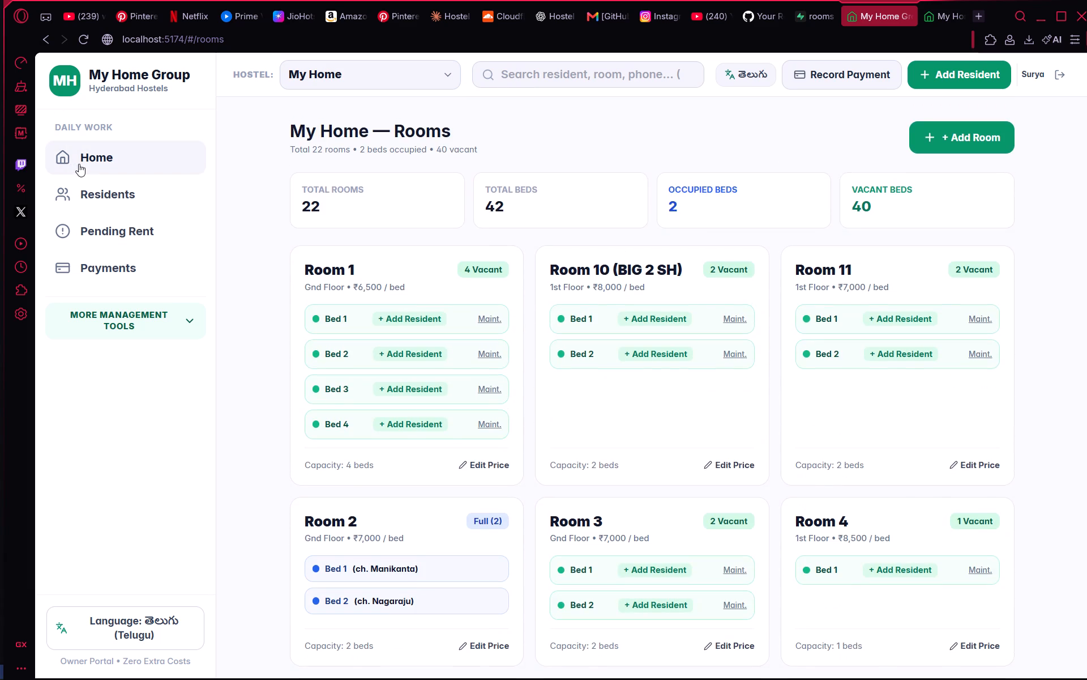
click(86, 36)
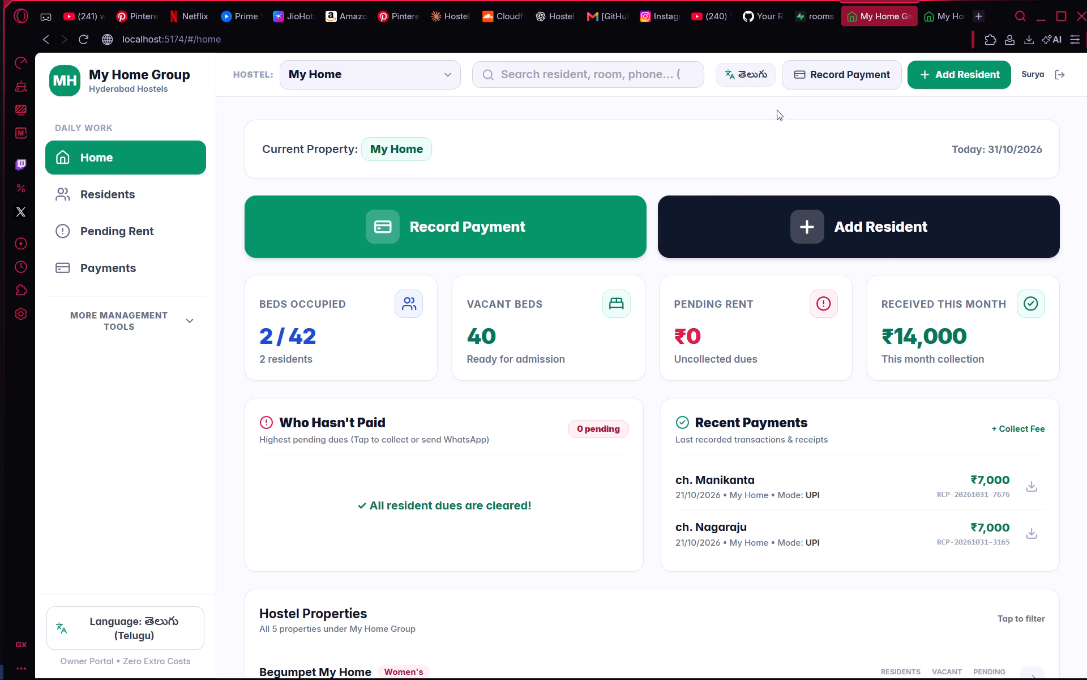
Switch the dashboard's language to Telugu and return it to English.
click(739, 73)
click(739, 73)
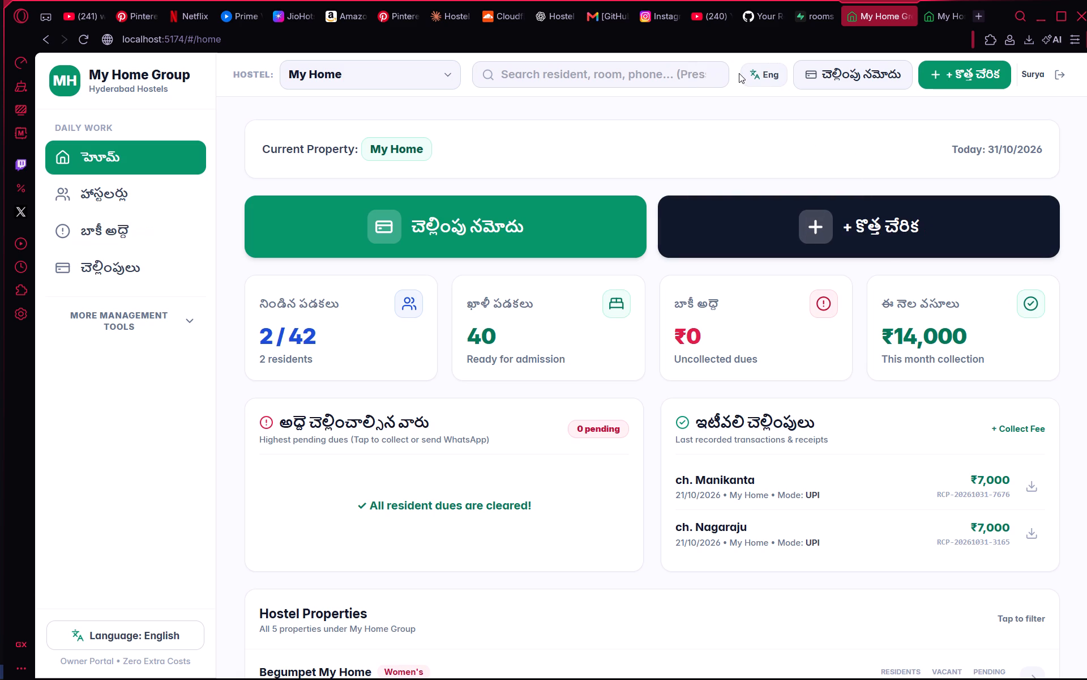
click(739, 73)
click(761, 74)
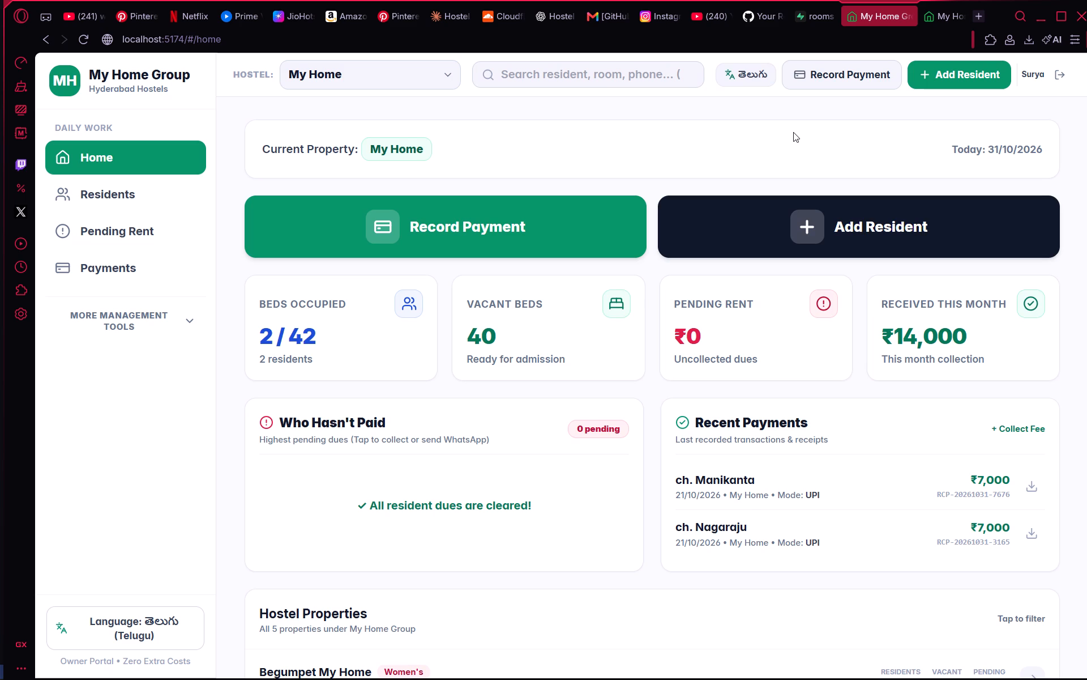
Switch to the public trycloudflare.com copy of the site and reload its rooms page.
click(956, 5)
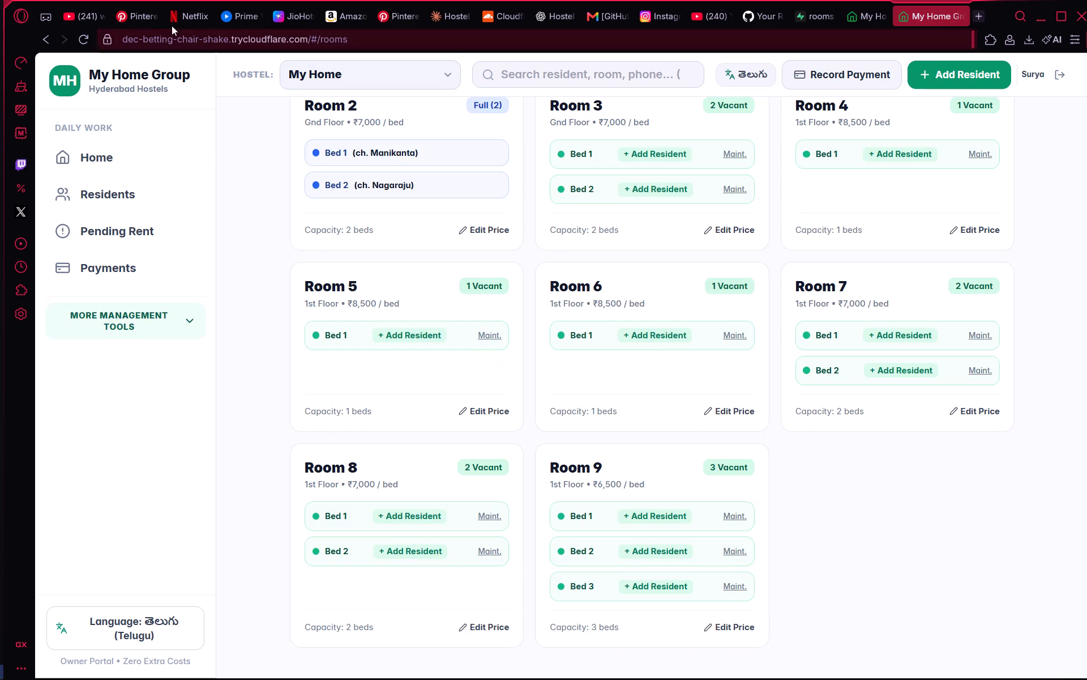
click(86, 41)
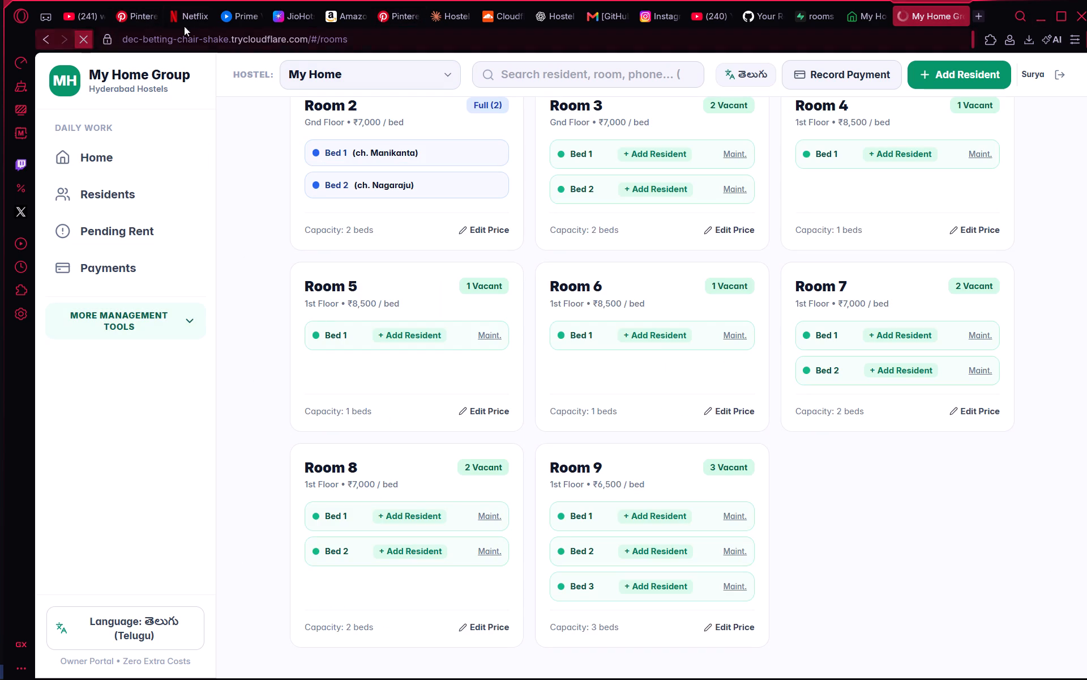